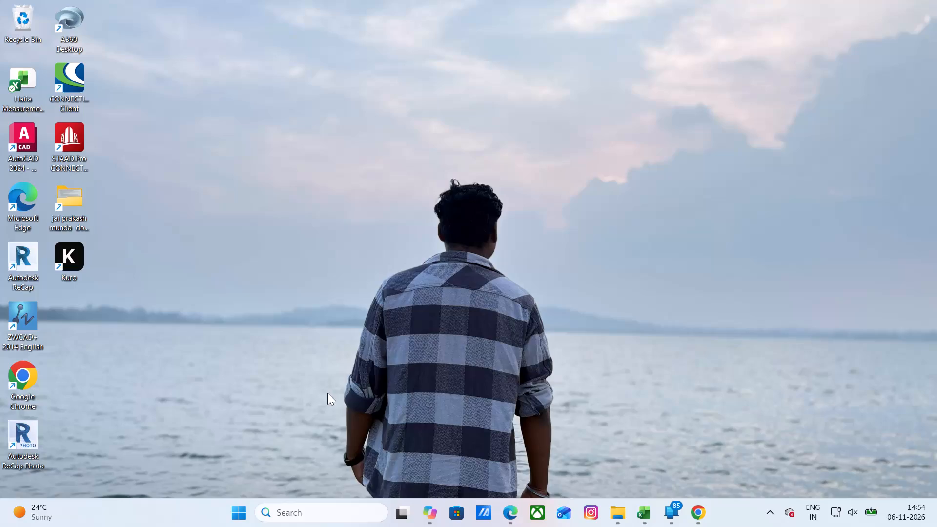
Switch to the NAMKUM CLIENT BILL workbook in Excel and look over the first items of its BOQ sheet.
{"action": "left_click", "coordinate": [632, 515]}
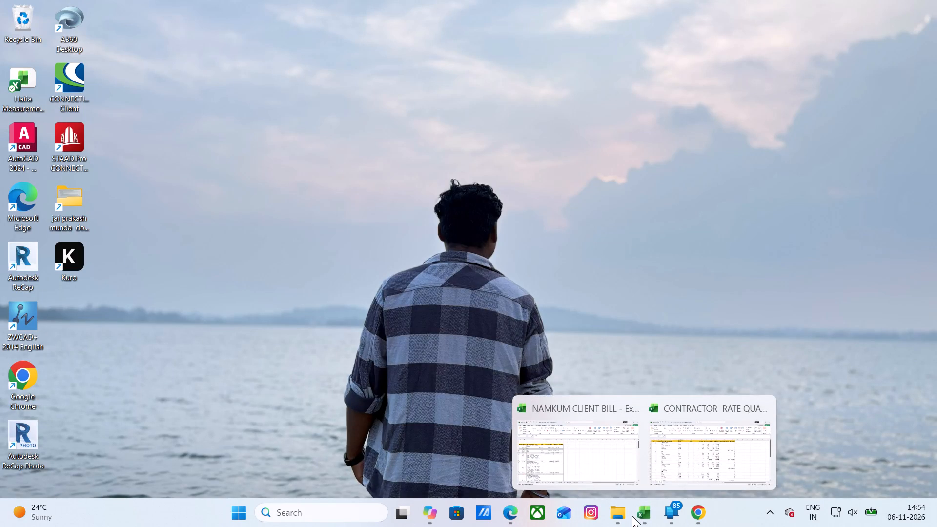
{"action": "left_click", "coordinate": [641, 472]}
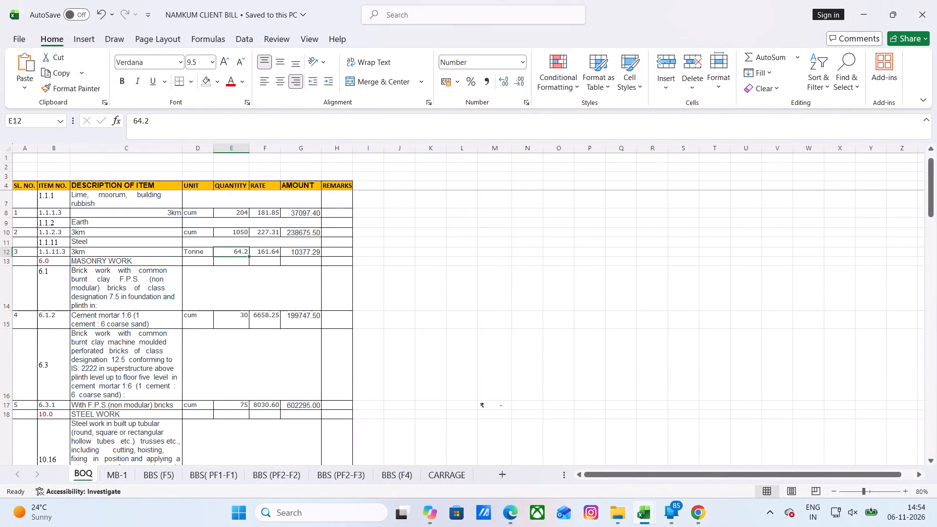
{"action": "left_click", "coordinate": [412, 306]}
{"action": "scroll", "coordinate": [412, 306], "scroll_direction": "down", "scroll_amount": 1}
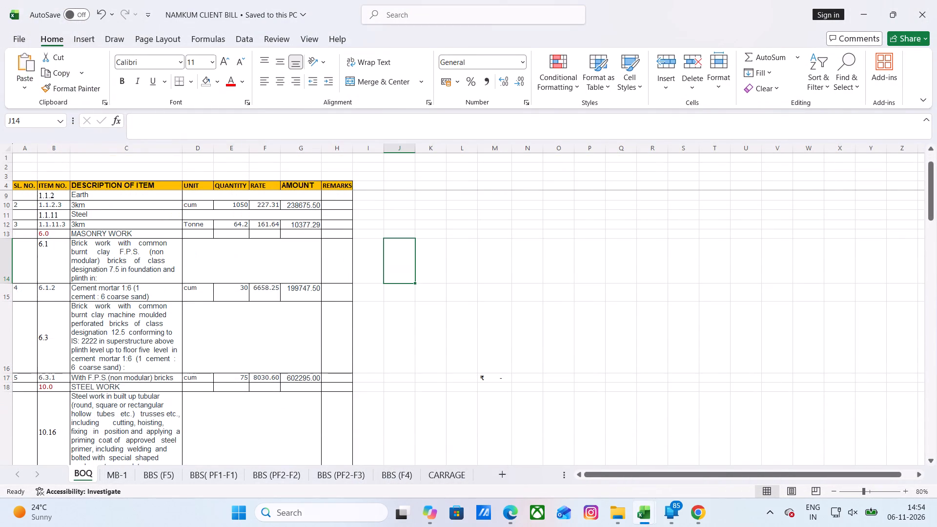
{"action": "scroll", "coordinate": [414, 305], "scroll_direction": "up", "scroll_amount": 1}
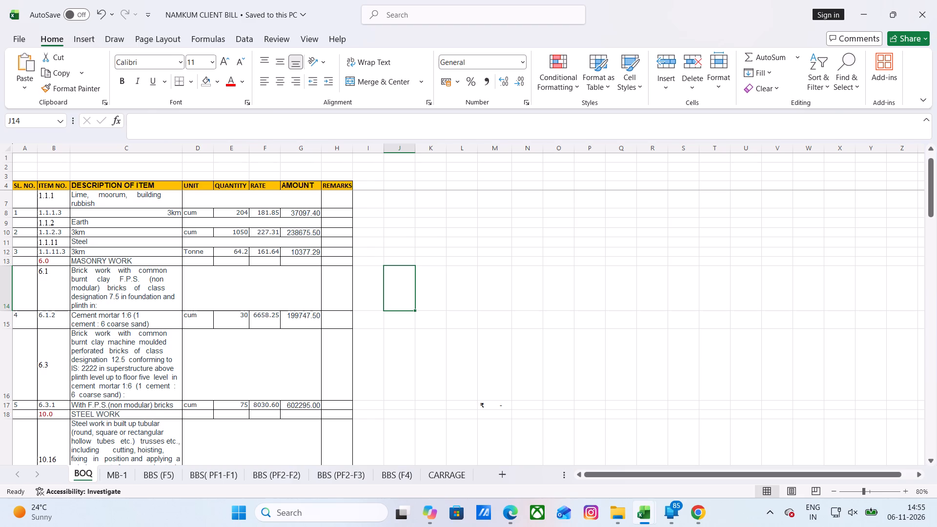
Open the MB-1 sheet and review its measurement items from the end back to the first dismantling item.
{"action": "left_click", "coordinate": [119, 474]}
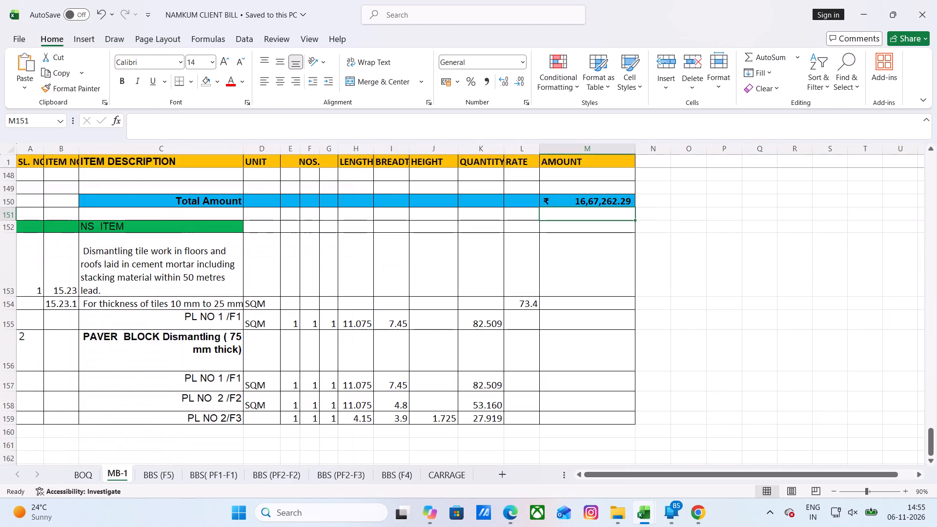
{"action": "scroll", "coordinate": [279, 319], "scroll_direction": "up", "scroll_amount": 15}
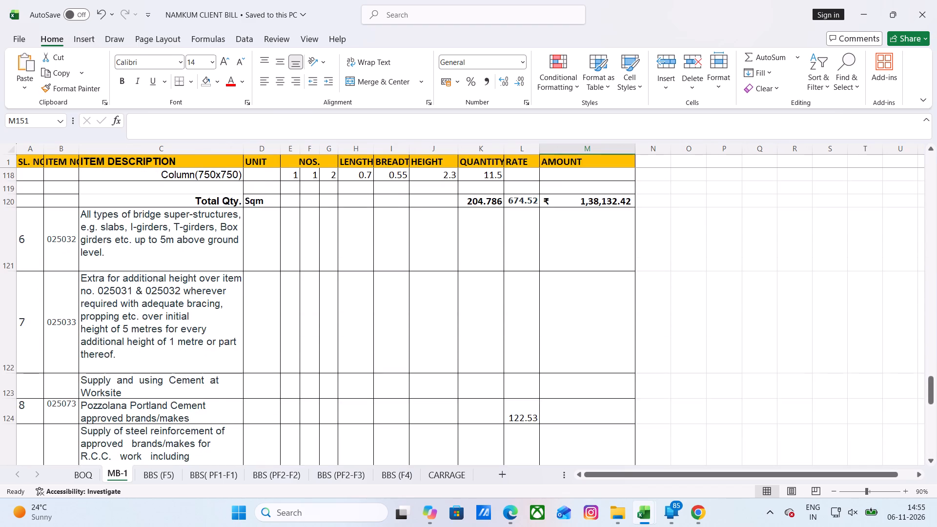
{"action": "scroll", "coordinate": [279, 319], "scroll_direction": "up", "scroll_amount": 19}
{"action": "scroll", "coordinate": [279, 319], "scroll_direction": "up", "scroll_amount": 6}
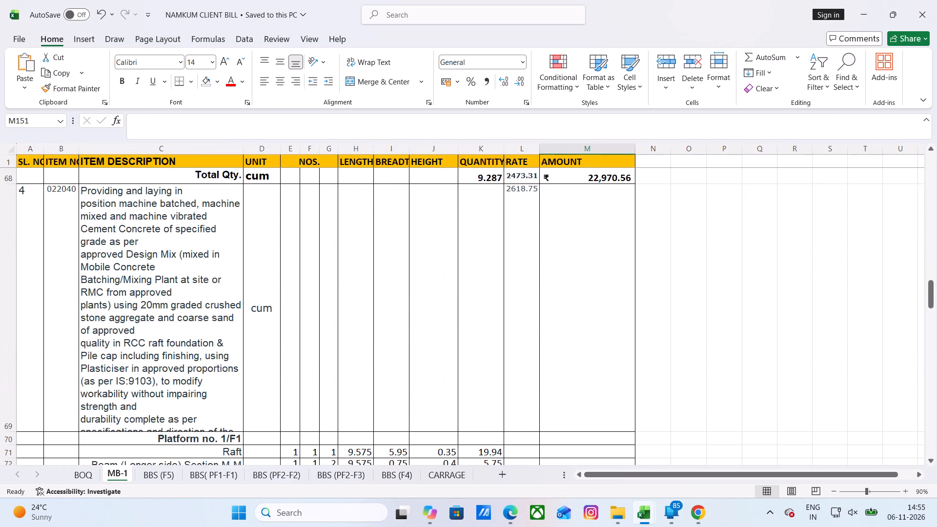
{"action": "scroll", "coordinate": [279, 319], "scroll_direction": "up", "scroll_amount": 19}
{"action": "scroll", "coordinate": [279, 319], "scroll_direction": "up", "scroll_amount": 9}
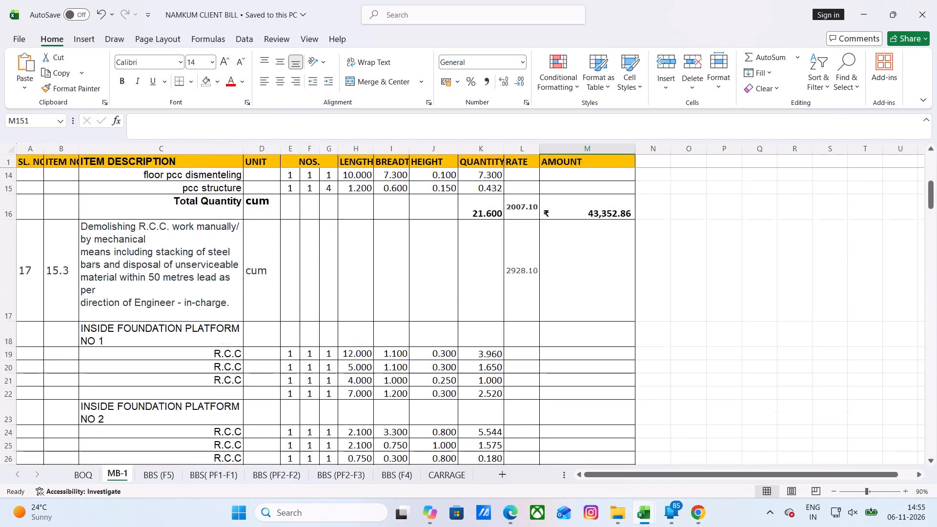
{"action": "scroll", "coordinate": [279, 319], "scroll_direction": "up", "scroll_amount": 12}
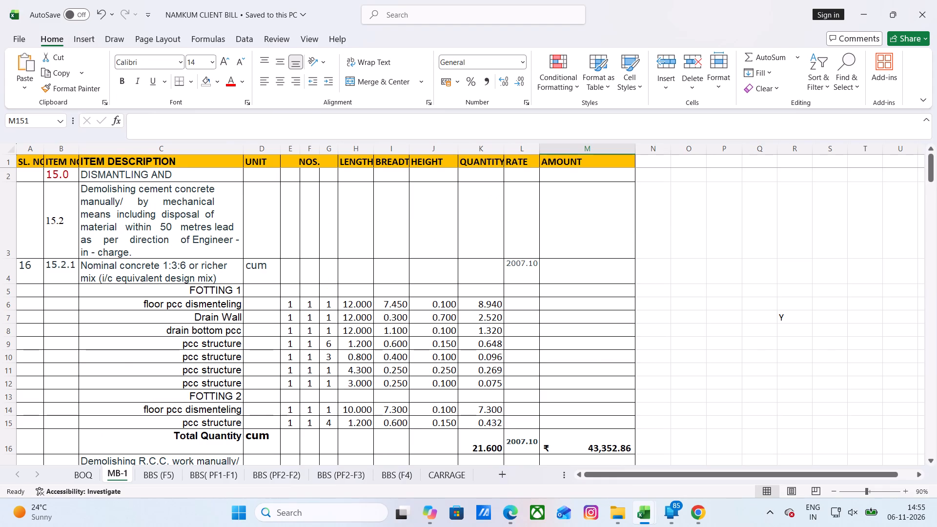
Inspect the rate and the amount formula for the nominal concrete demolition total of item 15.2.1 on MB-1.
{"action": "left_click", "coordinate": [521, 272]}
{"action": "scroll", "coordinate": [522, 295], "scroll_direction": "down", "scroll_amount": 2}
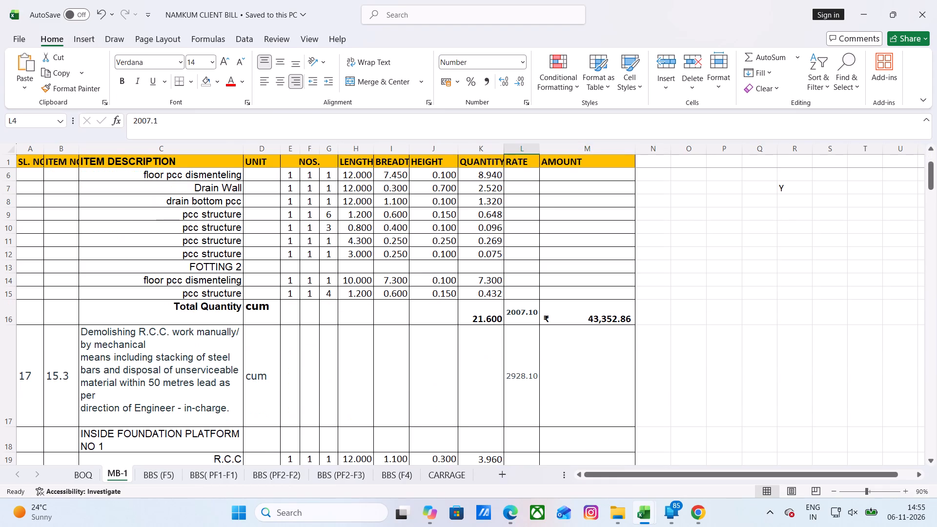
{"action": "left_click", "coordinate": [523, 317]}
{"action": "double_click", "coordinate": [563, 317]}
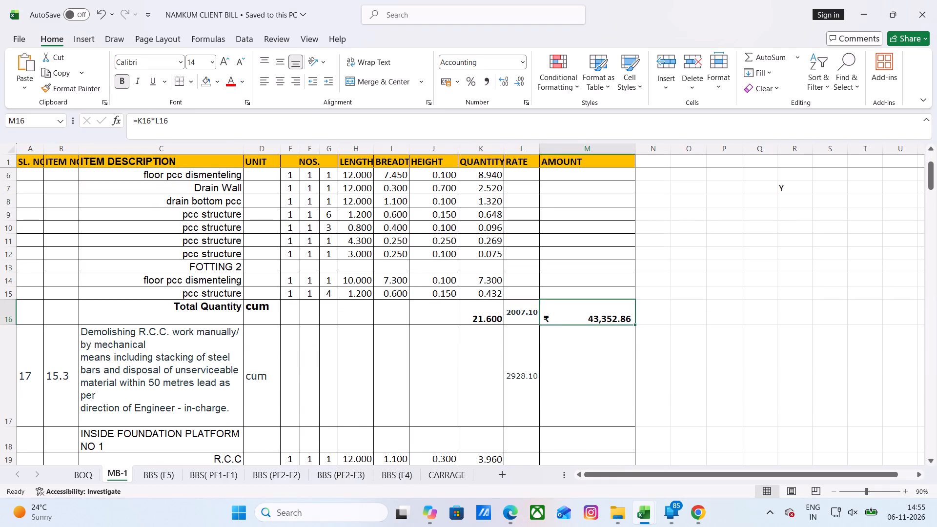
{"action": "left_click", "coordinate": [686, 262]}
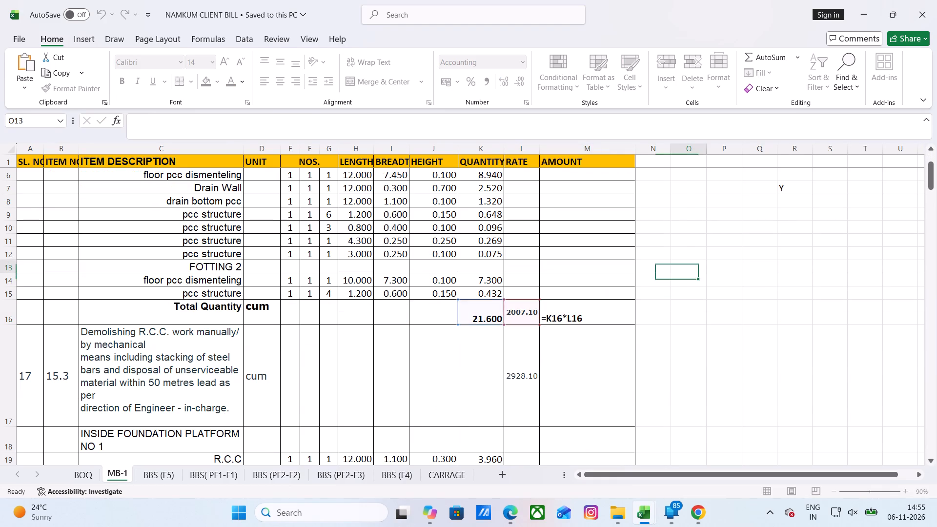
{"action": "left_click", "coordinate": [522, 306]}
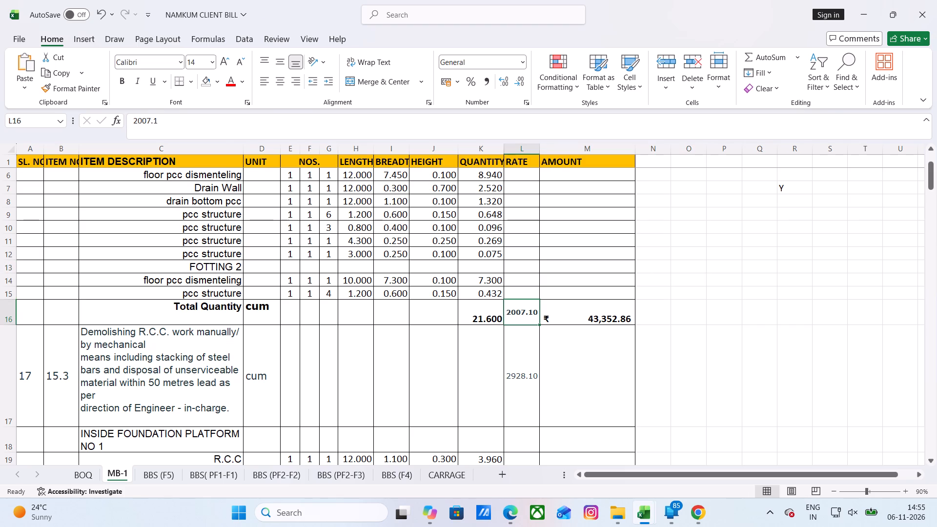
{"action": "scroll", "coordinate": [571, 308], "scroll_direction": "up", "scroll_amount": 3}
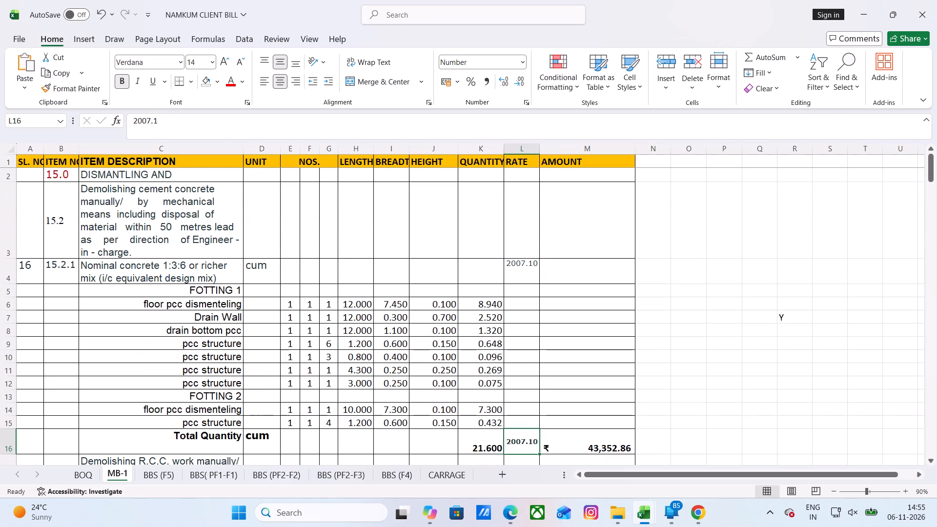
Inspect the rate and the amount formula for the R.C.C. demolition total of item 15.3.
{"action": "scroll", "coordinate": [571, 308], "scroll_direction": "down", "scroll_amount": 8}
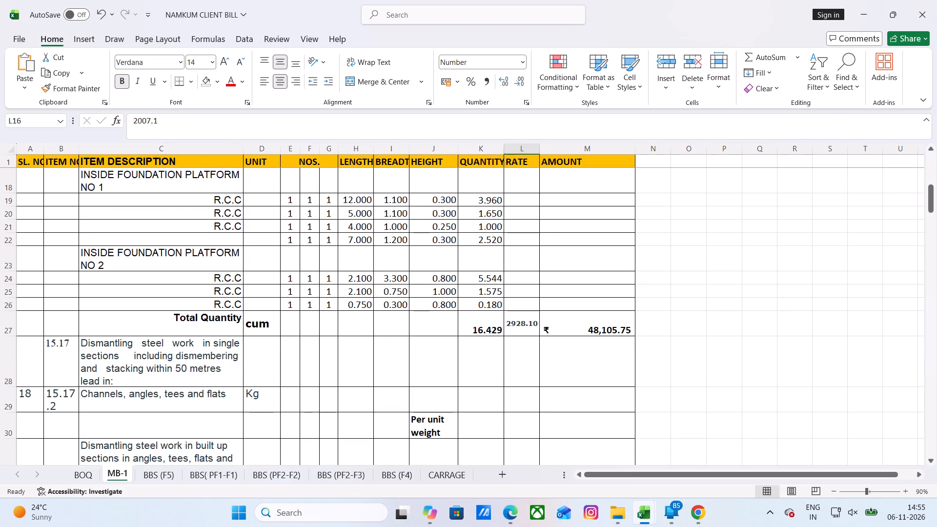
{"action": "left_click", "coordinate": [526, 327]}
{"action": "double_click", "coordinate": [590, 322]}
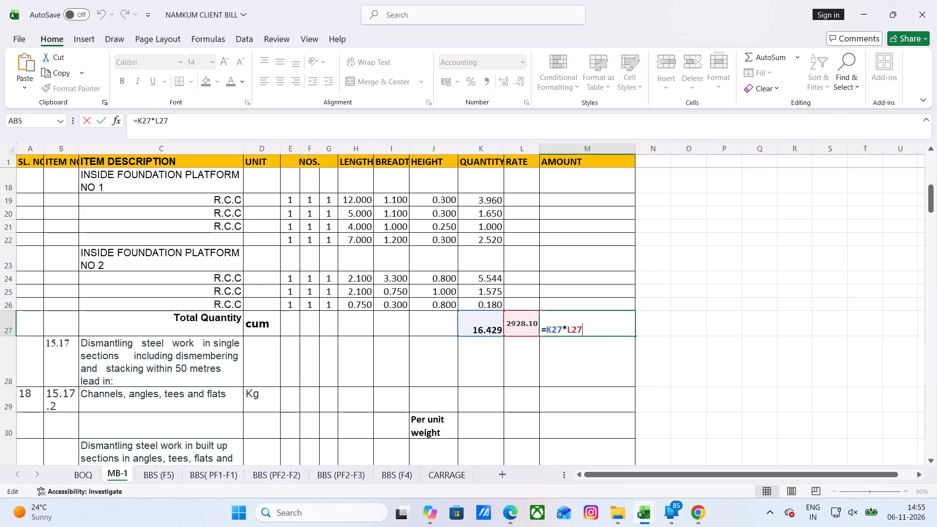
{"action": "left_click", "coordinate": [667, 312]}
Check the amount formulas for the steel dismantling total of item 15.18 and the G.S. sheet roofing total of item 15.28.1.
{"action": "scroll", "coordinate": [575, 330], "scroll_direction": "down", "scroll_amount": 3}
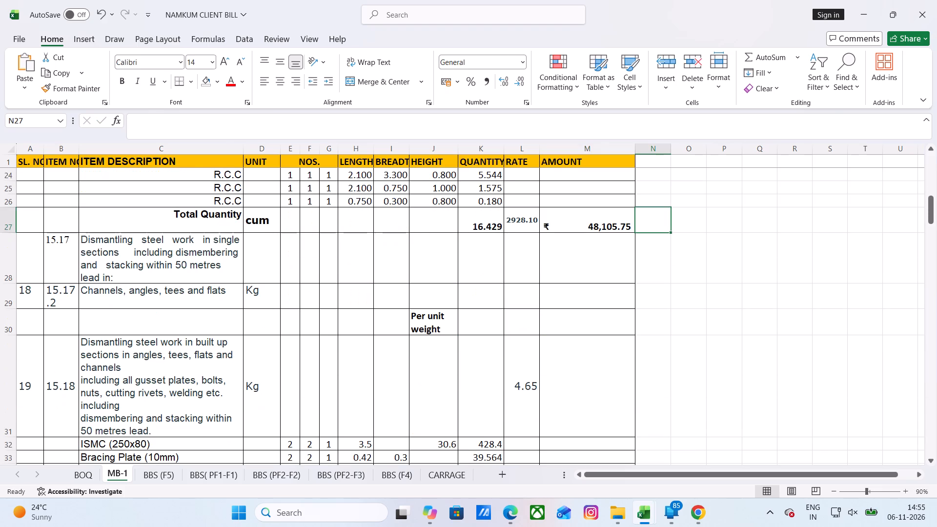
{"action": "scroll", "coordinate": [575, 330], "scroll_direction": "down", "scroll_amount": 4}
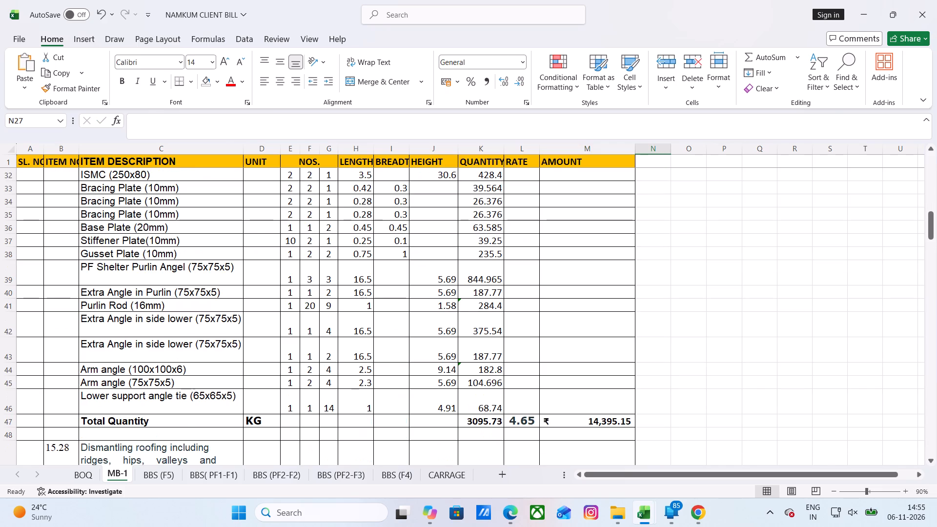
{"action": "double_click", "coordinate": [584, 423]}
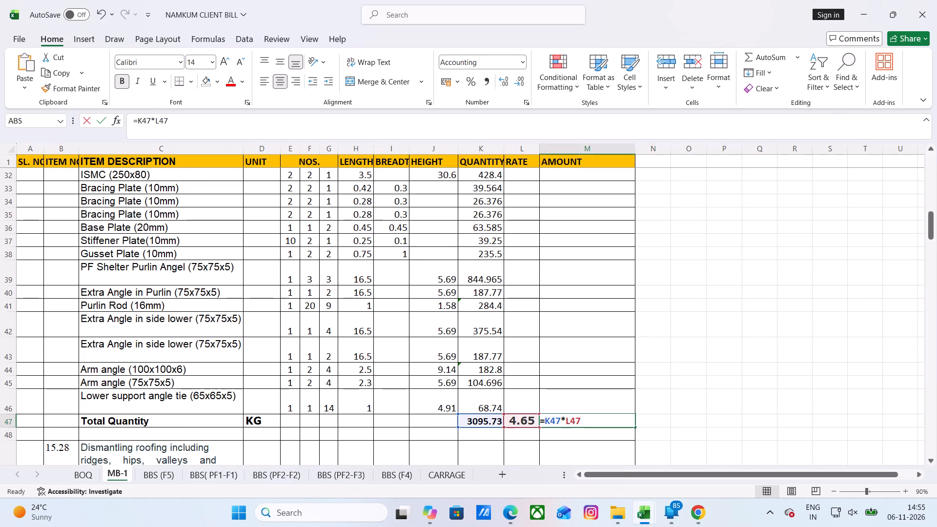
{"action": "left_click", "coordinate": [663, 405]}
{"action": "scroll", "coordinate": [562, 406], "scroll_direction": "down", "scroll_amount": 6}
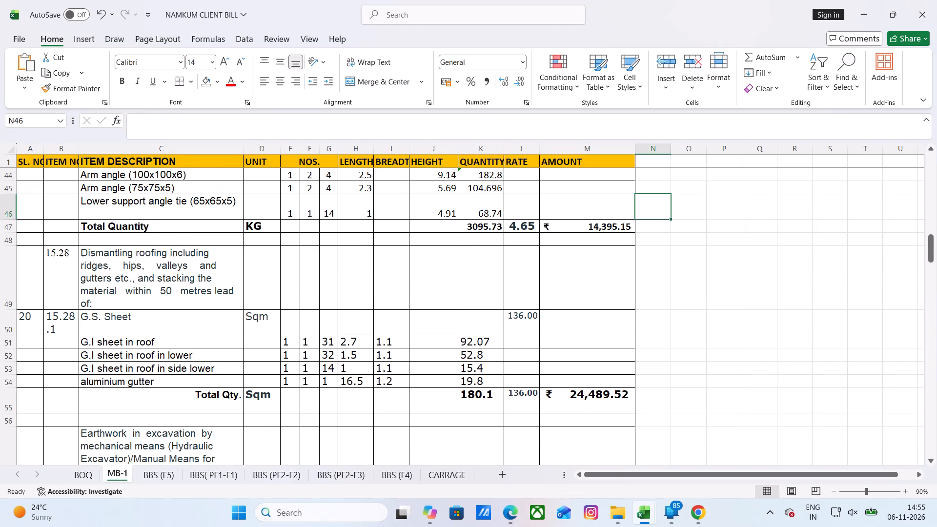
{"action": "double_click", "coordinate": [574, 402]}
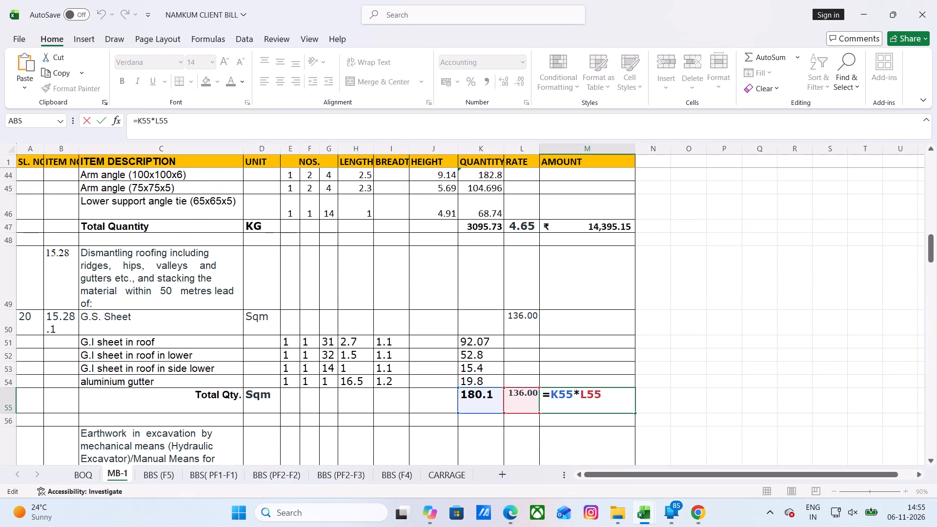
{"action": "left_click", "coordinate": [684, 355]}
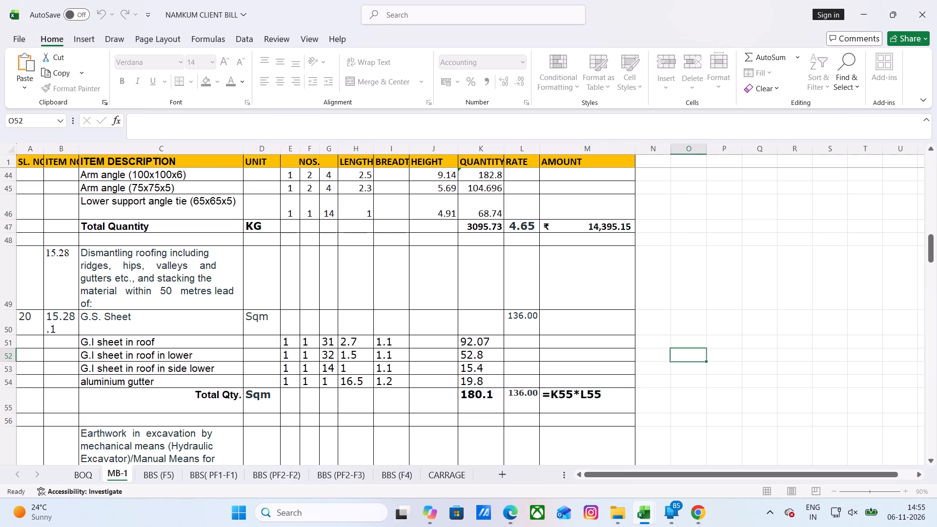
Check the amount formula for the earthwork excavation total under All kinds of soils, item 022011.
{"action": "scroll", "coordinate": [578, 372], "scroll_direction": "down", "scroll_amount": 9}
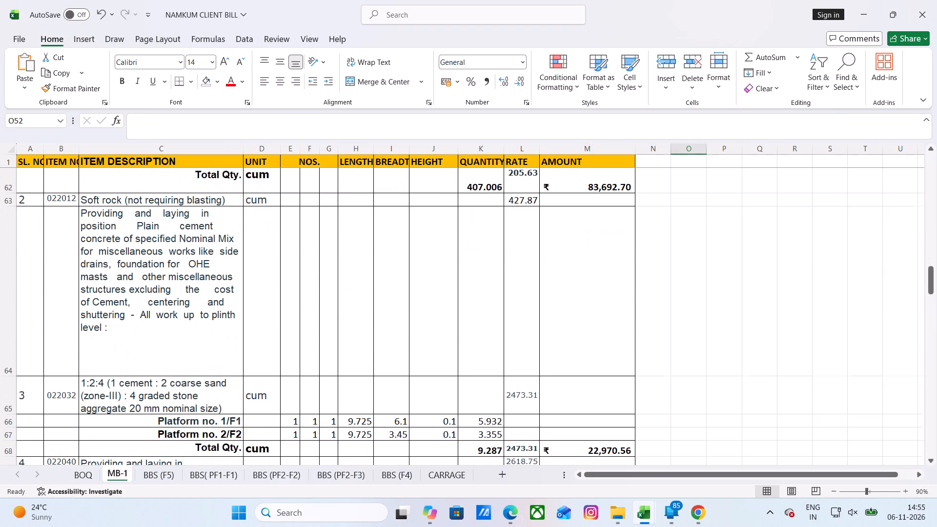
{"action": "scroll", "coordinate": [578, 372], "scroll_direction": "up", "scroll_amount": 3}
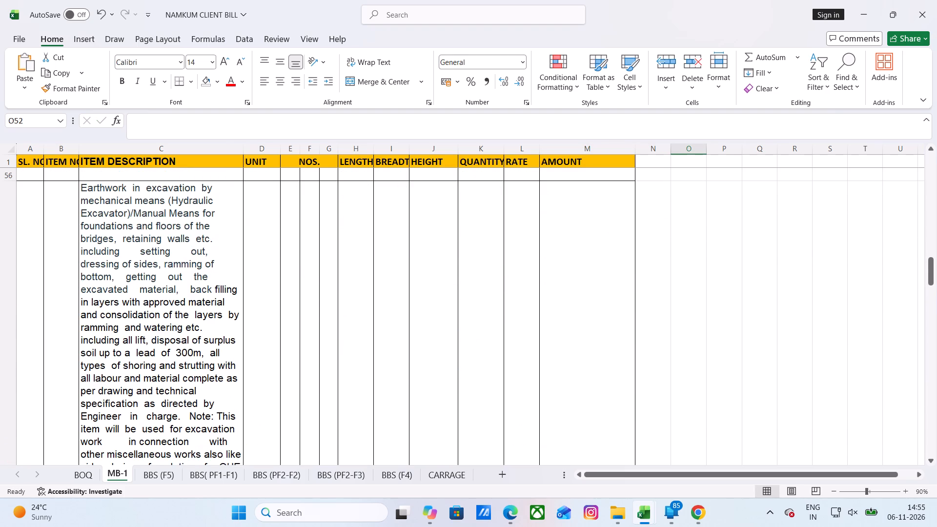
{"action": "scroll", "coordinate": [578, 372], "scroll_direction": "down", "scroll_amount": 1}
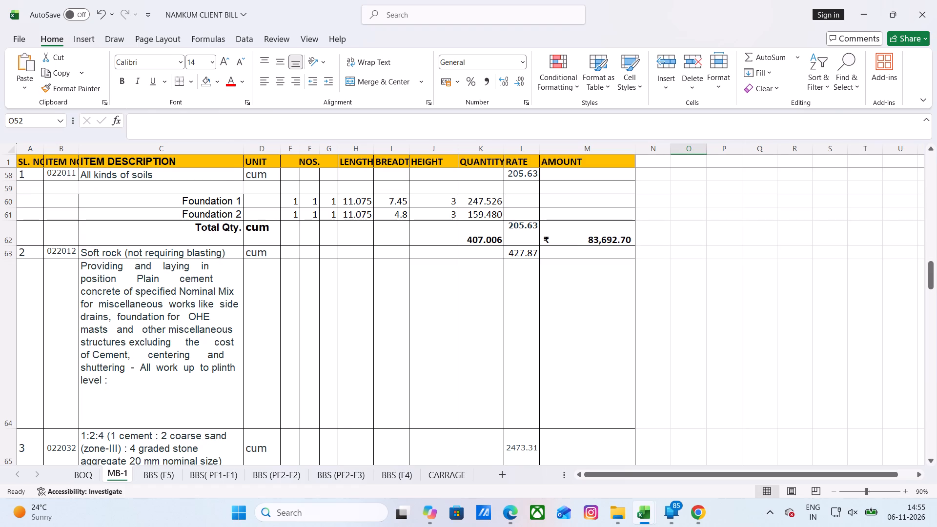
{"action": "double_click", "coordinate": [609, 233]}
{"action": "left_click", "coordinate": [726, 243]}
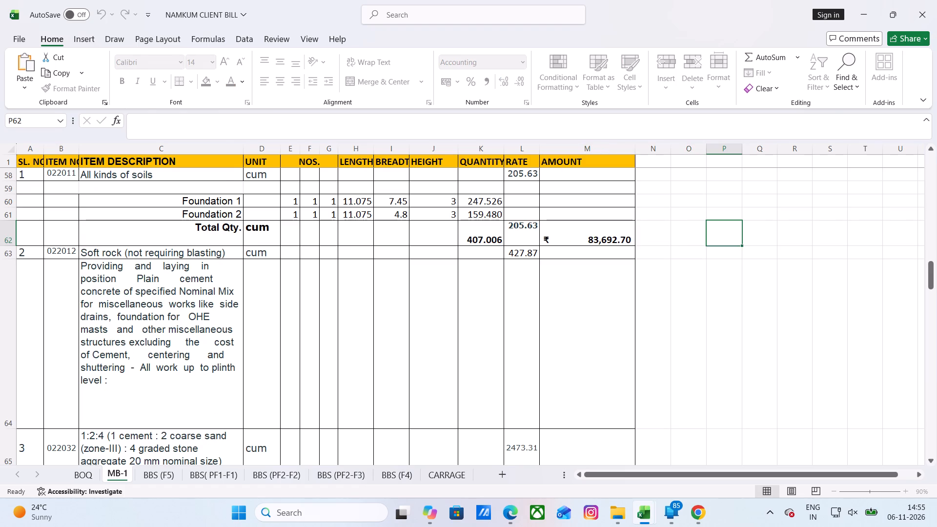
{"action": "double_click", "coordinate": [585, 236]}
{"action": "left_click", "coordinate": [650, 238]}
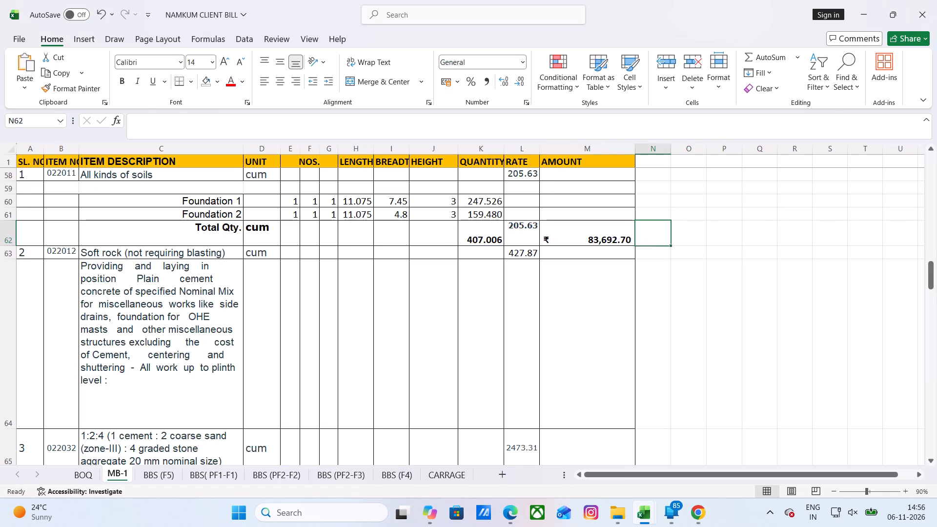
Check the amount formulas for the 1:2:4 plain concrete total of item 022032 and the design mix concrete total of item 022040.
{"action": "scroll", "coordinate": [530, 333], "scroll_direction": "down", "scroll_amount": 4}
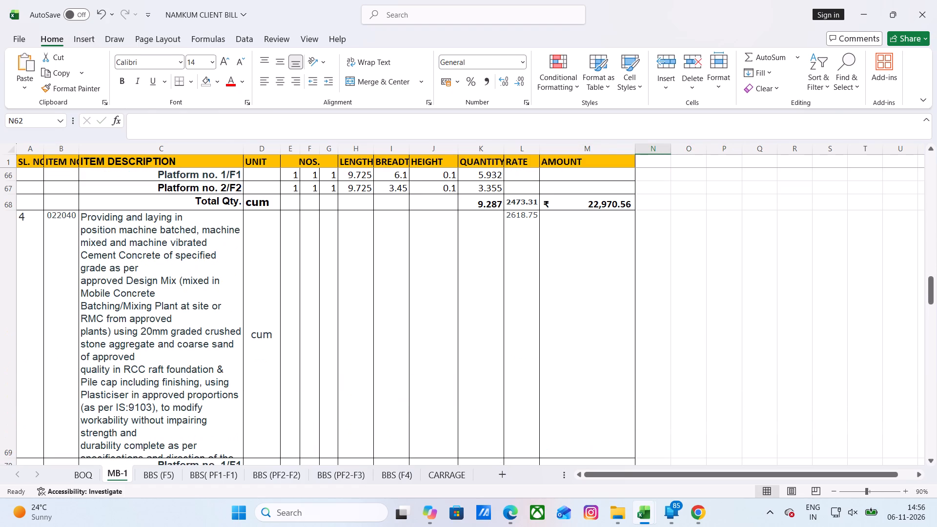
{"action": "double_click", "coordinate": [590, 203]}
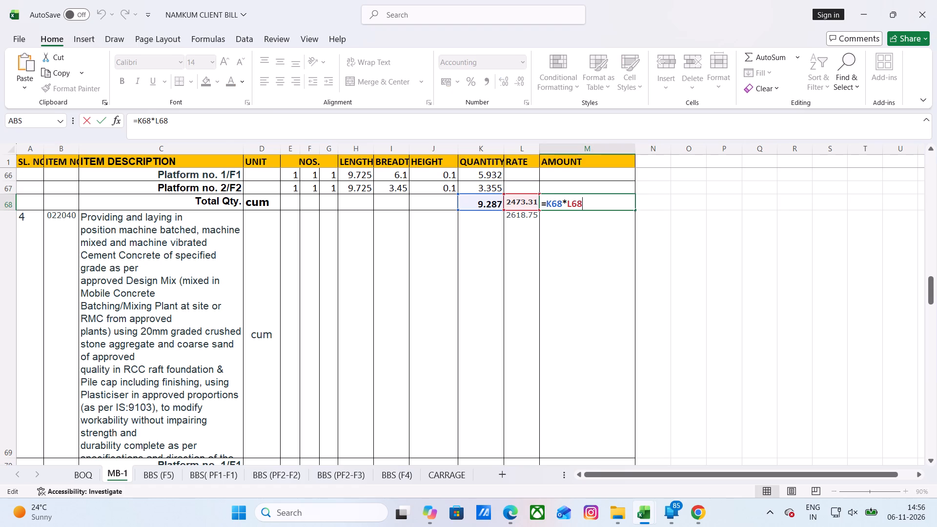
{"action": "left_click", "coordinate": [730, 224]}
{"action": "scroll", "coordinate": [593, 331], "scroll_direction": "down", "scroll_amount": 2}
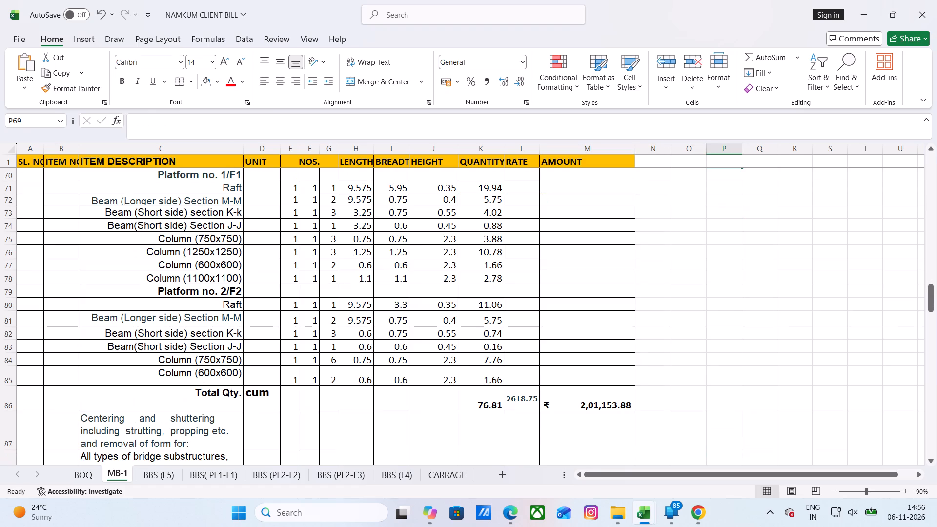
{"action": "double_click", "coordinate": [579, 401]}
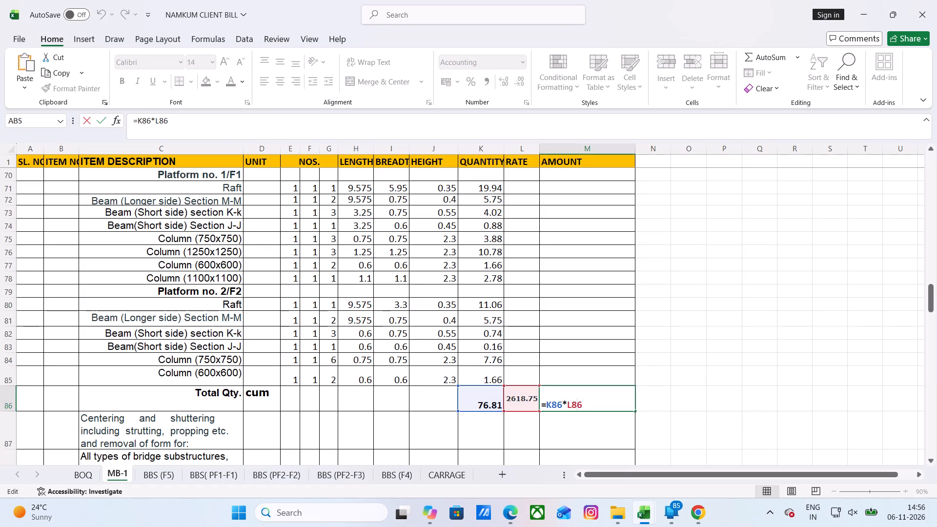
{"action": "left_click", "coordinate": [673, 360]}
Review the concrete measurement rows for Platform no. 1/F1 and Platform no. 2/F2 against the neighbouring item descriptions.
{"action": "scroll", "coordinate": [576, 366], "scroll_direction": "down", "scroll_amount": 4}
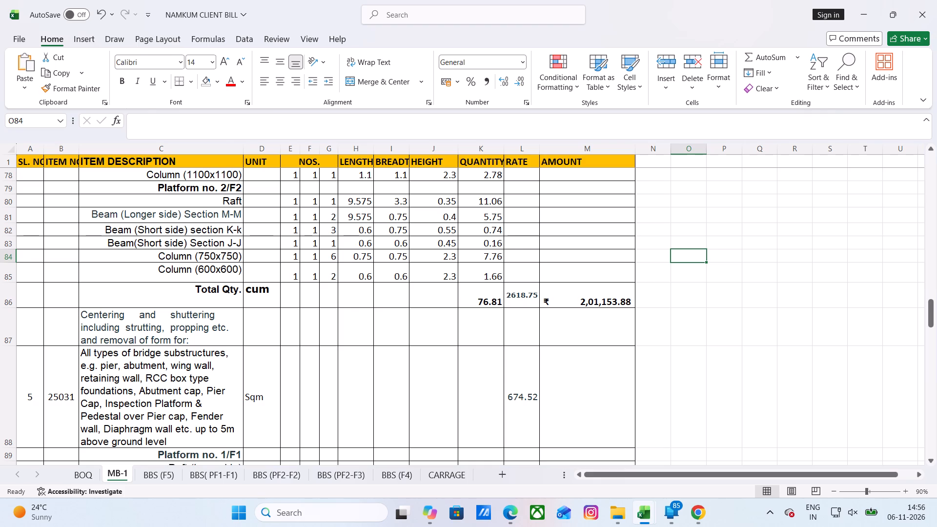
{"action": "scroll", "coordinate": [519, 336], "scroll_direction": "up", "scroll_amount": 1}
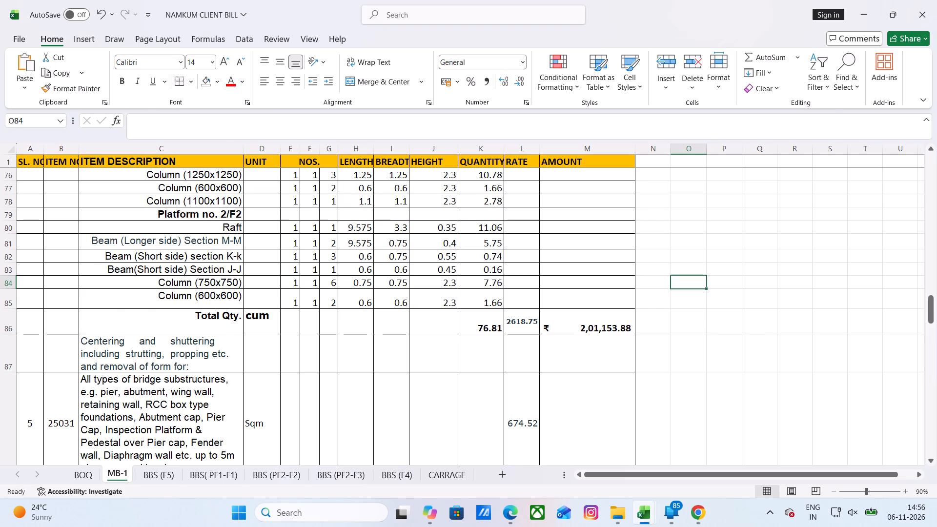
{"action": "scroll", "coordinate": [491, 330], "scroll_direction": "up", "scroll_amount": 5}
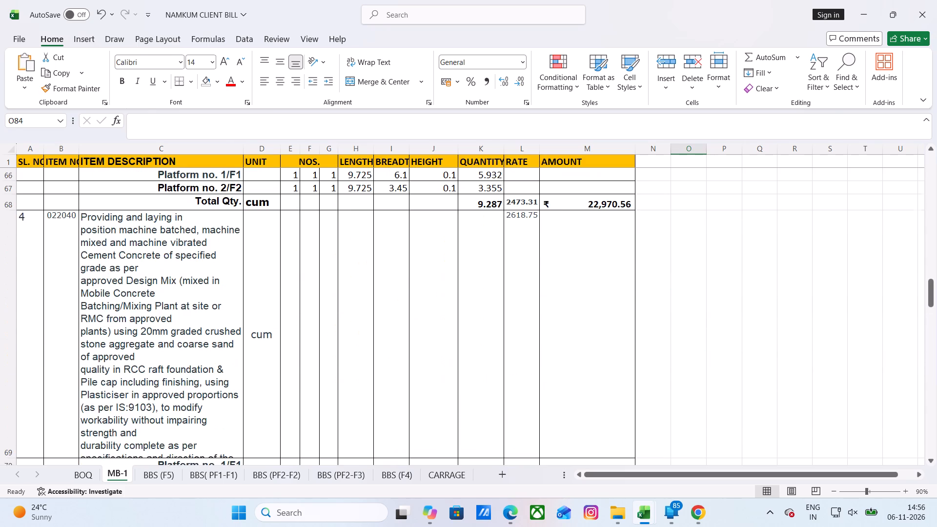
{"action": "scroll", "coordinate": [488, 337], "scroll_direction": "down", "scroll_amount": 2}
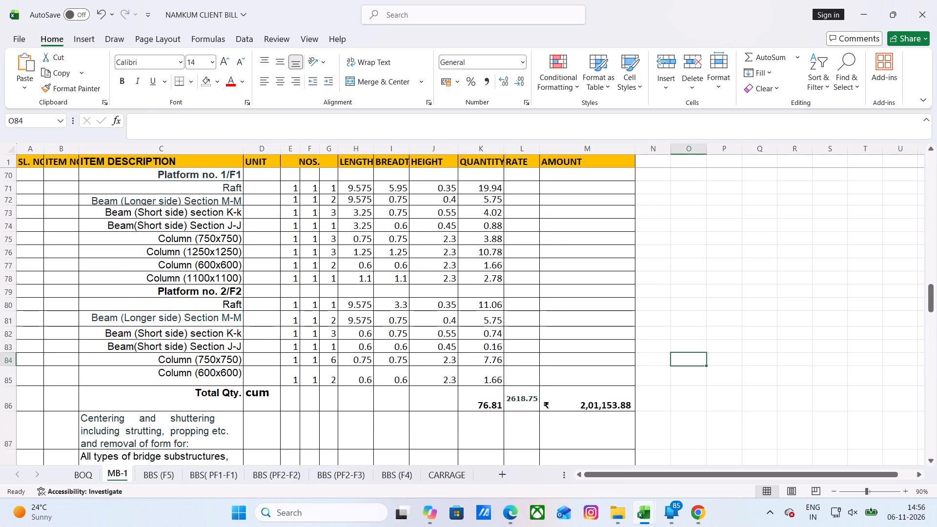
Check the amount formula for the centering and shuttering total of item 25031 and review its platform measurement rows.
{"action": "scroll", "coordinate": [488, 337], "scroll_direction": "down", "scroll_amount": 8}
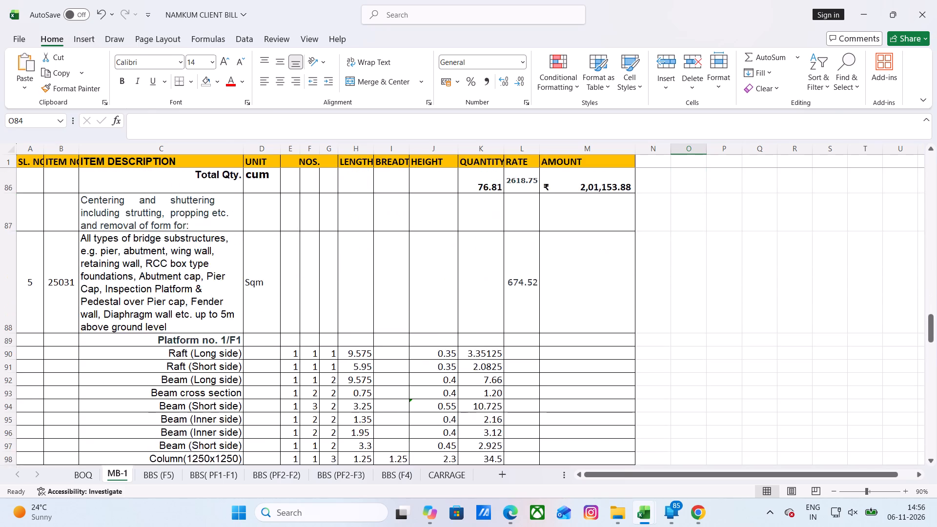
{"action": "scroll", "coordinate": [488, 337], "scroll_direction": "down", "scroll_amount": 9}
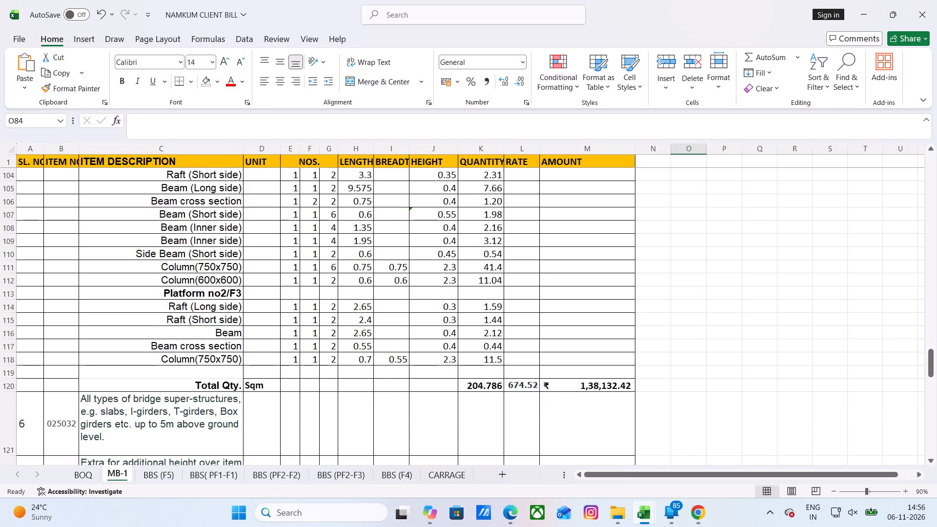
{"action": "double_click", "coordinate": [600, 383]}
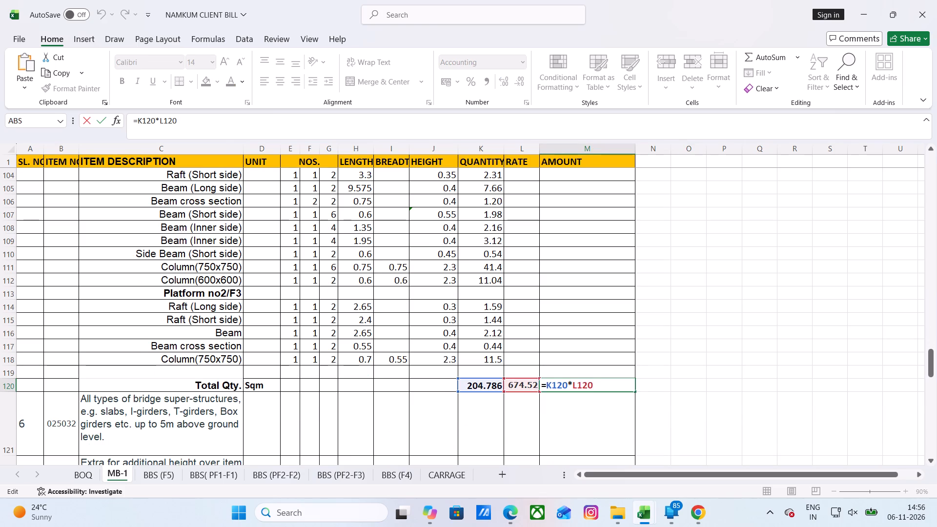
{"action": "key", "text": "Escape"}
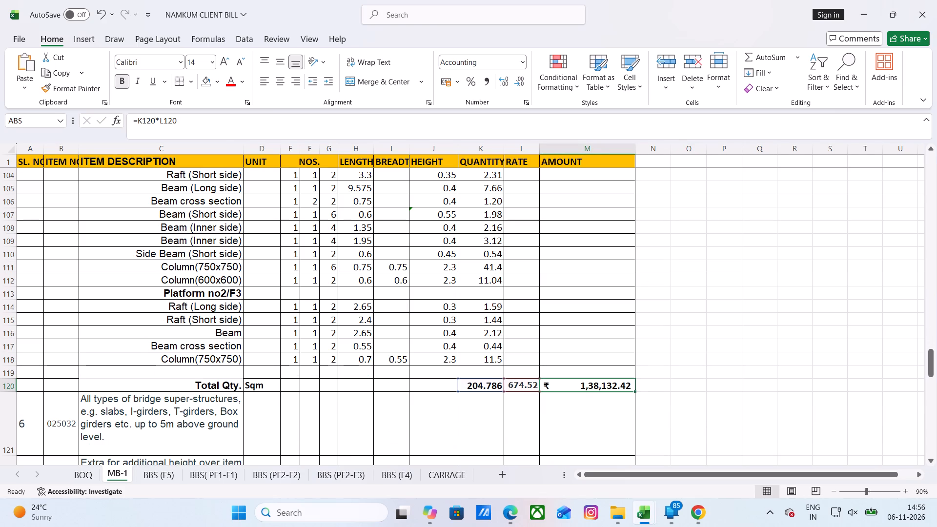
{"action": "scroll", "coordinate": [522, 361], "scroll_direction": "up", "scroll_amount": 4}
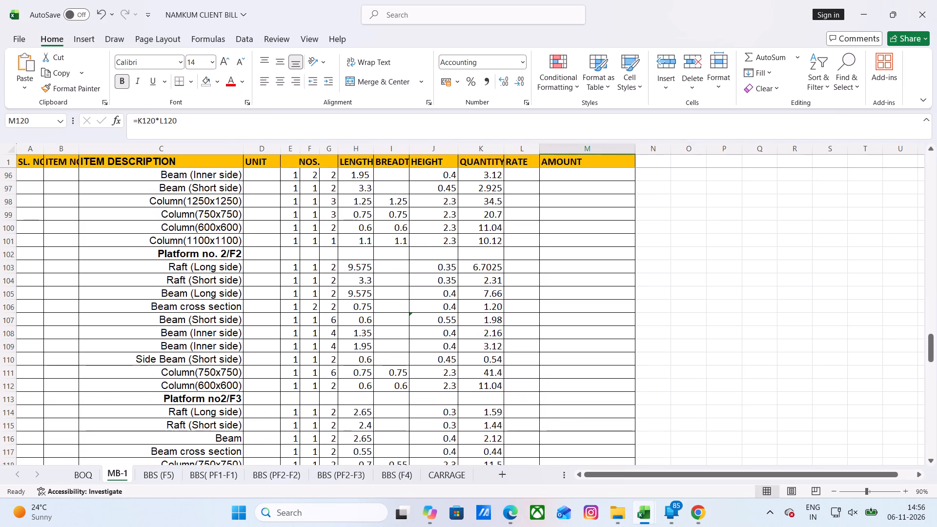
{"action": "scroll", "coordinate": [522, 361], "scroll_direction": "up", "scroll_amount": 4}
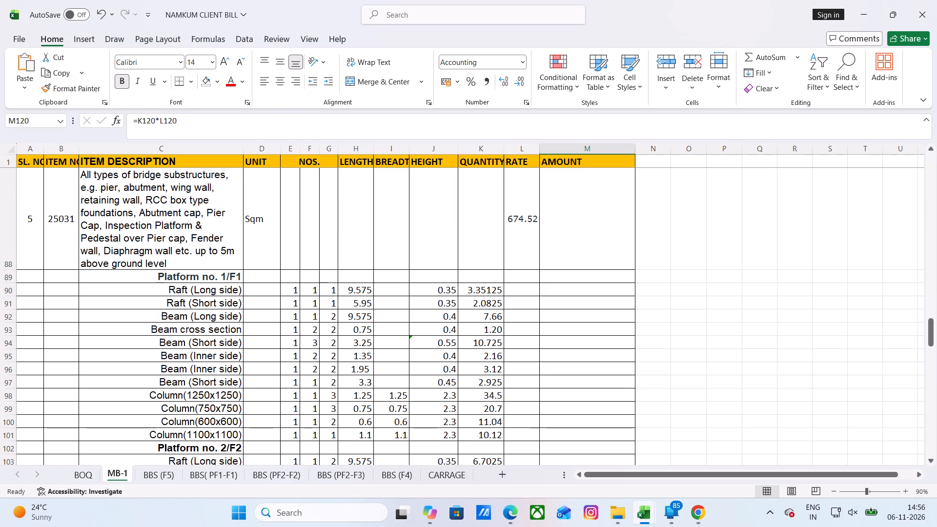
Check the amount formula for the Thermo-Mechanically Treated steel bars total of item 025082.
{"action": "scroll", "coordinate": [522, 361], "scroll_direction": "down", "scroll_amount": 18}
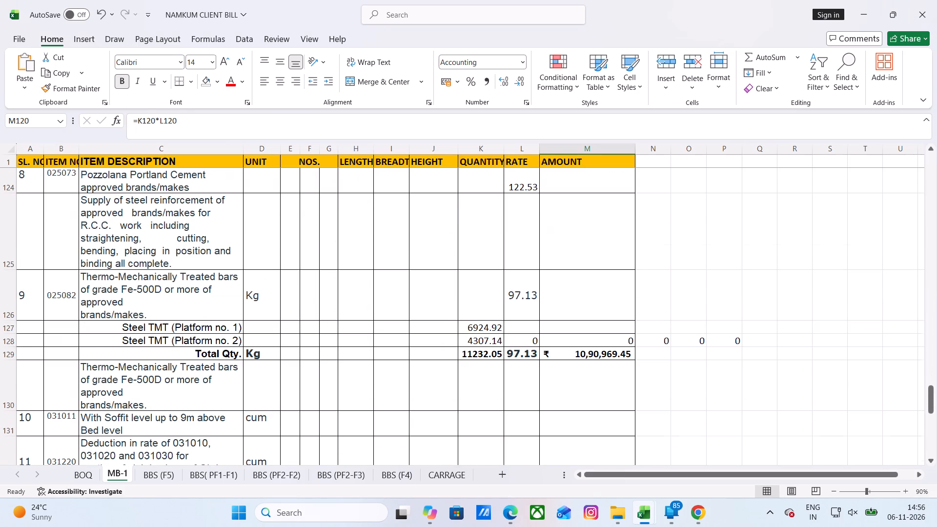
{"action": "scroll", "coordinate": [522, 361], "scroll_direction": "up", "scroll_amount": 2}
{"action": "scroll", "coordinate": [522, 361], "scroll_direction": "down", "scroll_amount": 1}
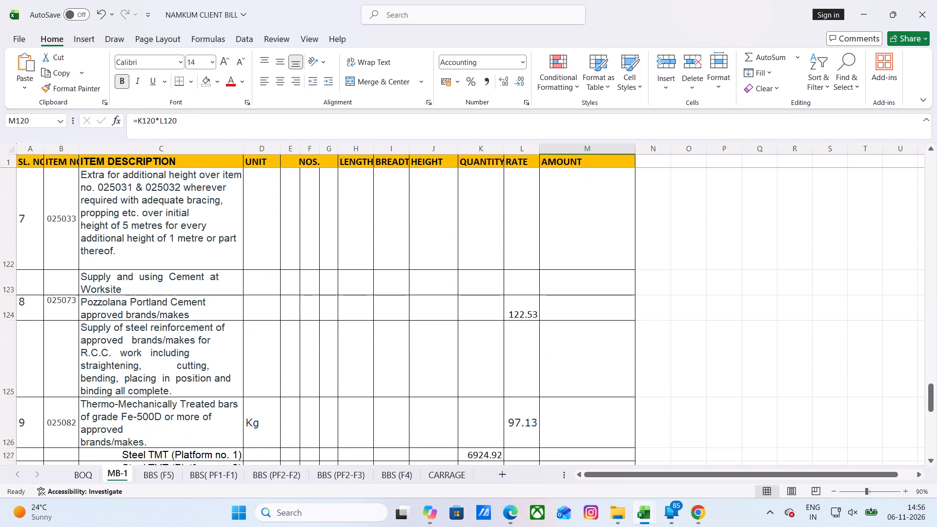
{"action": "scroll", "coordinate": [522, 361], "scroll_direction": "down", "scroll_amount": 1}
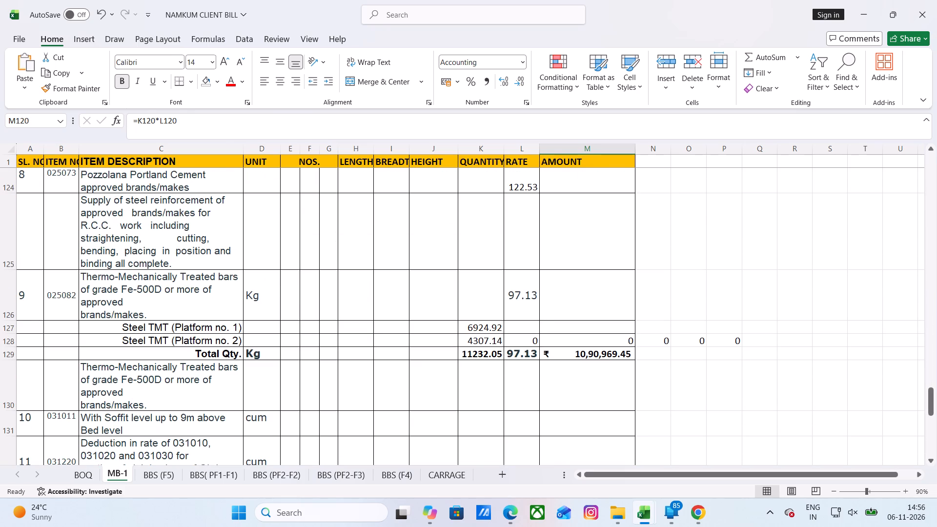
{"action": "double_click", "coordinate": [579, 353]}
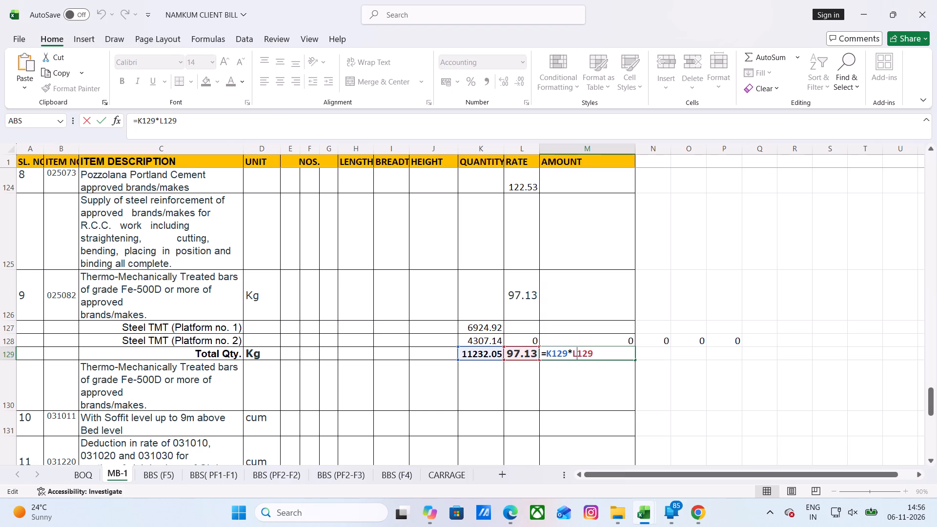
{"action": "key", "text": "Escape"}
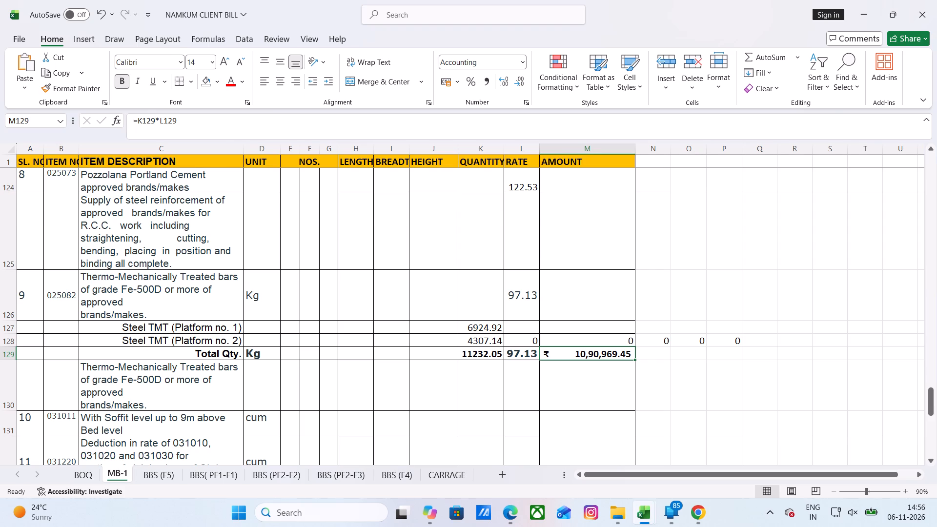
Review the remaining MB-1 rows, from item 031011 through the Total Amount row to the NS ITEM dismantling entries.
{"action": "scroll", "coordinate": [571, 382], "scroll_direction": "down", "scroll_amount": 8}
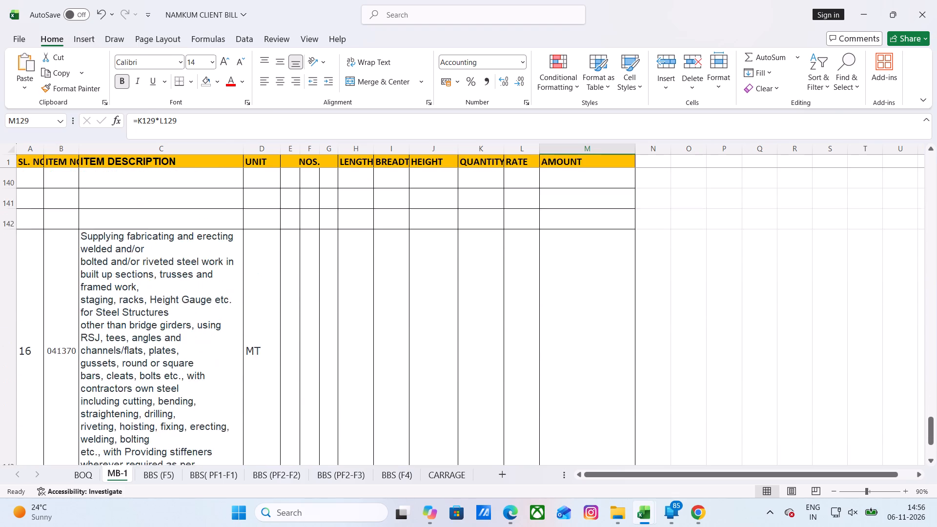
{"action": "scroll", "coordinate": [572, 383], "scroll_direction": "down", "scroll_amount": 3}
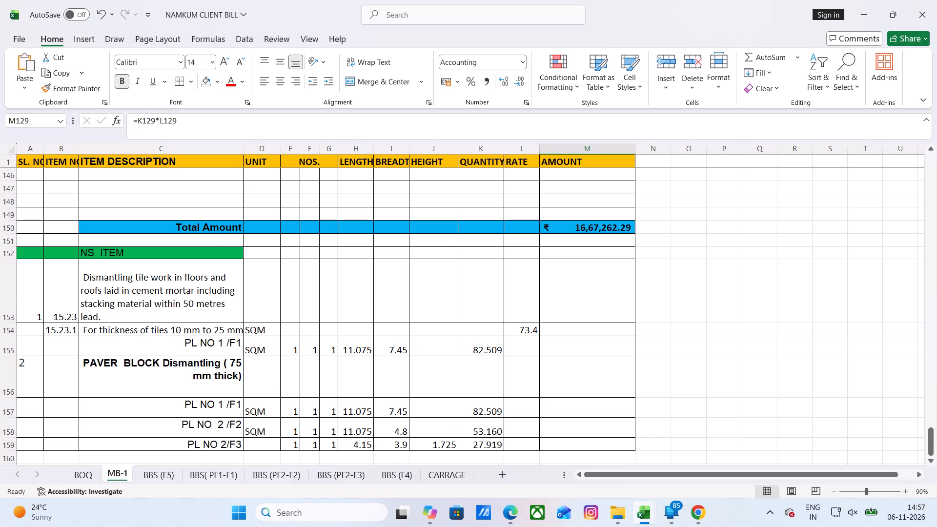
{"action": "scroll", "coordinate": [574, 382], "scroll_direction": "down", "scroll_amount": 1}
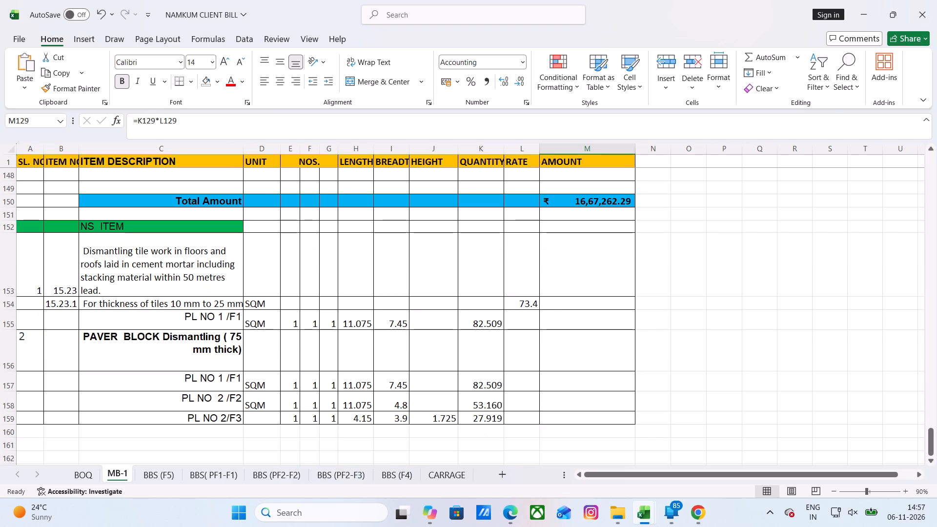
Switch to the LOA - FOB (03 Nos) PDF in Edge and examine the Schedule C NS (Special Items) table.
{"action": "left_click", "coordinate": [514, 509]}
{"action": "scroll", "coordinate": [401, 258], "scroll_direction": "down", "scroll_amount": 2}
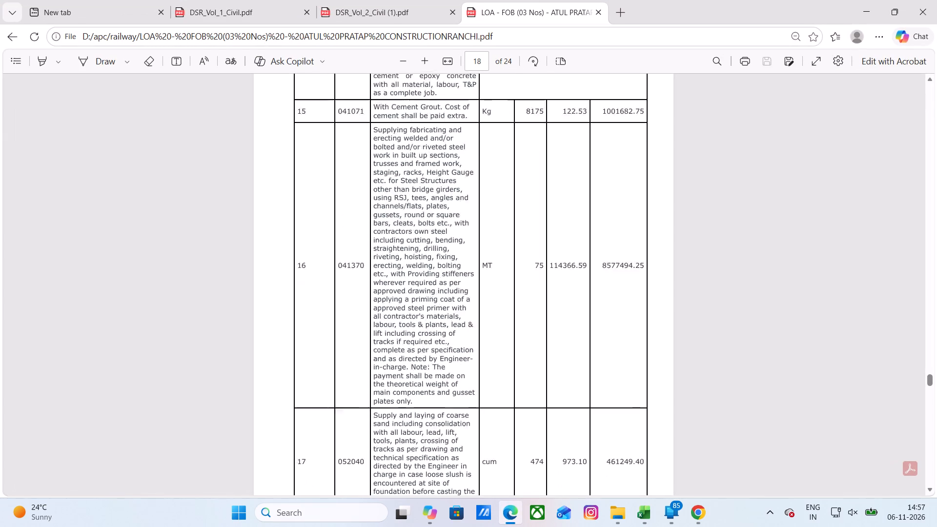
{"action": "scroll", "coordinate": [401, 258], "scroll_direction": "down", "scroll_amount": 8}
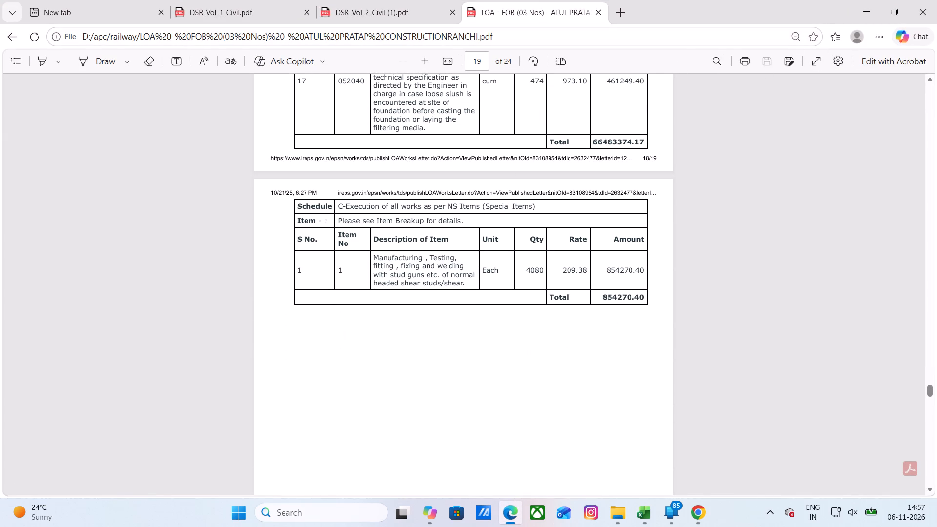
{"action": "scroll", "coordinate": [458, 251], "scroll_direction": "up", "scroll_amount": 5}
{"action": "scroll", "coordinate": [458, 251], "scroll_direction": "down", "scroll_amount": 4}
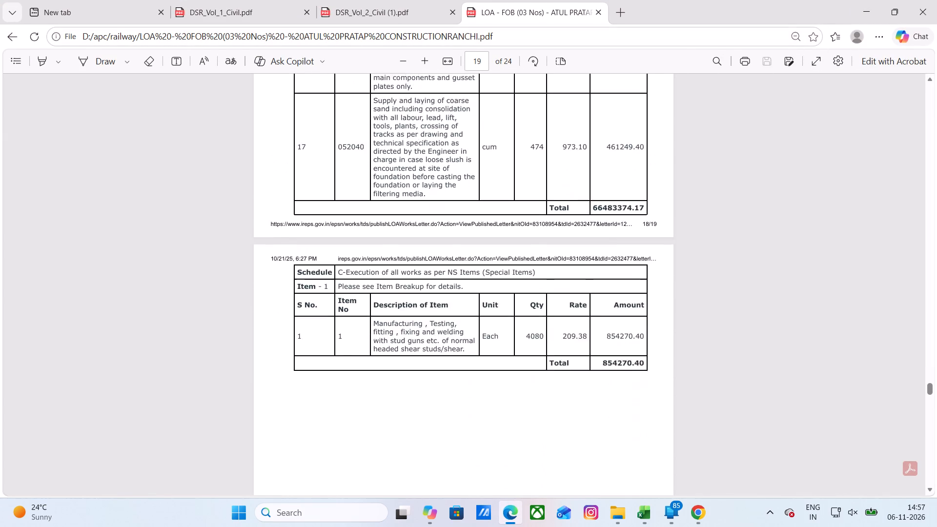
{"action": "scroll", "coordinate": [458, 251], "scroll_direction": "down", "scroll_amount": 10}
{"action": "scroll", "coordinate": [458, 251], "scroll_direction": "up", "scroll_amount": 3}
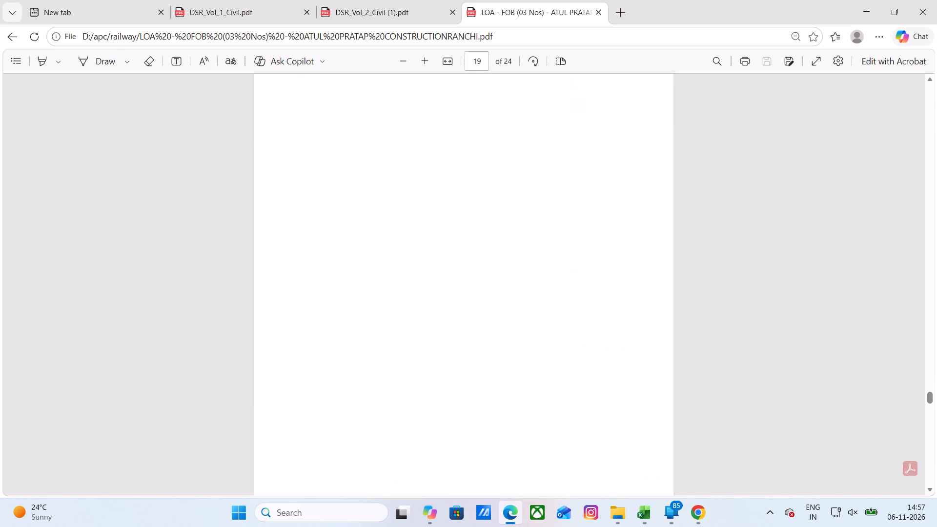
Look through the contract conditions that follow Schedule C, up to the last page of the LOA.
{"action": "scroll", "coordinate": [458, 251], "scroll_direction": "down", "scroll_amount": 15}
{"action": "scroll", "coordinate": [459, 251], "scroll_direction": "down", "scroll_amount": 19}
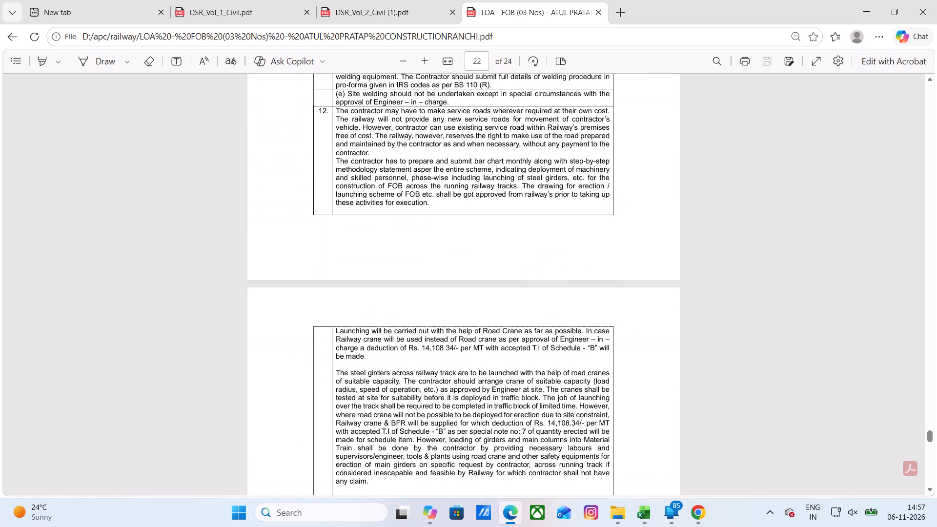
{"action": "scroll", "coordinate": [463, 244], "scroll_direction": "down", "scroll_amount": 19}
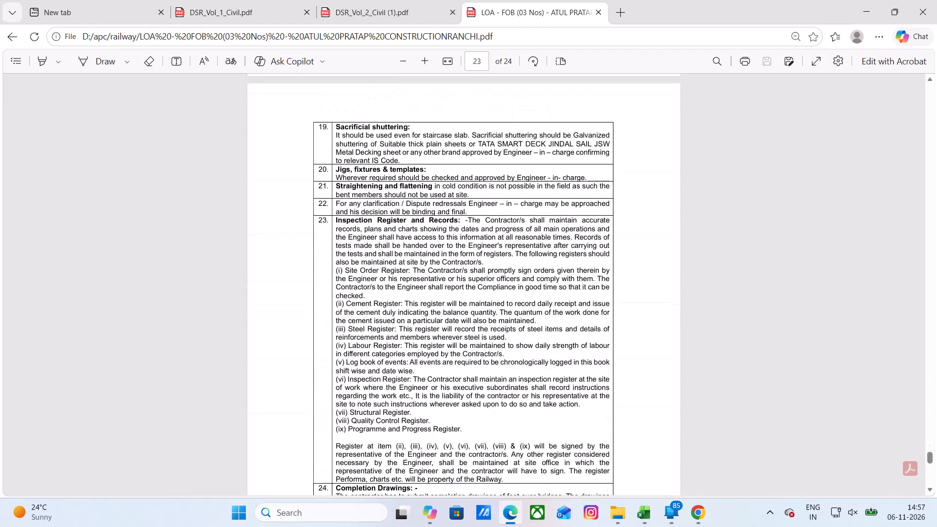
{"action": "scroll", "coordinate": [463, 245], "scroll_direction": "down", "scroll_amount": 7}
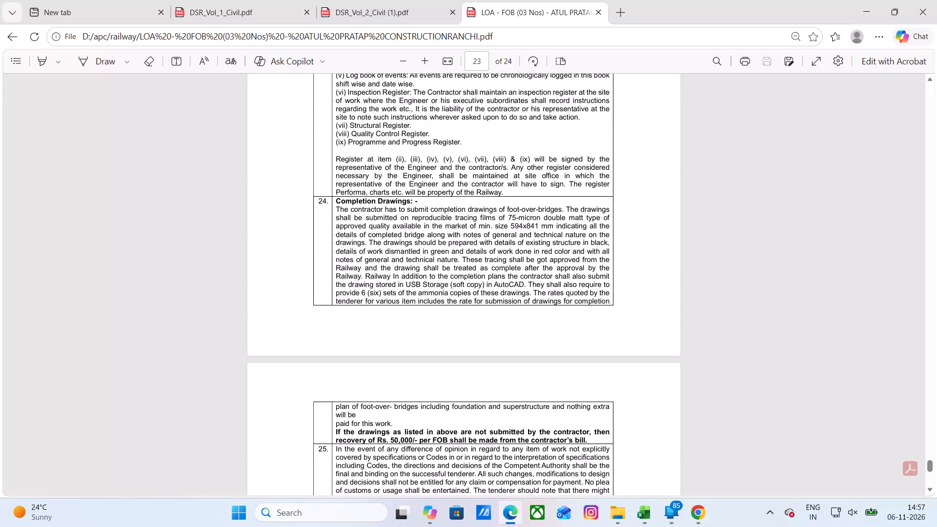
{"action": "scroll", "coordinate": [463, 245], "scroll_direction": "up", "scroll_amount": 4}
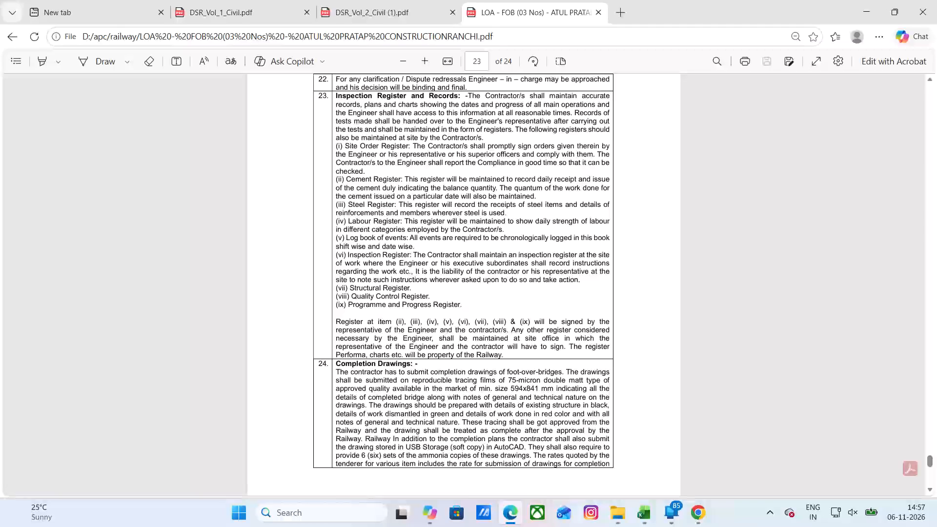
{"action": "scroll", "coordinate": [391, 284], "scroll_direction": "down", "scroll_amount": 11}
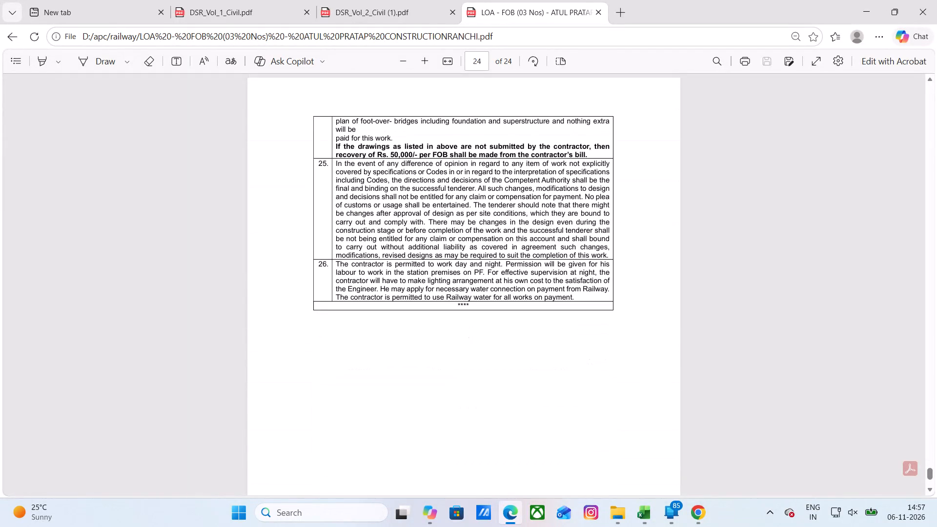
{"action": "scroll", "coordinate": [391, 284], "scroll_direction": "down", "scroll_amount": 5}
Return from the contract conditions to the Schedule C NS items table and examine its item, quantity and rate.
{"action": "scroll", "coordinate": [392, 284], "scroll_direction": "up", "scroll_amount": 14}
{"action": "scroll", "coordinate": [392, 284], "scroll_direction": "up", "scroll_amount": 7}
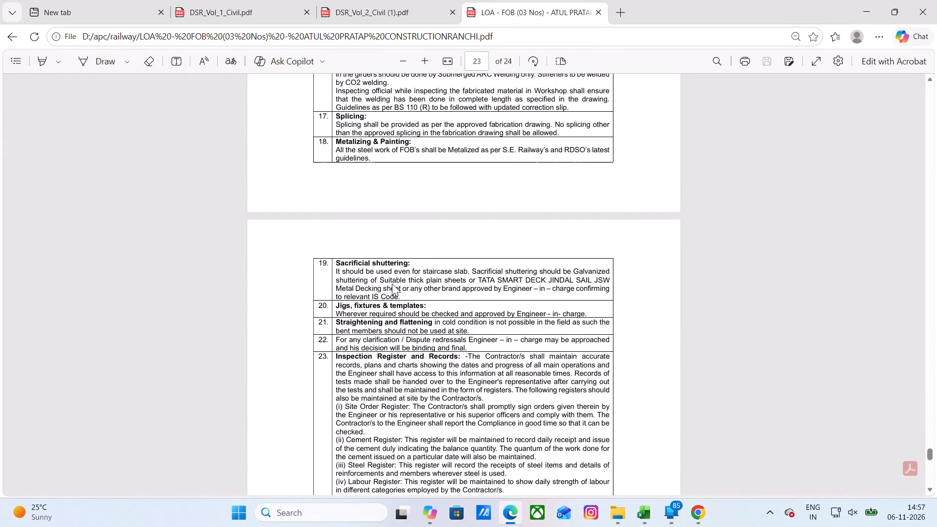
{"action": "scroll", "coordinate": [392, 284], "scroll_direction": "up", "scroll_amount": 19}
{"action": "scroll", "coordinate": [392, 284], "scroll_direction": "up", "scroll_amount": 12}
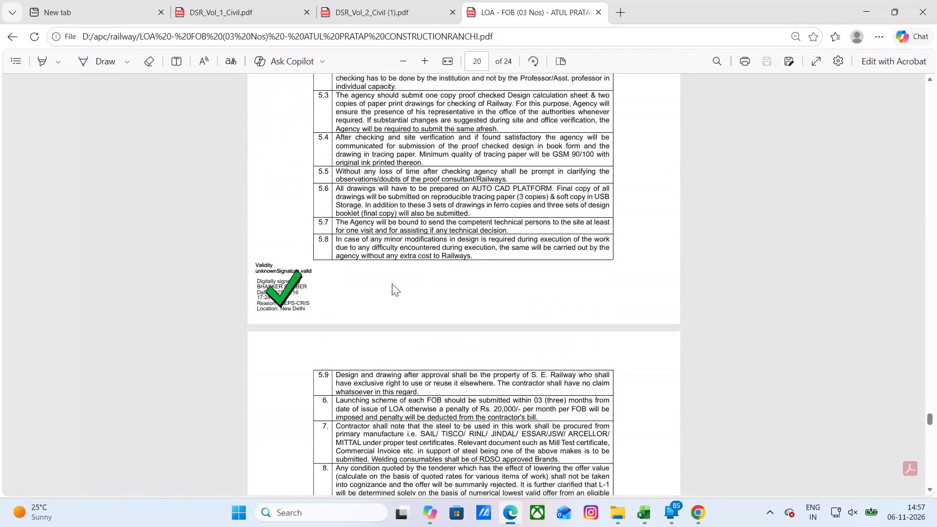
{"action": "scroll", "coordinate": [393, 283], "scroll_direction": "up", "scroll_amount": 19}
{"action": "scroll", "coordinate": [393, 283], "scroll_direction": "up", "scroll_amount": 7}
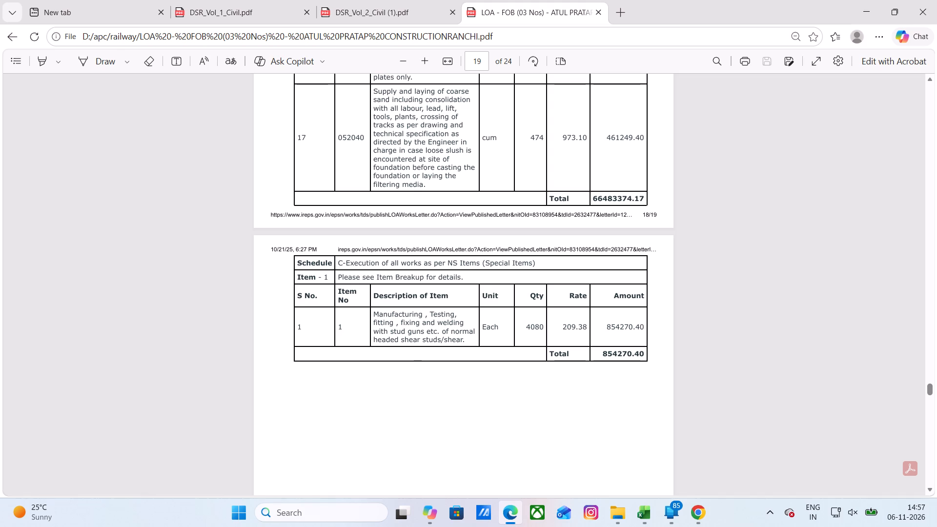
{"action": "scroll", "coordinate": [420, 330], "scroll_direction": "up", "scroll_amount": 1}
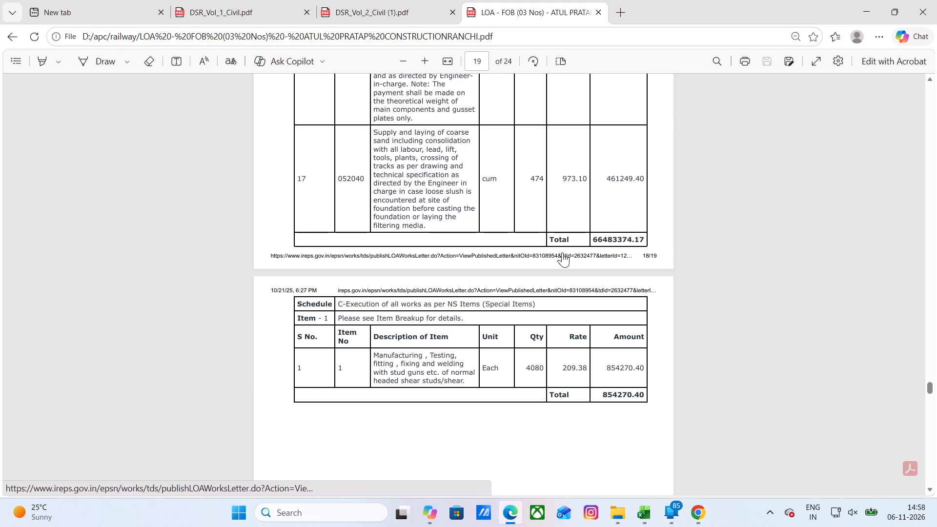
Examine the LOA schedule's descriptions, quantities and rates from item 17 (052040) back to item 10 (031011).
{"action": "scroll", "coordinate": [562, 252], "scroll_direction": "up", "scroll_amount": 3}
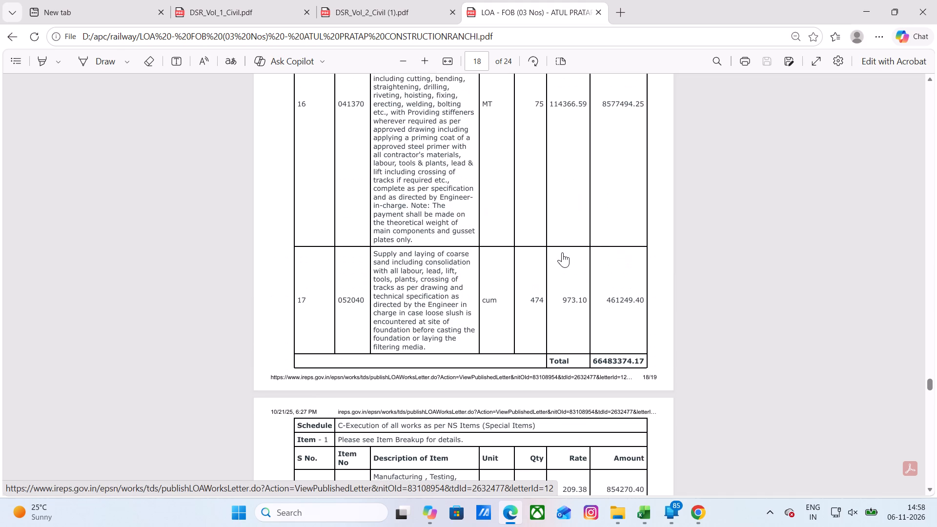
{"action": "scroll", "coordinate": [562, 252], "scroll_direction": "up", "scroll_amount": 13}
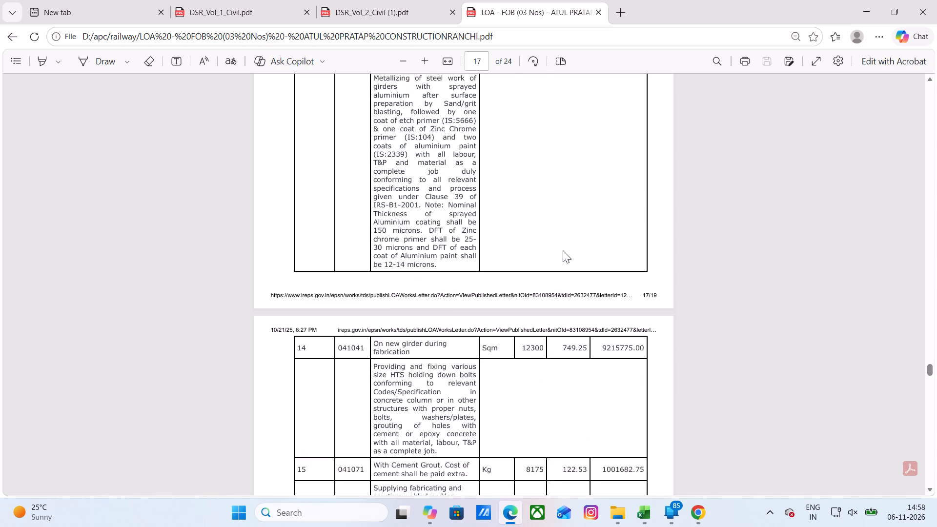
{"action": "scroll", "coordinate": [563, 250], "scroll_direction": "up", "scroll_amount": 4}
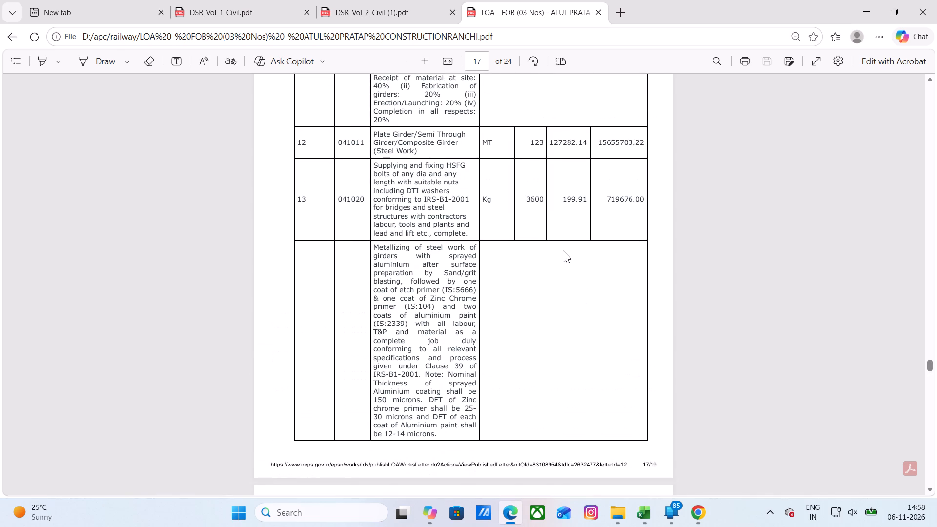
{"action": "scroll", "coordinate": [563, 250], "scroll_direction": "up", "scroll_amount": 10}
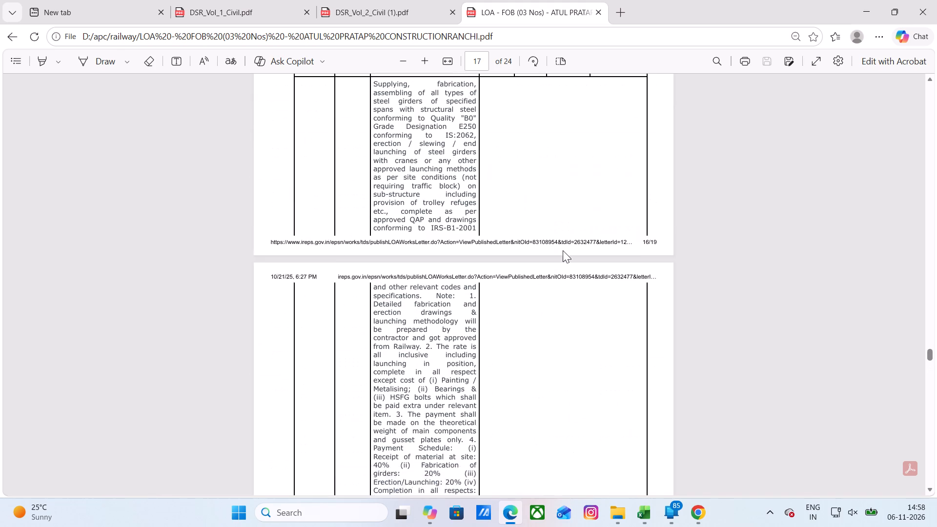
{"action": "scroll", "coordinate": [563, 250], "scroll_direction": "up", "scroll_amount": 2}
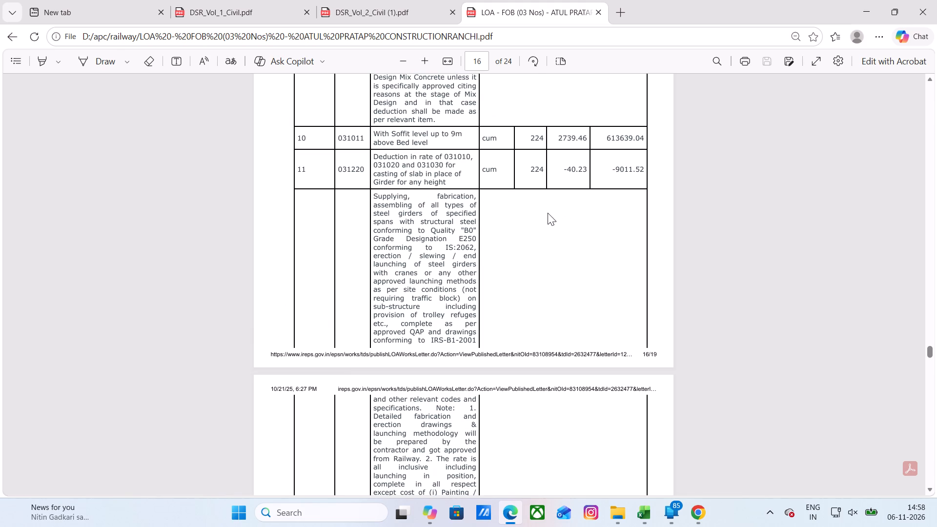
{"action": "scroll", "coordinate": [553, 211], "scroll_direction": "up", "scroll_amount": 1}
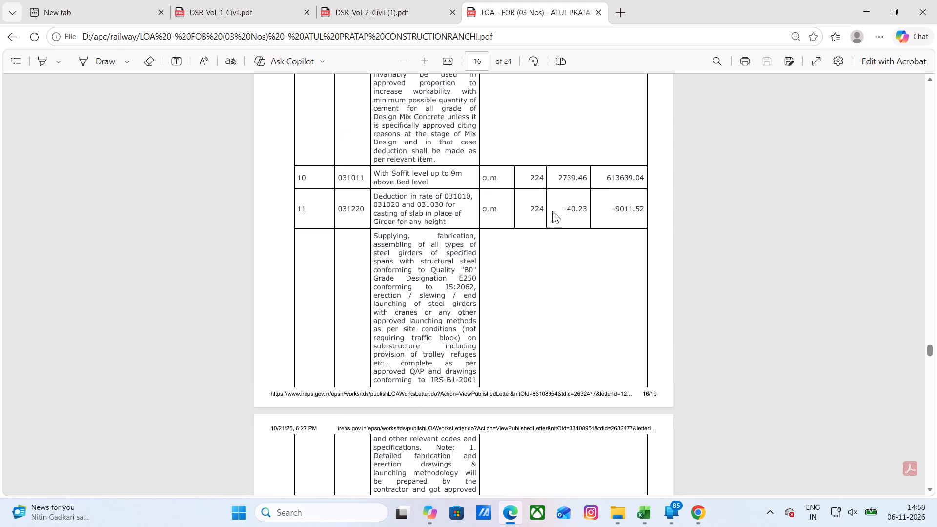
{"action": "scroll", "coordinate": [547, 212], "scroll_direction": "up", "scroll_amount": 1}
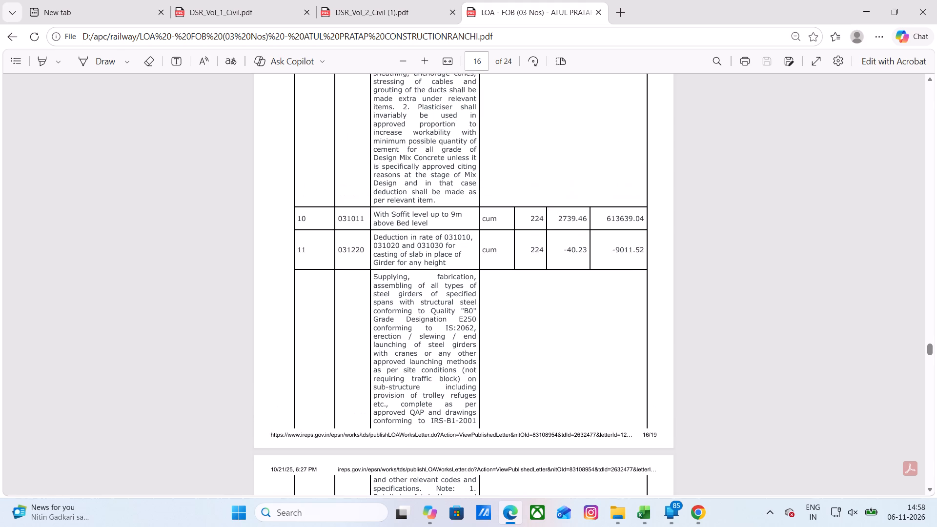
Examine the LOA schedule's quantities and rates for items 9 (025082) back to 5 (025031), covering reinforcement, cement and shuttering.
{"action": "scroll", "coordinate": [546, 212], "scroll_direction": "up", "scroll_amount": 6}
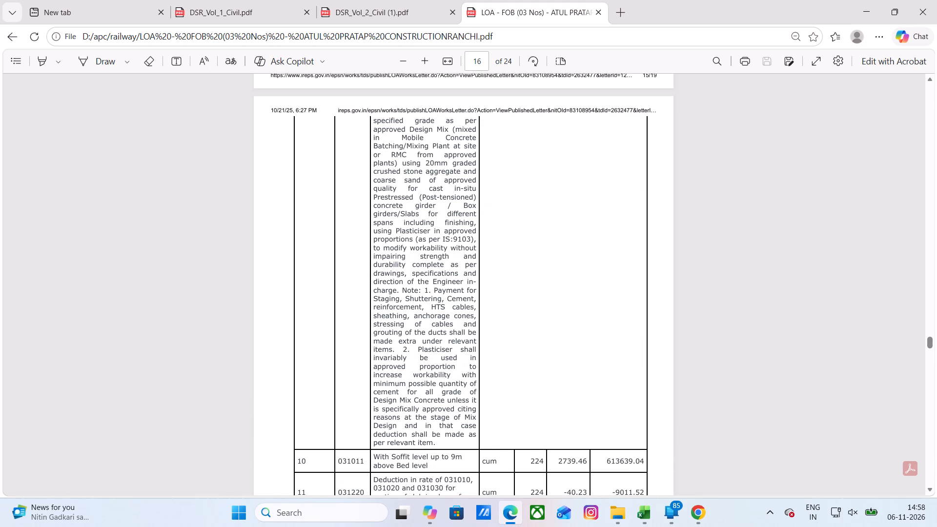
{"action": "scroll", "coordinate": [546, 212], "scroll_direction": "up", "scroll_amount": 3}
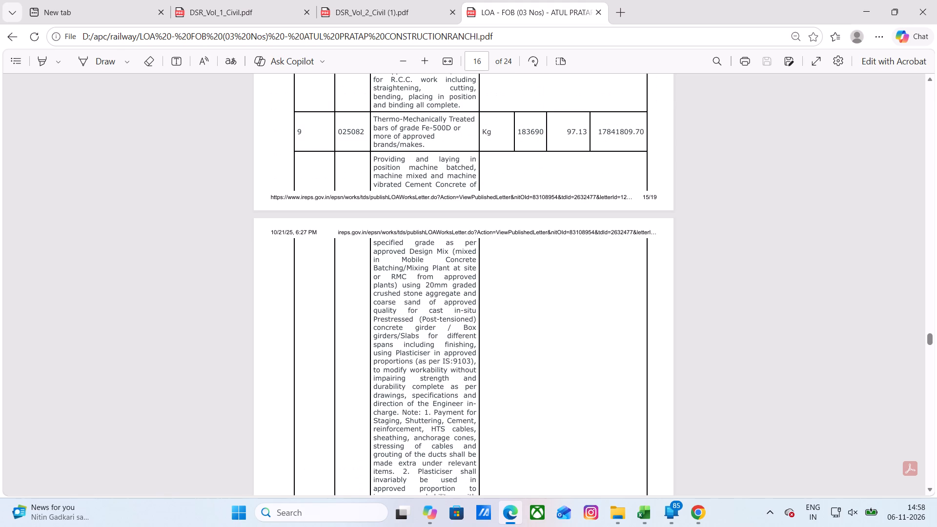
{"action": "scroll", "coordinate": [546, 212], "scroll_direction": "up", "scroll_amount": 4}
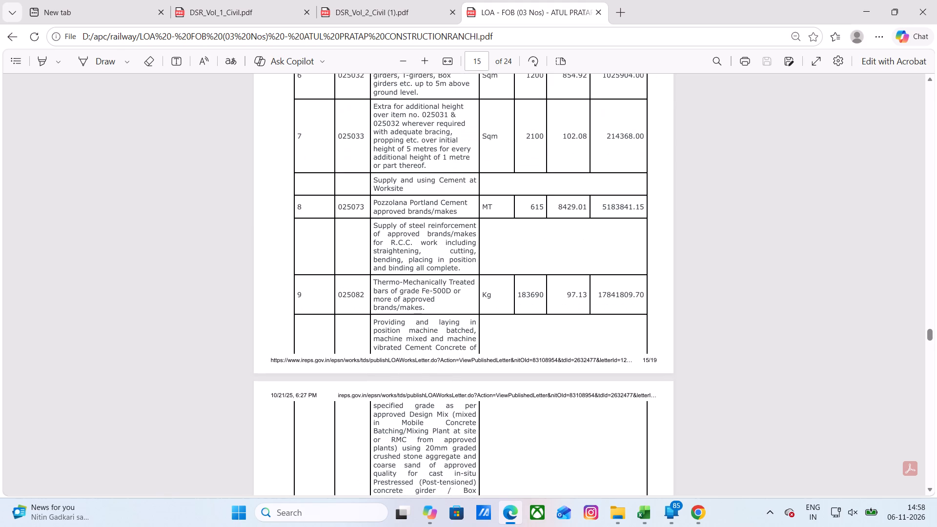
{"action": "scroll", "coordinate": [546, 212], "scroll_direction": "up", "scroll_amount": 2}
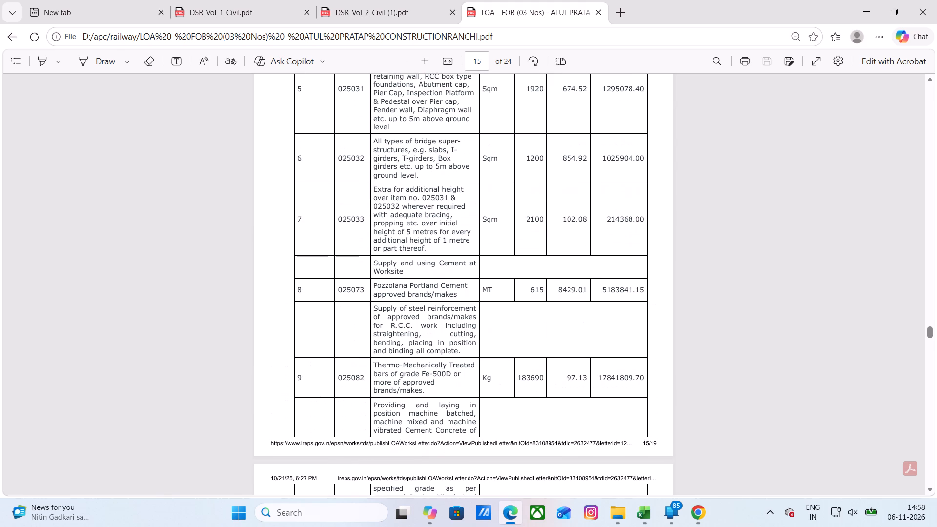
{"action": "scroll", "coordinate": [546, 212], "scroll_direction": "up", "scroll_amount": 3}
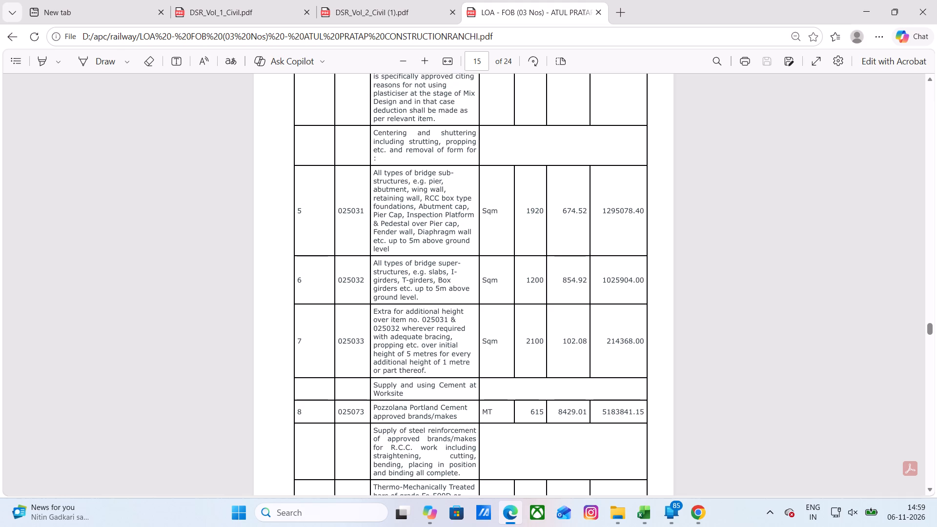
{"action": "scroll", "coordinate": [410, 299], "scroll_direction": "down", "scroll_amount": 2}
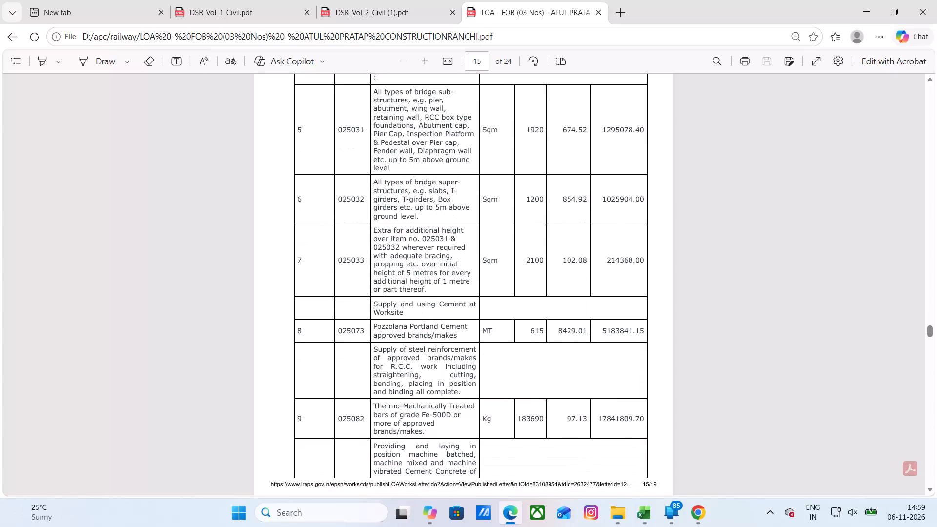
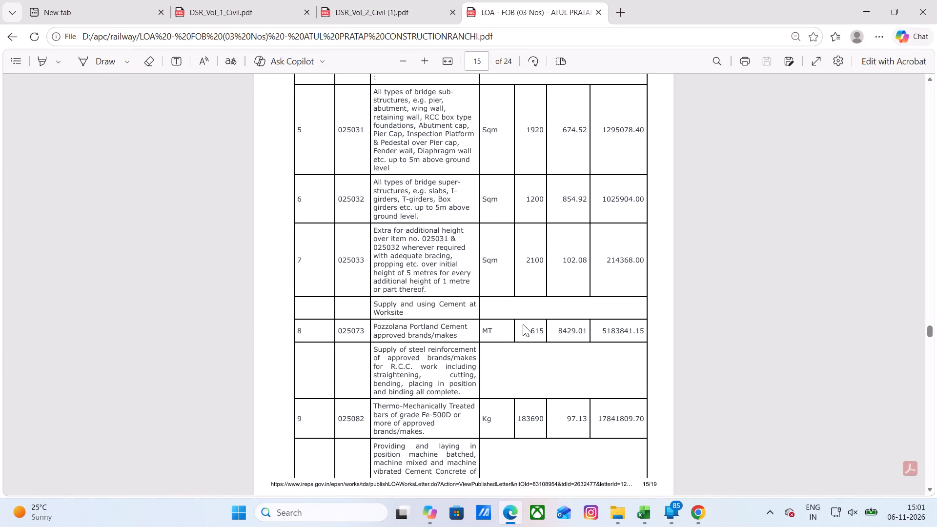
Re-examine the LOA schedule's items 5 (025031) to 10 (031011), including the design mix concrete notes and the centering and shuttering descriptions.
{"action": "scroll", "coordinate": [523, 324], "scroll_direction": "down", "scroll_amount": 3}
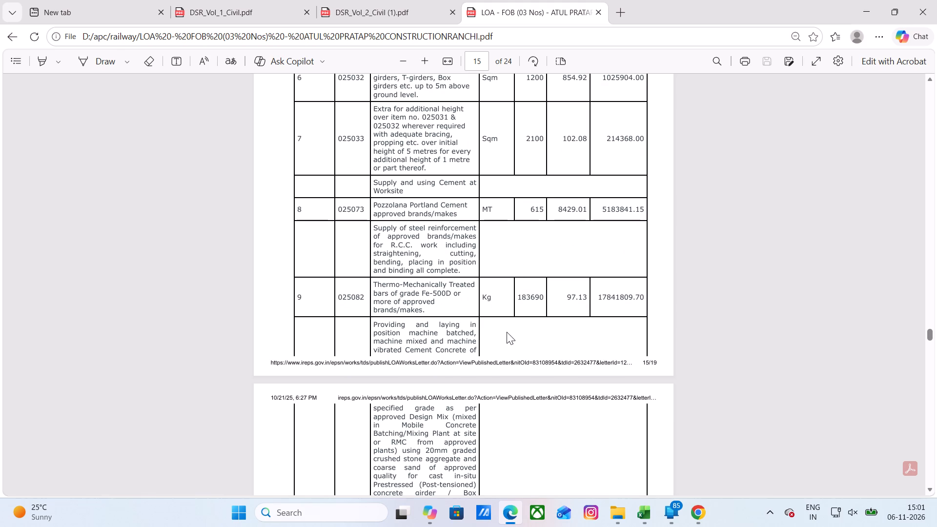
{"action": "scroll", "coordinate": [508, 327], "scroll_direction": "down", "scroll_amount": 1}
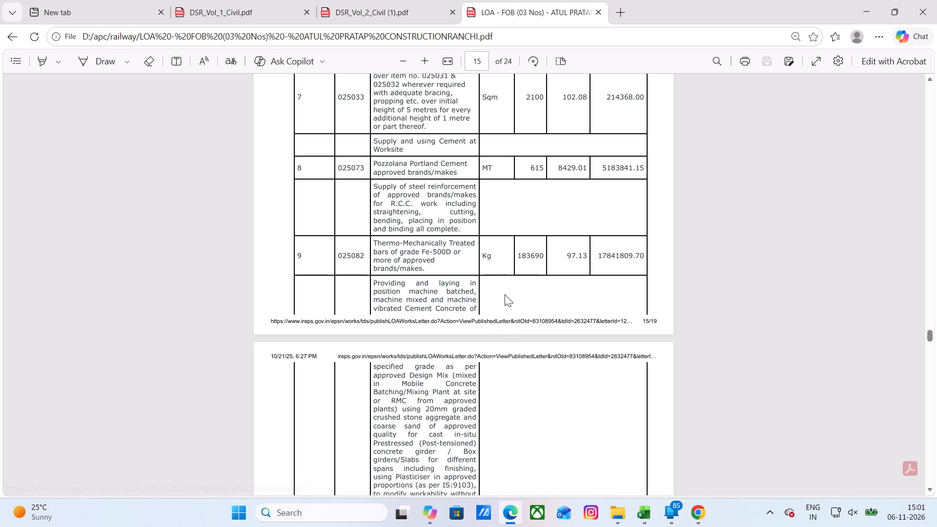
{"action": "scroll", "coordinate": [504, 294], "scroll_direction": "down", "scroll_amount": 6}
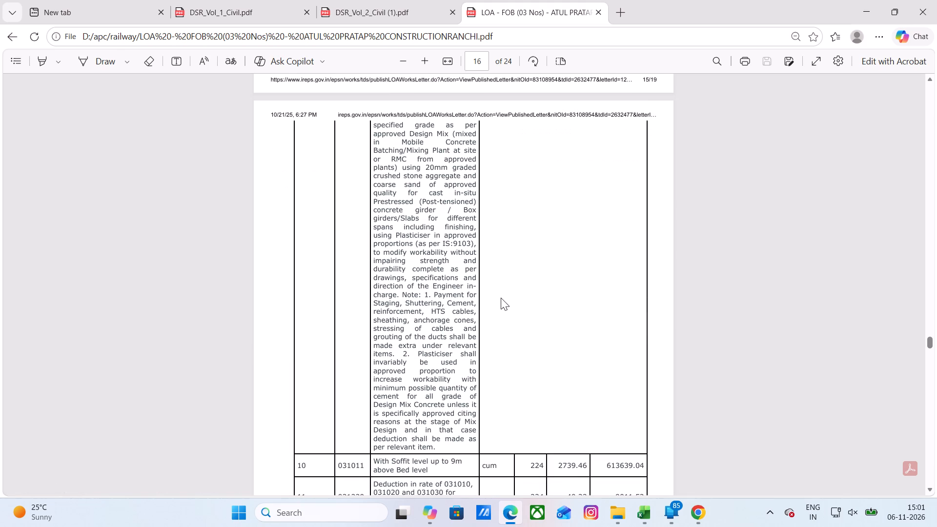
{"action": "scroll", "coordinate": [501, 298], "scroll_direction": "up", "scroll_amount": 16}
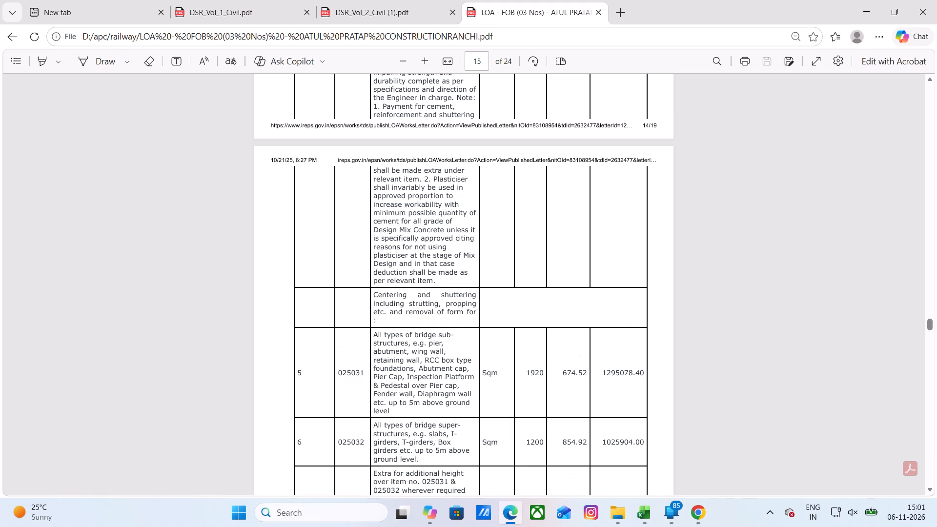
{"action": "scroll", "coordinate": [482, 310], "scroll_direction": "down", "scroll_amount": 1}
{"action": "scroll", "coordinate": [482, 311], "scroll_direction": "up", "scroll_amount": 3}
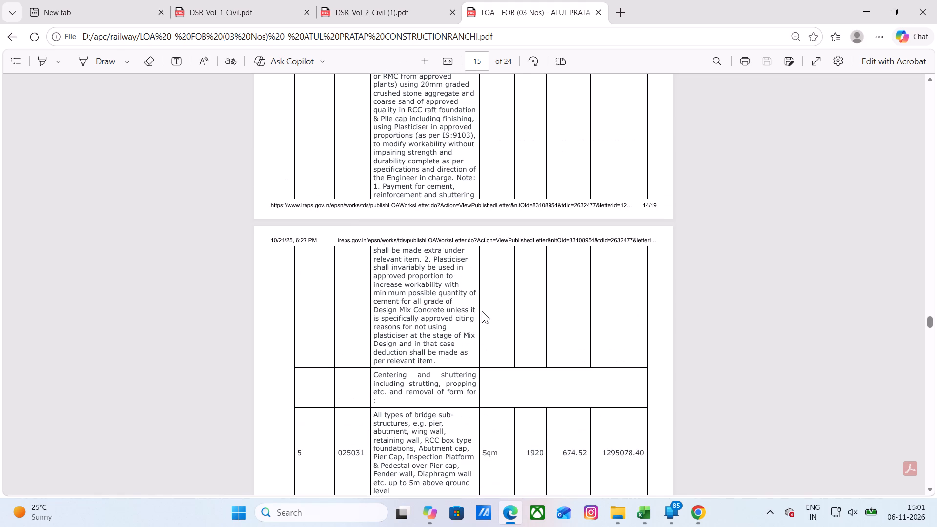
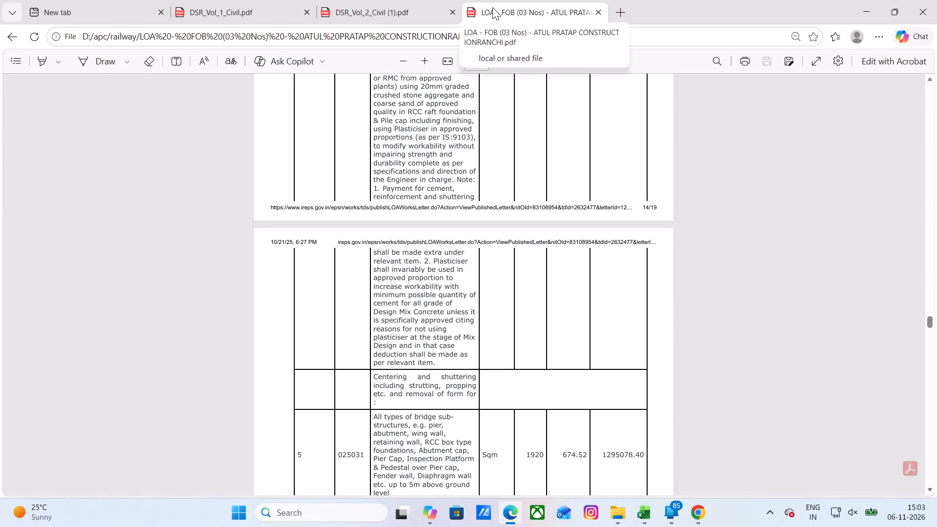
Read back through the LOA from the Schedule B concrete and earthwork items to the Schedule A dismantling items 16 to 20.
{"action": "scroll", "coordinate": [472, 269], "scroll_direction": "up", "scroll_amount": 6}
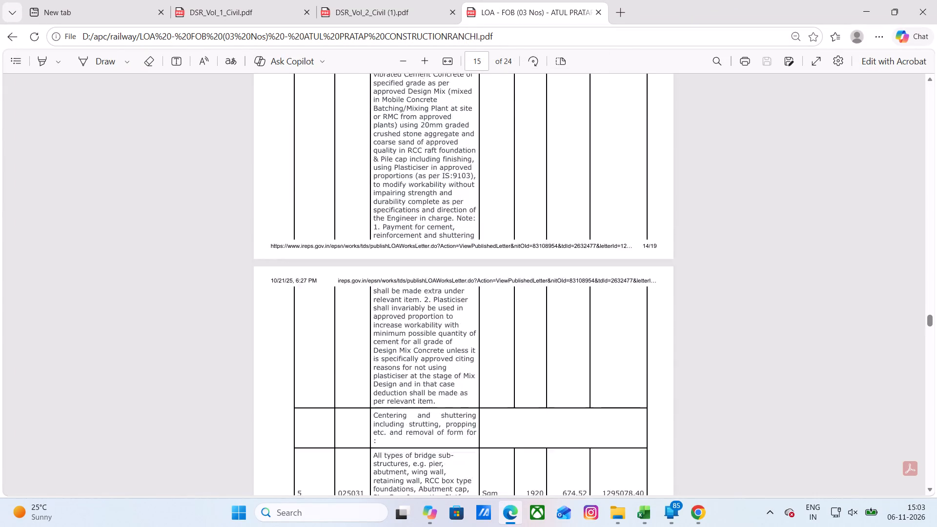
{"action": "scroll", "coordinate": [472, 269], "scroll_direction": "up", "scroll_amount": 9}
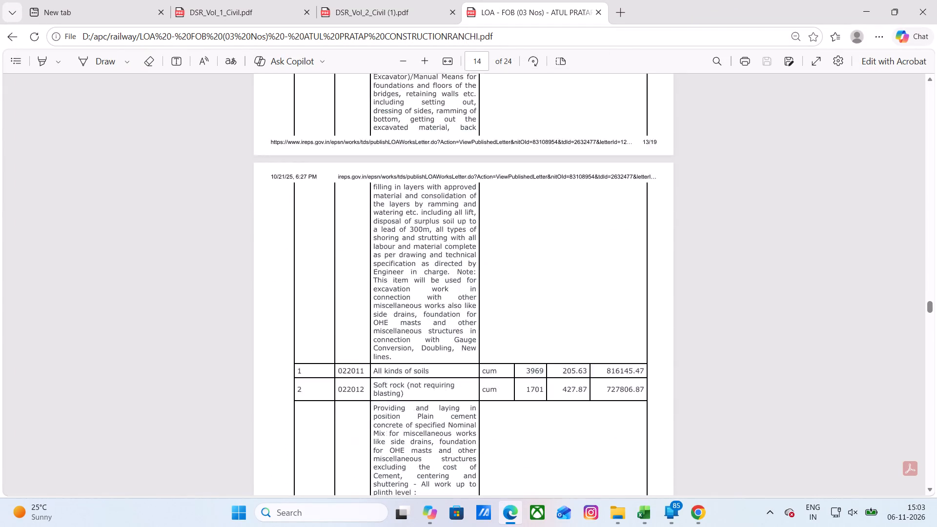
{"action": "scroll", "coordinate": [472, 269], "scroll_direction": "up", "scroll_amount": 6}
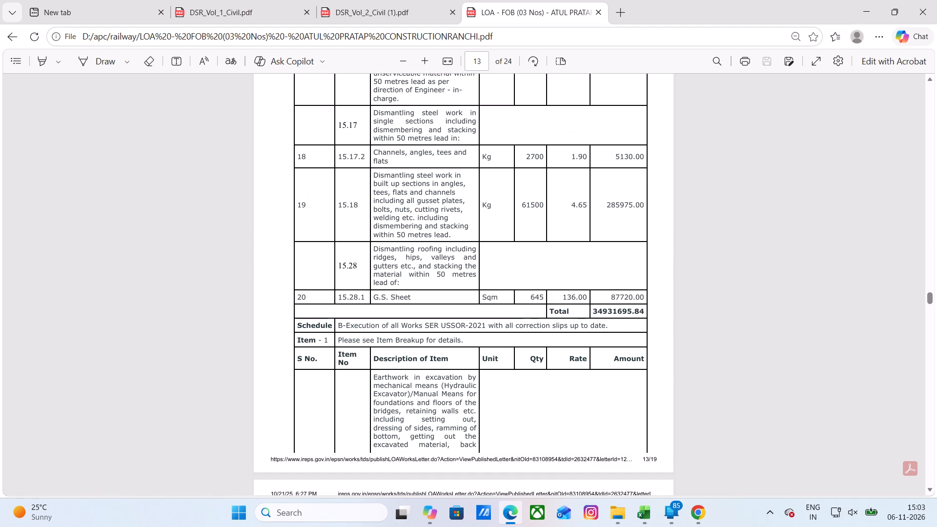
{"action": "scroll", "coordinate": [472, 269], "scroll_direction": "up", "scroll_amount": 2}
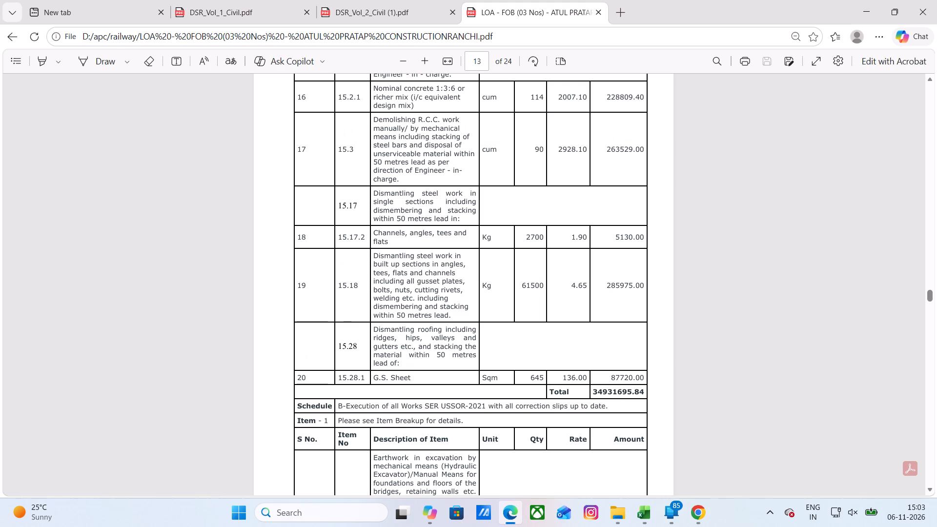
{"action": "scroll", "coordinate": [428, 275], "scroll_direction": "up", "scroll_amount": 2}
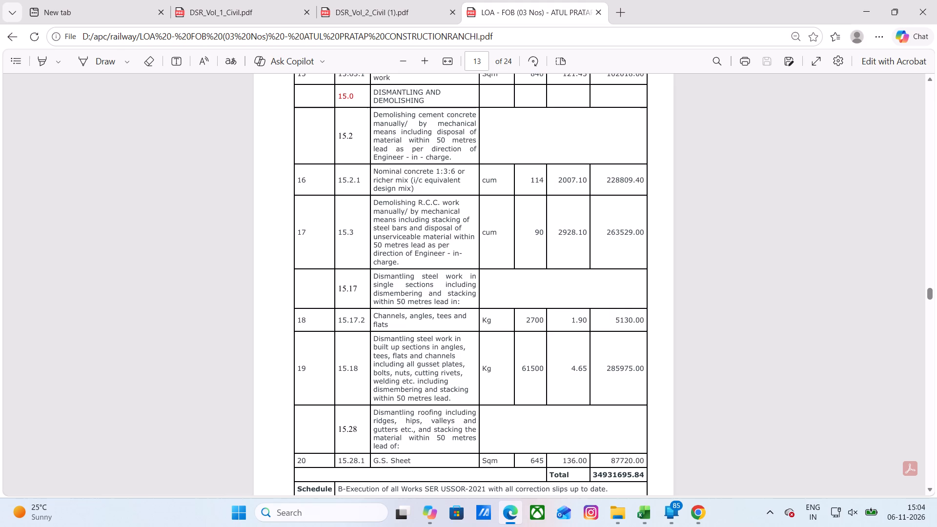
{"action": "scroll", "coordinate": [403, 307], "scroll_direction": "up", "scroll_amount": 5}
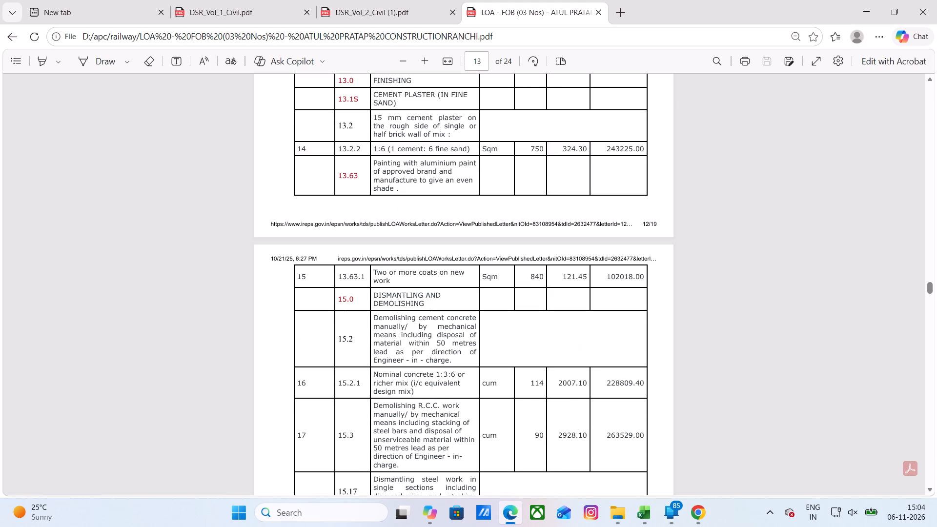
Examine the LOA's Schedule A finishing, roofing and granite flooring items, from item 15 (13.63.1) back to item 10 (11.55.1).
{"action": "scroll", "coordinate": [403, 307], "scroll_direction": "up", "scroll_amount": 3}
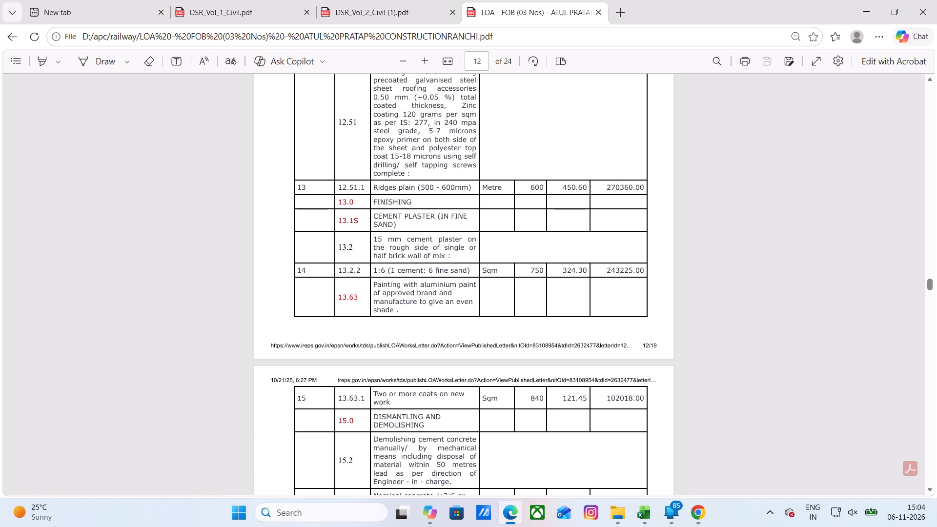
{"action": "scroll", "coordinate": [420, 248], "scroll_direction": "up", "scroll_amount": 4}
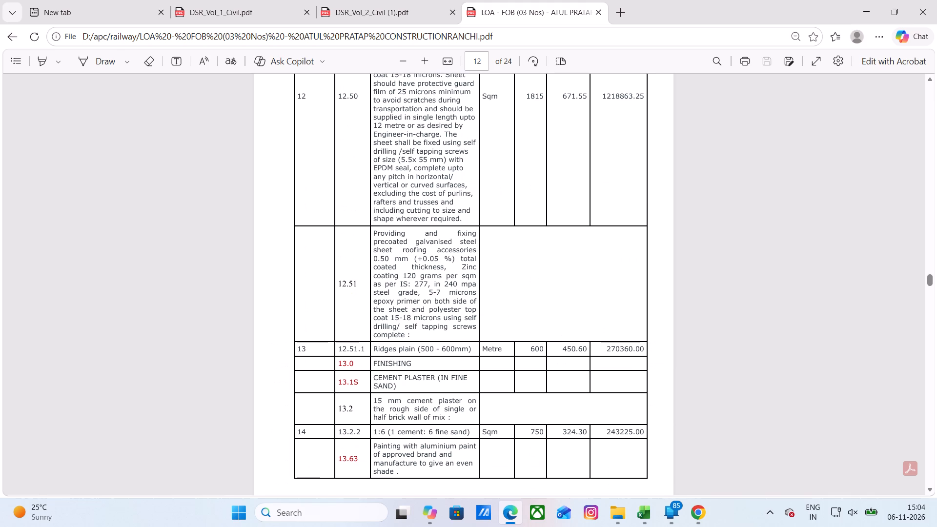
{"action": "scroll", "coordinate": [420, 248], "scroll_direction": "up", "scroll_amount": 7}
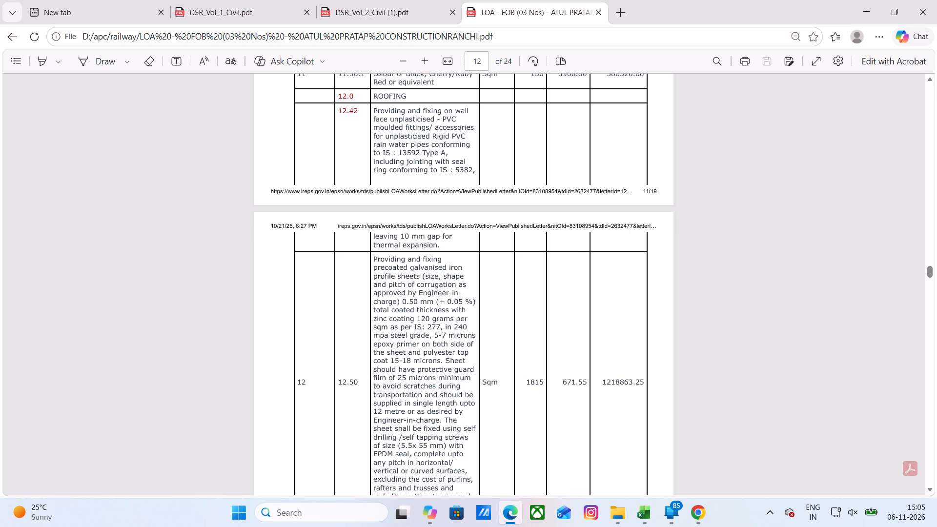
{"action": "scroll", "coordinate": [415, 252], "scroll_direction": "up", "scroll_amount": 6}
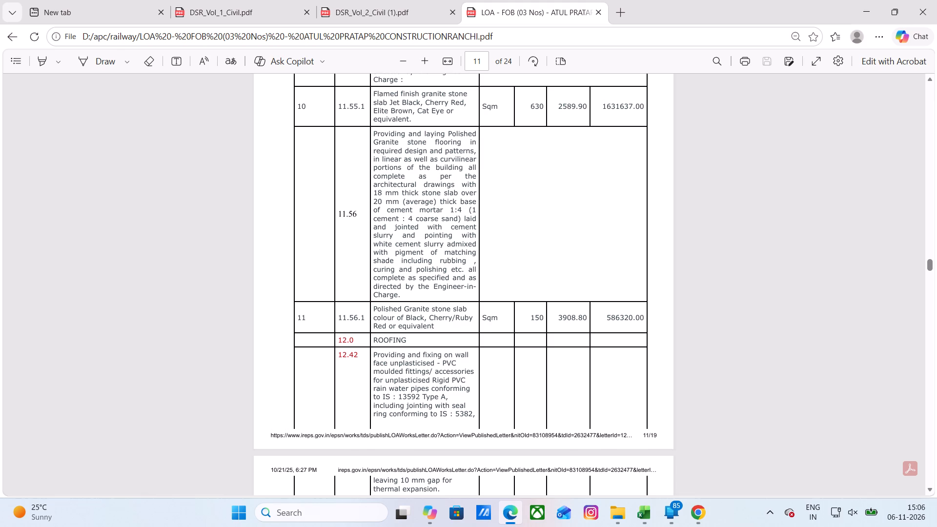
Re-read the LOA items from 11 (11.56.1) forward to the dismantling and demolishing items 16 to 19, including quantities and rates.
{"action": "scroll", "coordinate": [456, 291], "scroll_direction": "down", "scroll_amount": 2}
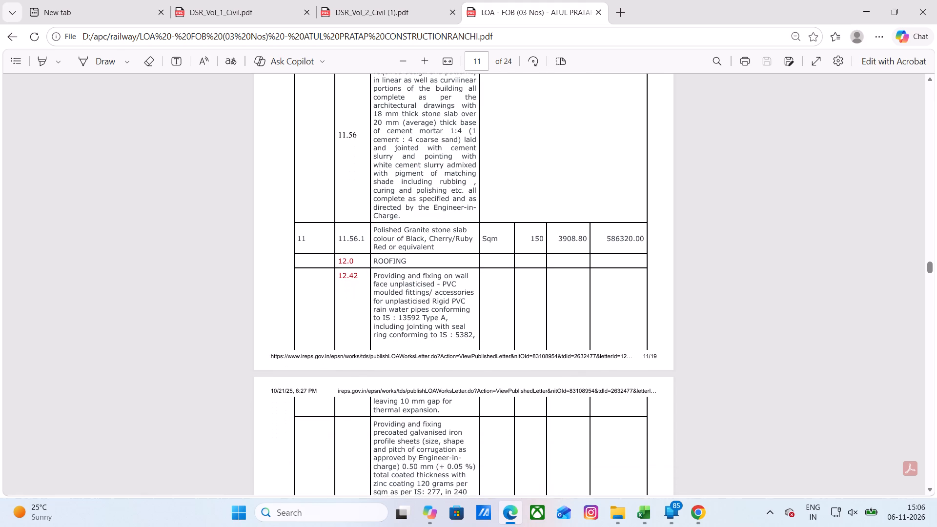
{"action": "scroll", "coordinate": [456, 292], "scroll_direction": "down", "scroll_amount": 11}
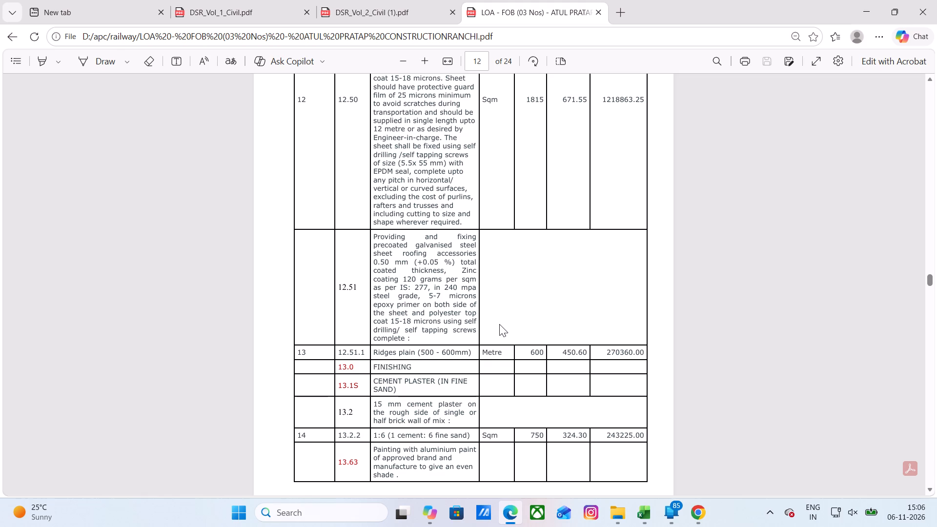
{"action": "scroll", "coordinate": [399, 324], "scroll_direction": "down", "scroll_amount": 2}
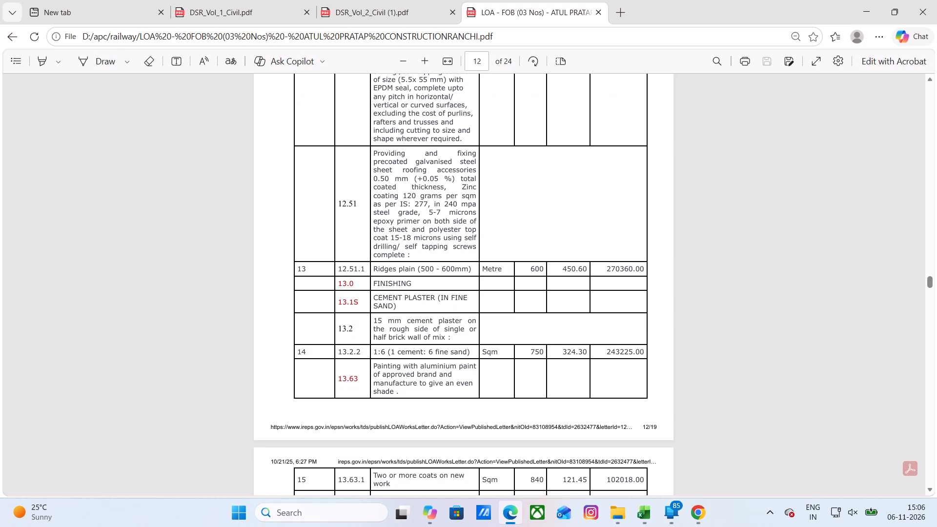
{"action": "scroll", "coordinate": [399, 325], "scroll_direction": "down", "scroll_amount": 4}
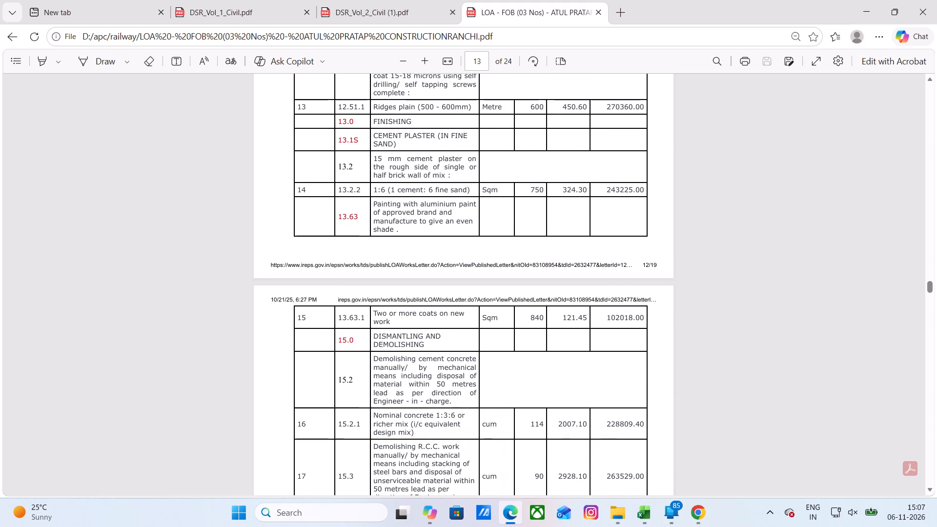
{"action": "scroll", "coordinate": [399, 327], "scroll_direction": "down", "scroll_amount": 2}
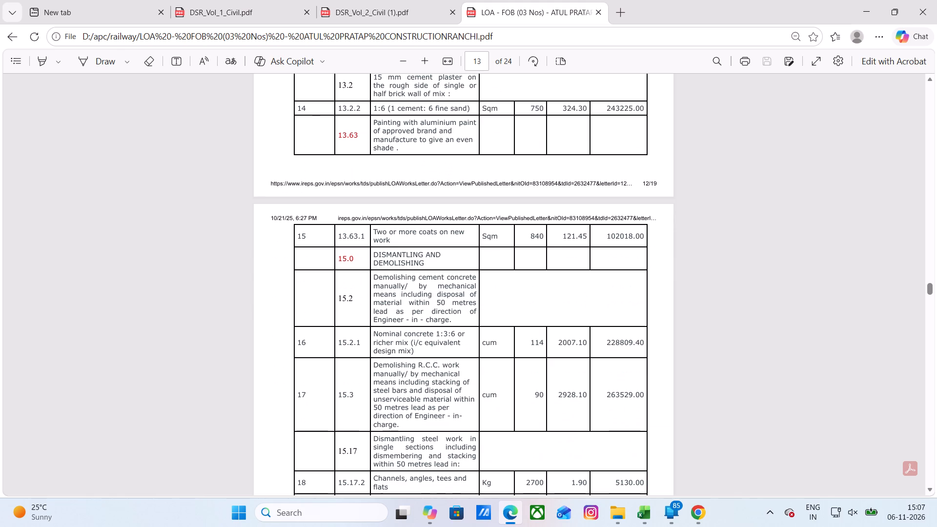
{"action": "scroll", "coordinate": [399, 331], "scroll_direction": "down", "scroll_amount": 1}
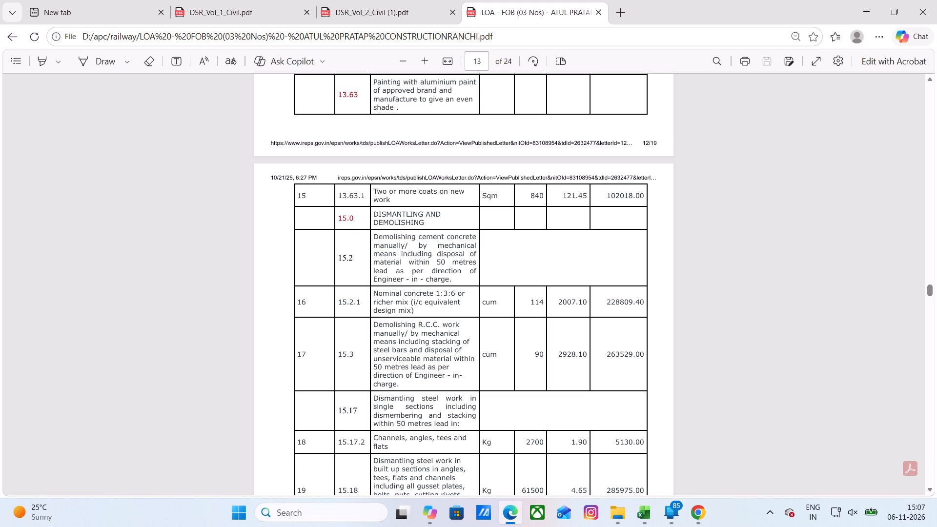
{"action": "scroll", "coordinate": [411, 332], "scroll_direction": "down", "scroll_amount": 1}
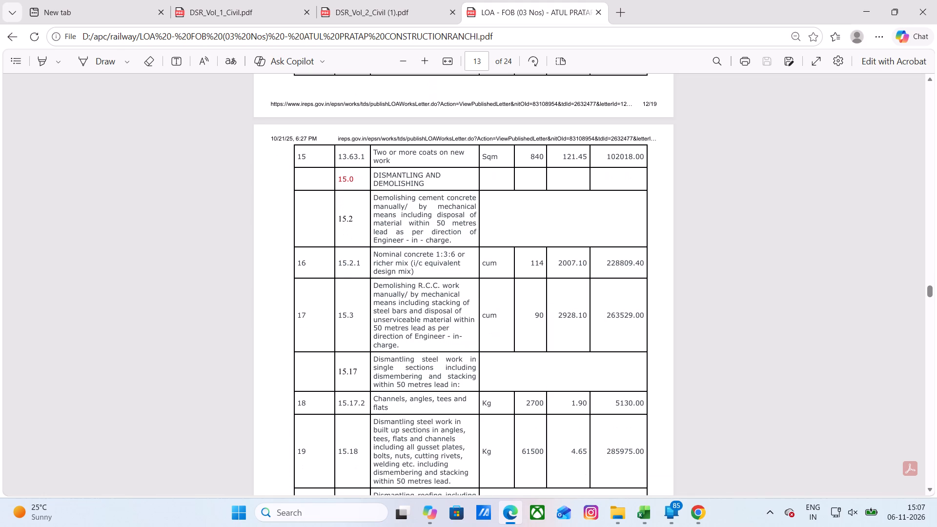
{"action": "scroll", "coordinate": [415, 327], "scroll_direction": "down", "scroll_amount": 1}
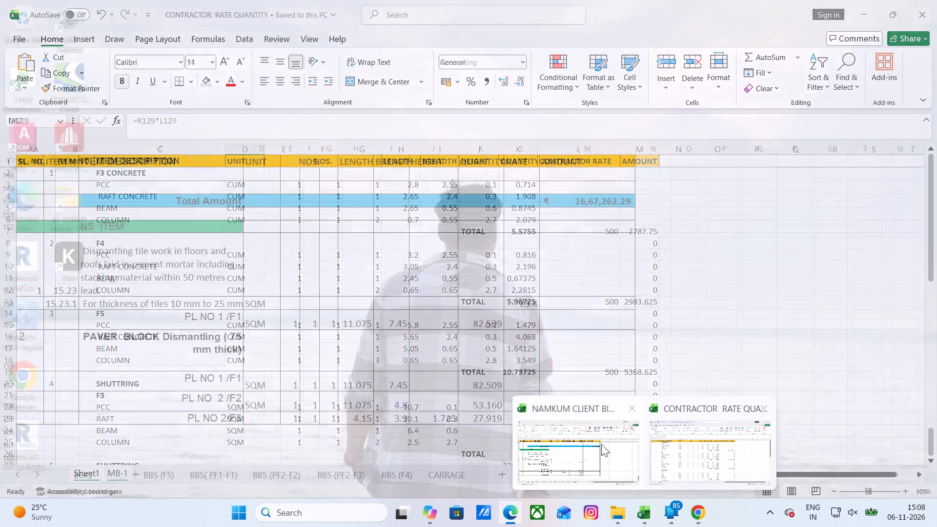
Switch to the NAMKUM CLIENT BILL workbook in Excel and review the MB-1 sheet from the shuttering items back to the first dismantling items.
{"action": "left_click", "coordinate": [598, 449]}
{"action": "scroll", "coordinate": [343, 359], "scroll_direction": "up", "scroll_amount": 14}
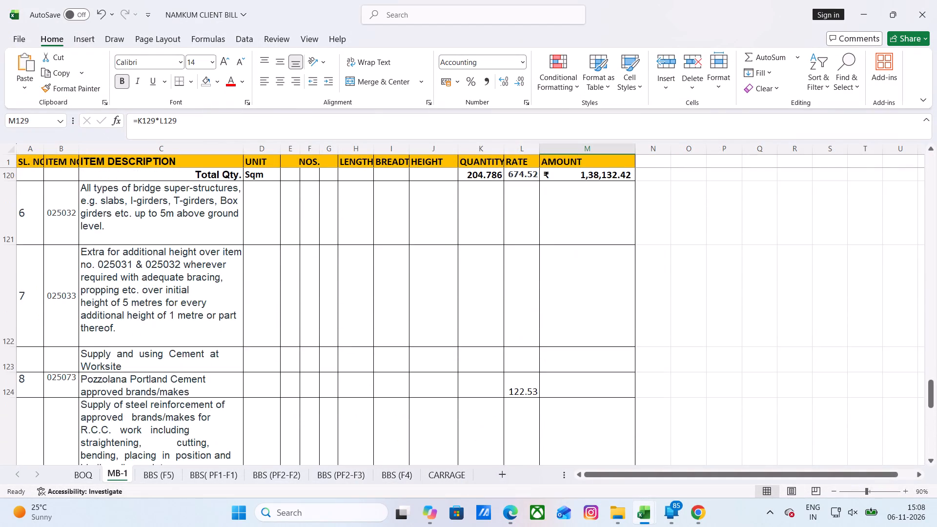
{"action": "scroll", "coordinate": [343, 359], "scroll_direction": "up", "scroll_amount": 20}
{"action": "scroll", "coordinate": [343, 359], "scroll_direction": "up", "scroll_amount": 7}
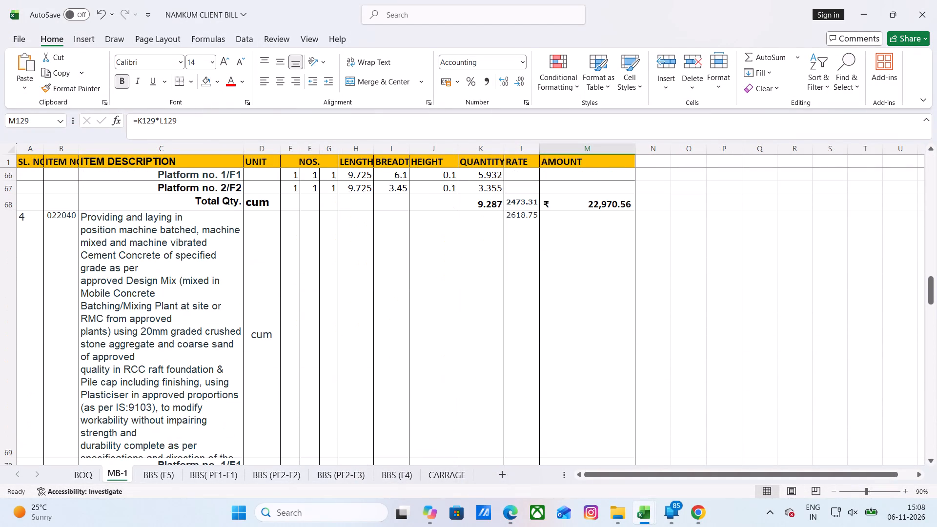
{"action": "scroll", "coordinate": [343, 359], "scroll_direction": "up", "scroll_amount": 10}
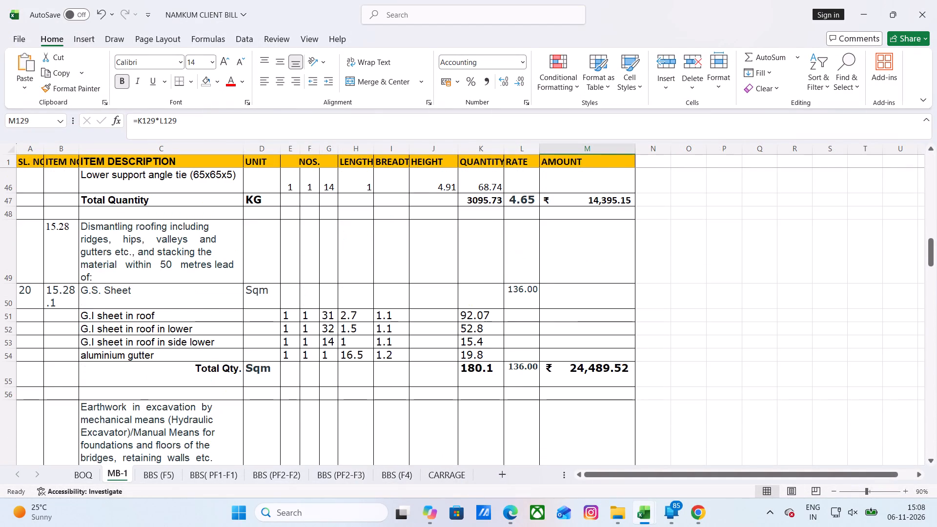
{"action": "scroll", "coordinate": [343, 359], "scroll_direction": "up", "scroll_amount": 17}
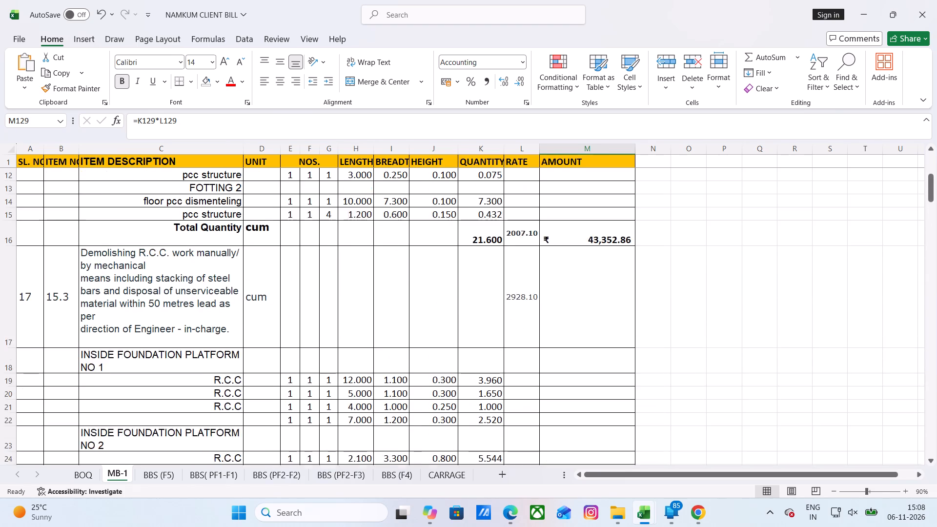
{"action": "scroll", "coordinate": [343, 359], "scroll_direction": "up", "scroll_amount": 1}
Inspect the total quantity formula of MB-1 item 17 (15.3) in K27 and the R.C.C and PCC demolition measurements above it.
{"action": "scroll", "coordinate": [343, 359], "scroll_direction": "down", "scroll_amount": 6}
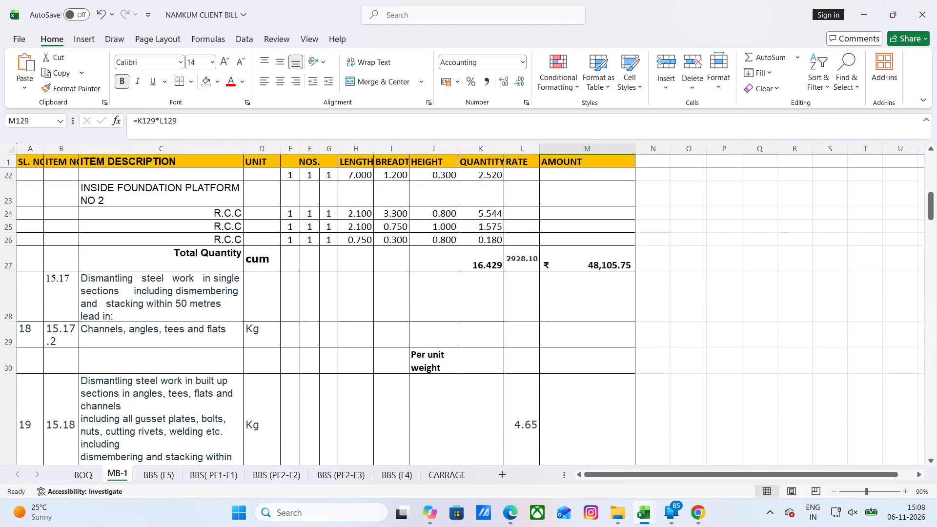
{"action": "scroll", "coordinate": [294, 353], "scroll_direction": "up", "scroll_amount": 2}
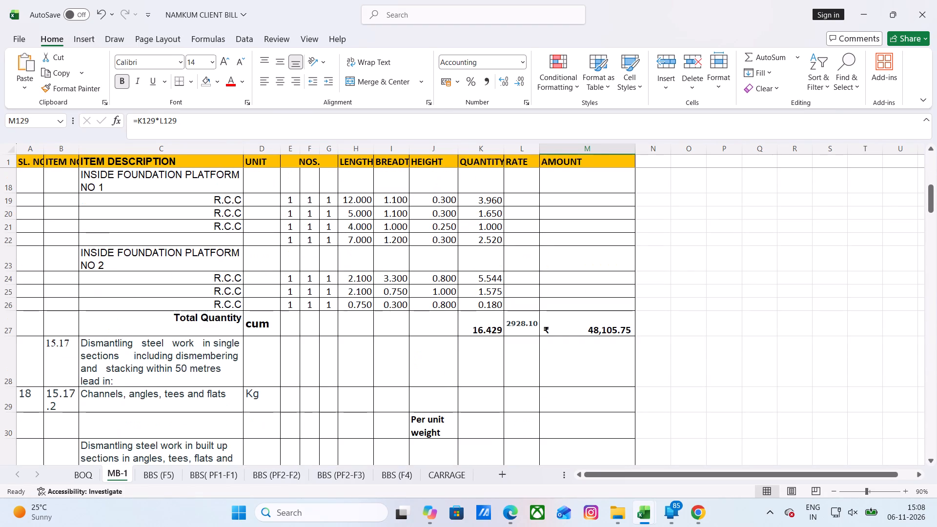
{"action": "scroll", "coordinate": [294, 353], "scroll_direction": "up", "scroll_amount": 1}
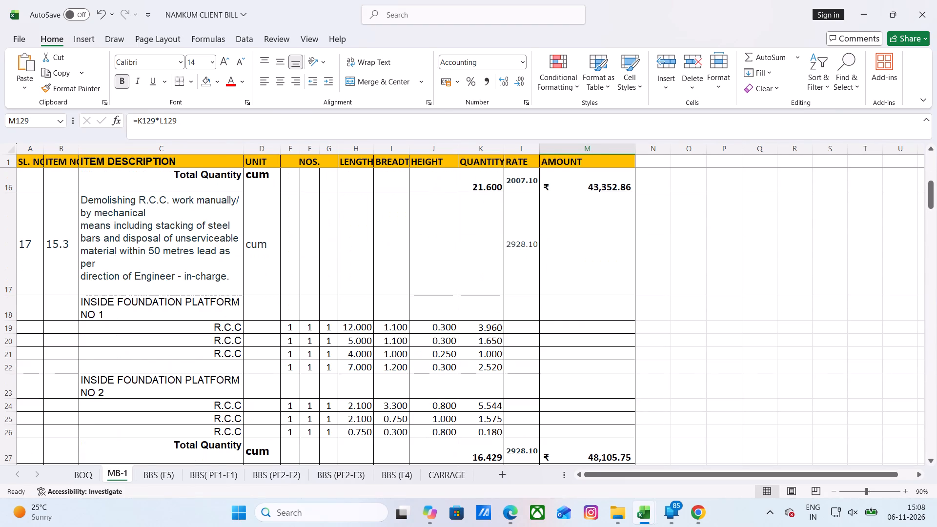
{"action": "scroll", "coordinate": [294, 353], "scroll_direction": "down", "scroll_amount": 1}
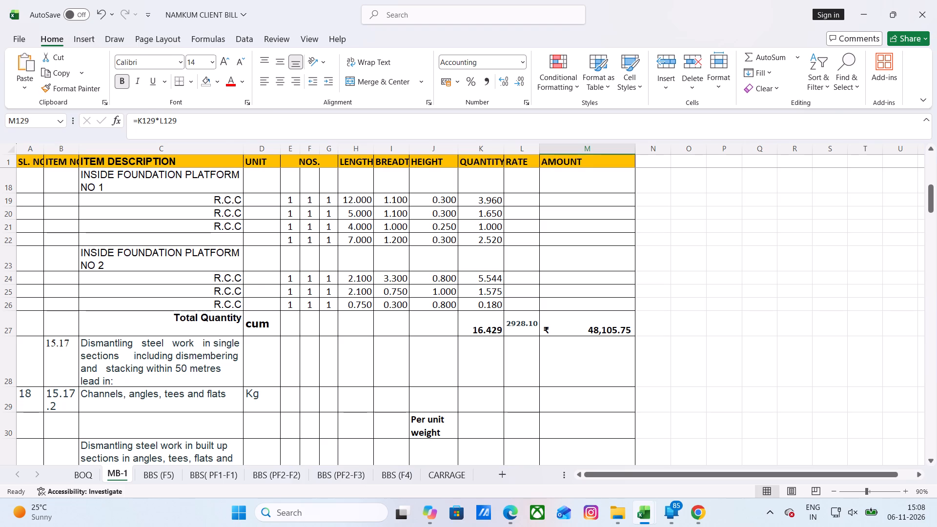
{"action": "left_click", "coordinate": [486, 329]}
{"action": "scroll", "coordinate": [428, 318], "scroll_direction": "up", "scroll_amount": 2}
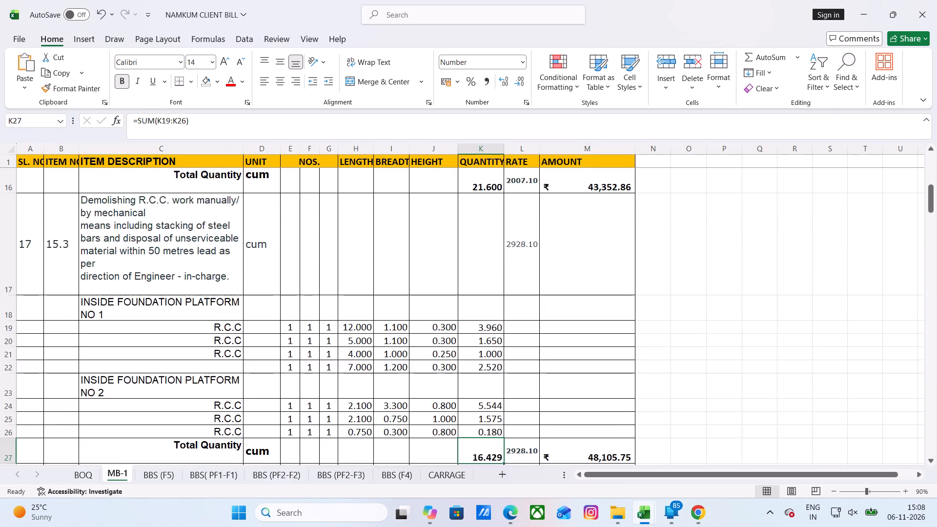
{"action": "scroll", "coordinate": [428, 318], "scroll_direction": "up", "scroll_amount": 3}
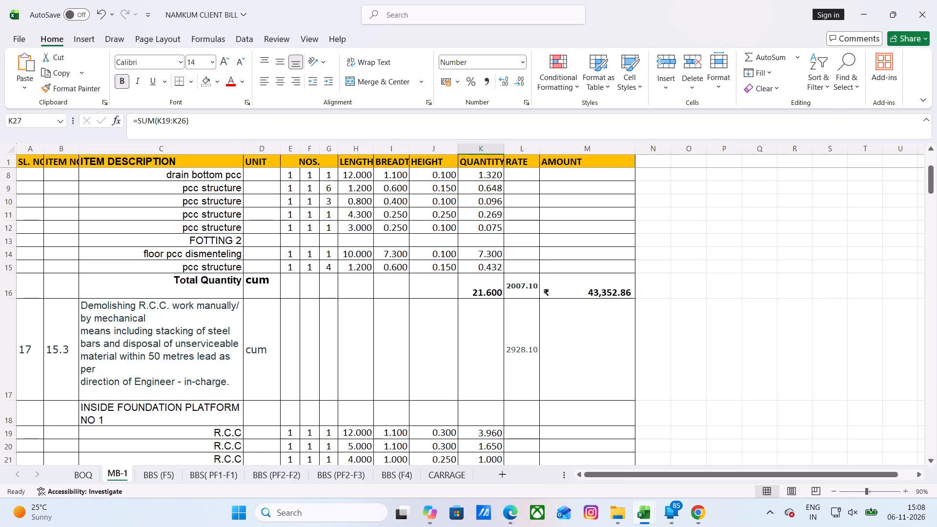
{"action": "scroll", "coordinate": [428, 318], "scroll_direction": "up", "scroll_amount": 1}
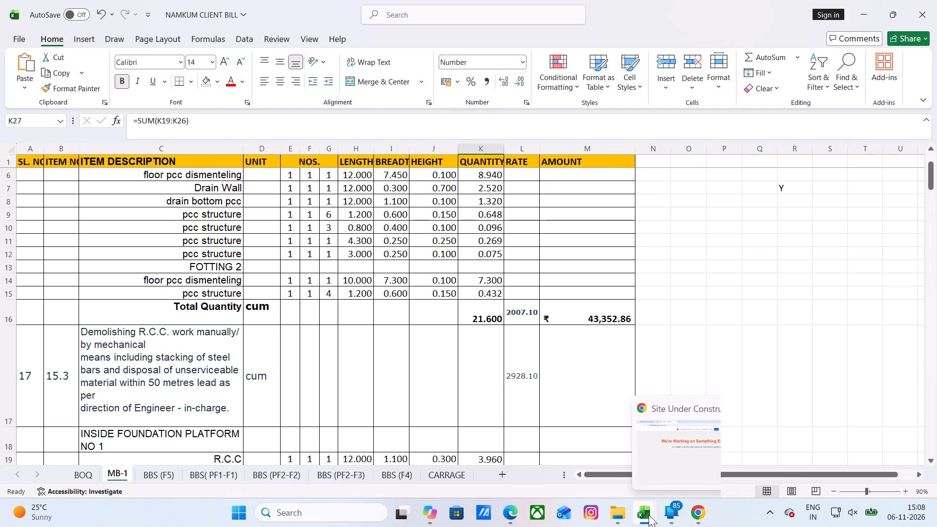
Switch to the LOA PDF in Edge and examine dismantling items 16 to 20 of Schedule A through Schedule B's opening earthwork description.
{"action": "left_click", "coordinate": [509, 511]}
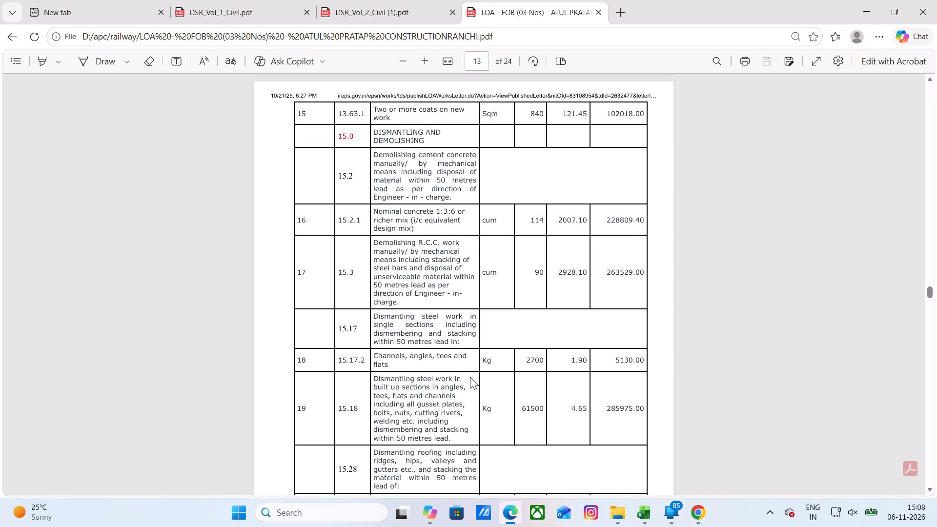
{"action": "scroll", "coordinate": [469, 376], "scroll_direction": "down", "scroll_amount": 2}
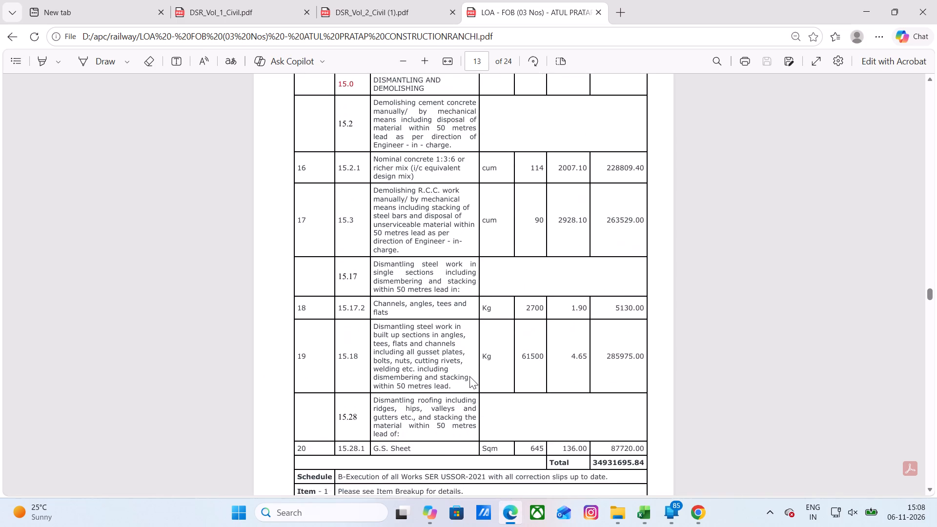
{"action": "scroll", "coordinate": [469, 376], "scroll_direction": "down", "scroll_amount": 1}
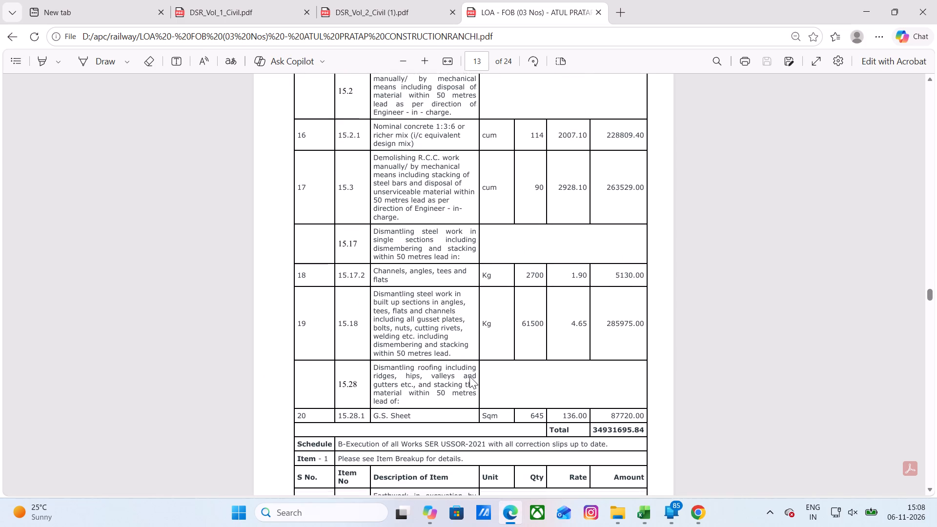
{"action": "scroll", "coordinate": [469, 376], "scroll_direction": "down", "scroll_amount": 3}
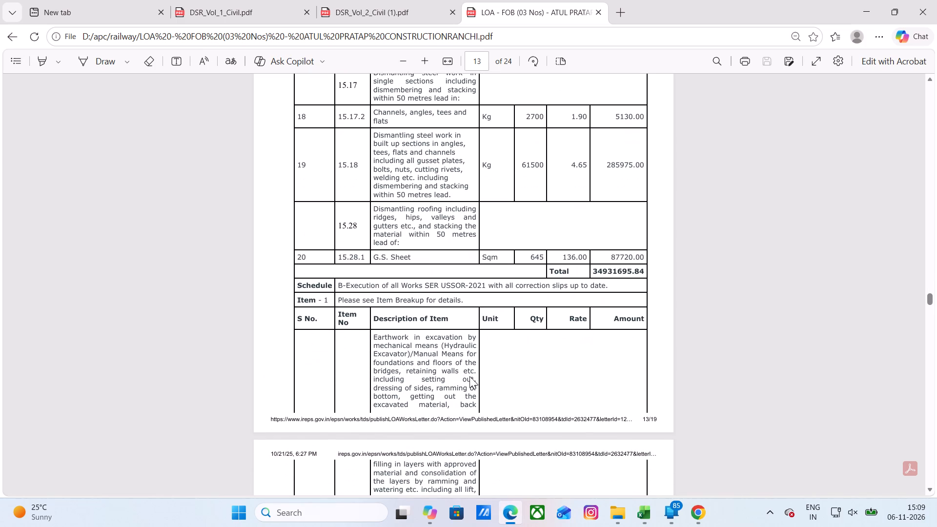
{"action": "scroll", "coordinate": [469, 376], "scroll_direction": "down", "scroll_amount": 6}
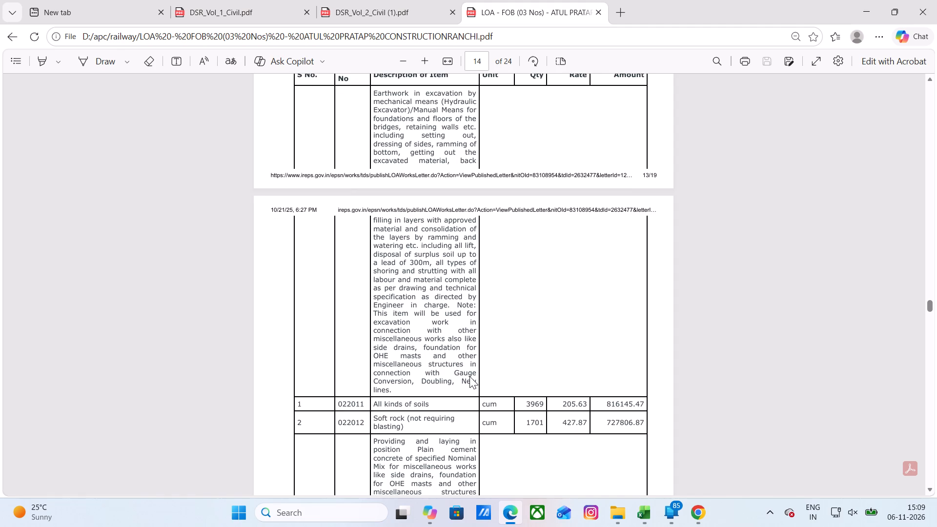
{"action": "scroll", "coordinate": [469, 376], "scroll_direction": "up", "scroll_amount": 3}
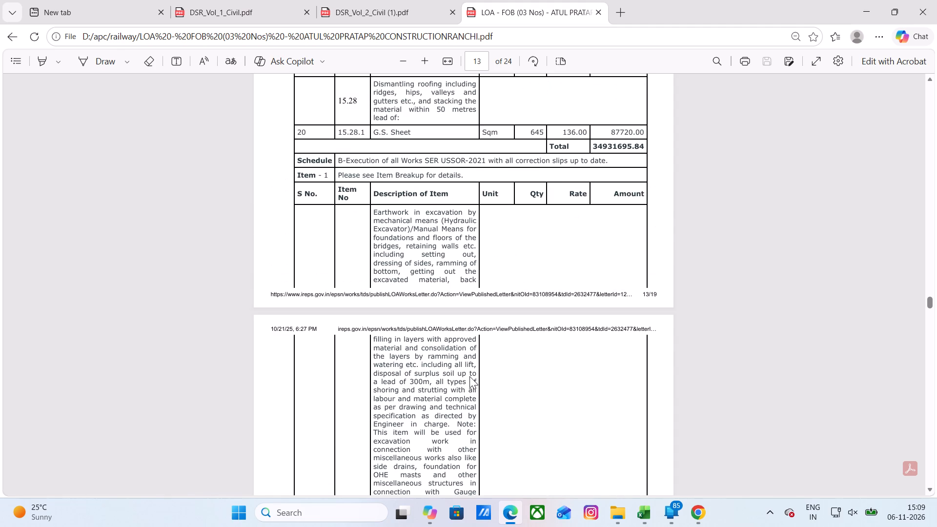
{"action": "scroll", "coordinate": [469, 376], "scroll_direction": "down", "scroll_amount": 2}
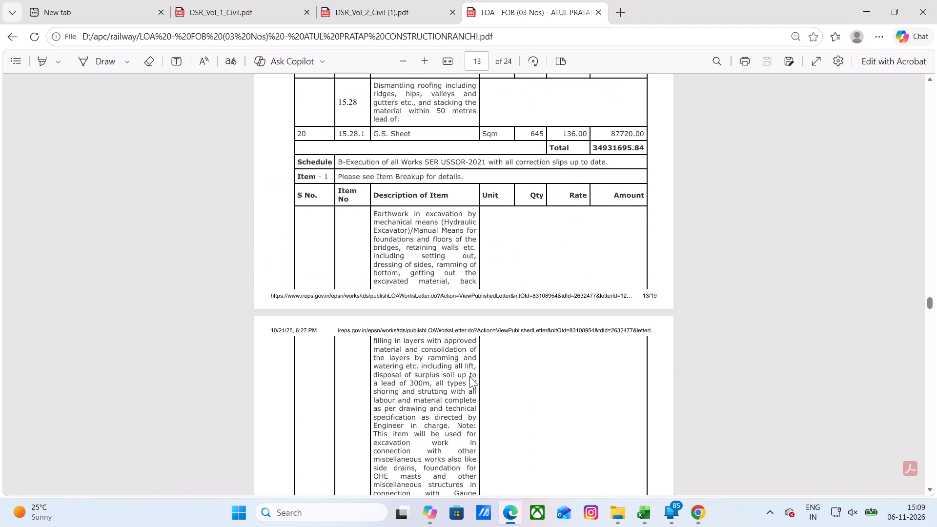
{"action": "scroll", "coordinate": [469, 376], "scroll_direction": "down", "scroll_amount": 2}
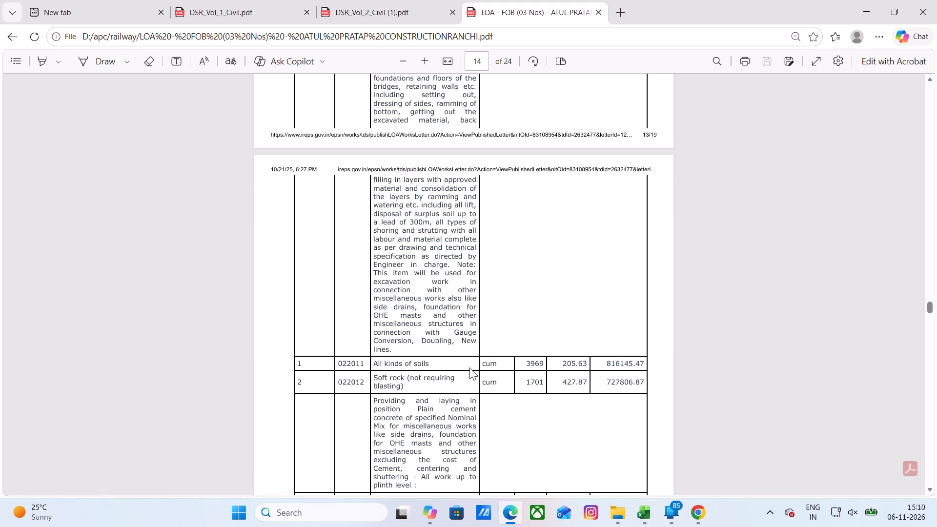
{"action": "scroll", "coordinate": [443, 356], "scroll_direction": "down", "scroll_amount": 1}
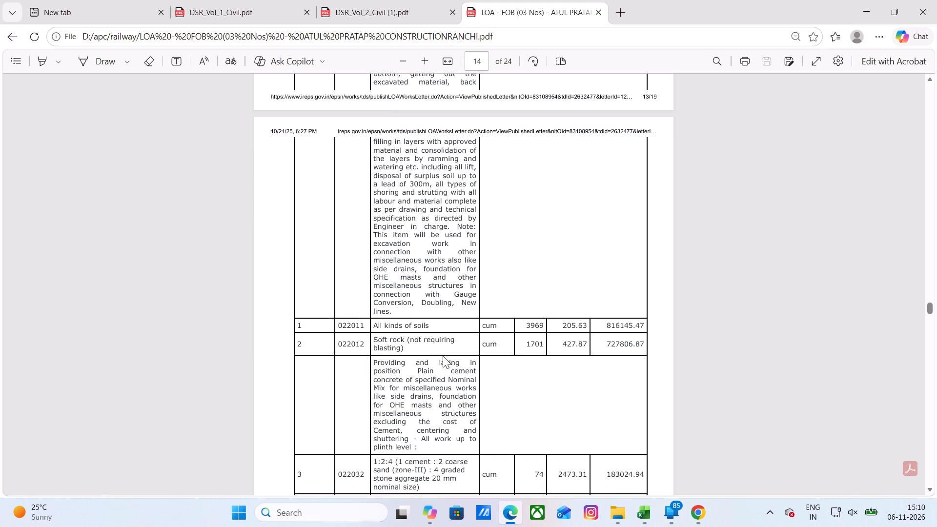
{"action": "scroll", "coordinate": [443, 356], "scroll_direction": "down", "scroll_amount": 4}
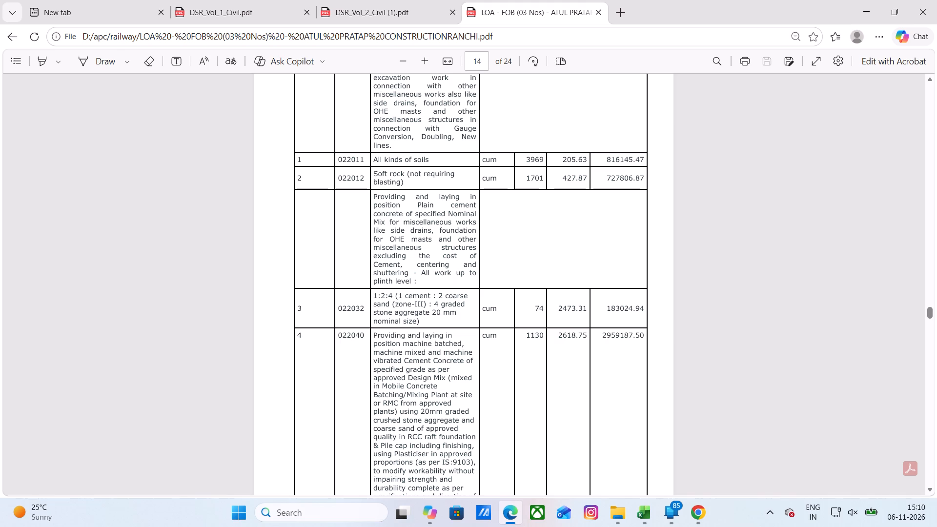
{"action": "scroll", "coordinate": [444, 353], "scroll_direction": "down", "scroll_amount": 2}
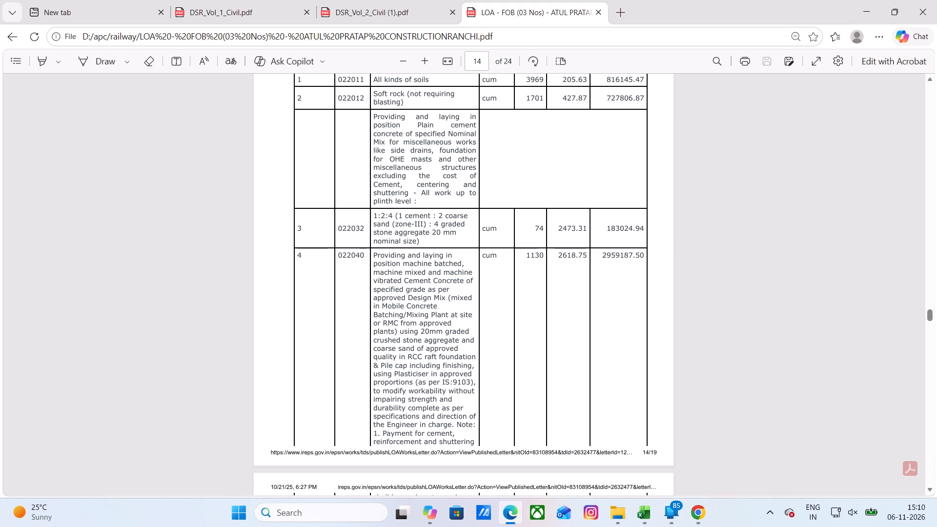
{"action": "scroll", "coordinate": [440, 356], "scroll_direction": "down", "scroll_amount": 1}
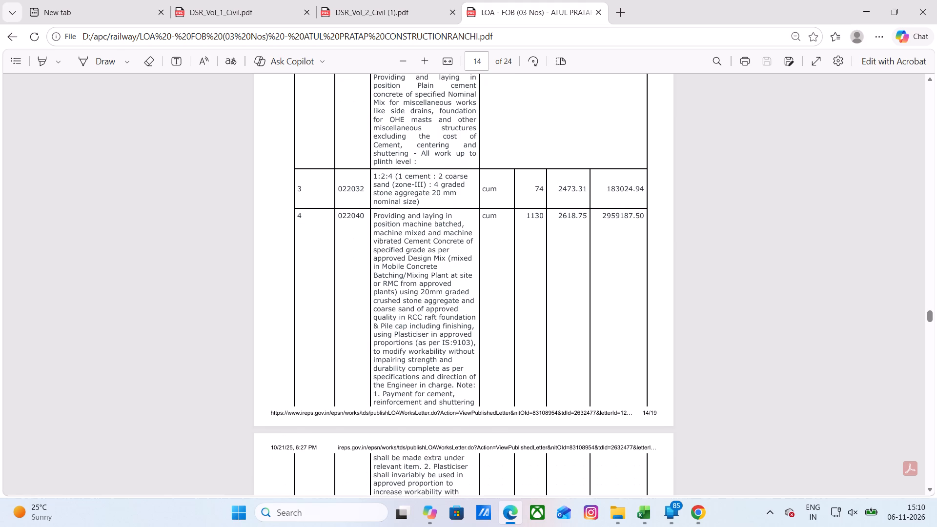
{"action": "scroll", "coordinate": [440, 356], "scroll_direction": "down", "scroll_amount": 2}
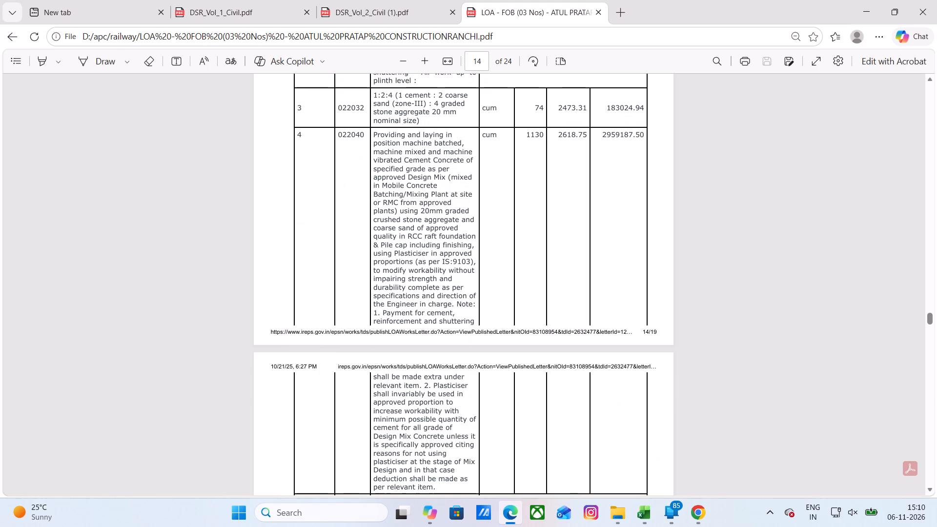
{"action": "scroll", "coordinate": [440, 356], "scroll_direction": "down", "scroll_amount": 3}
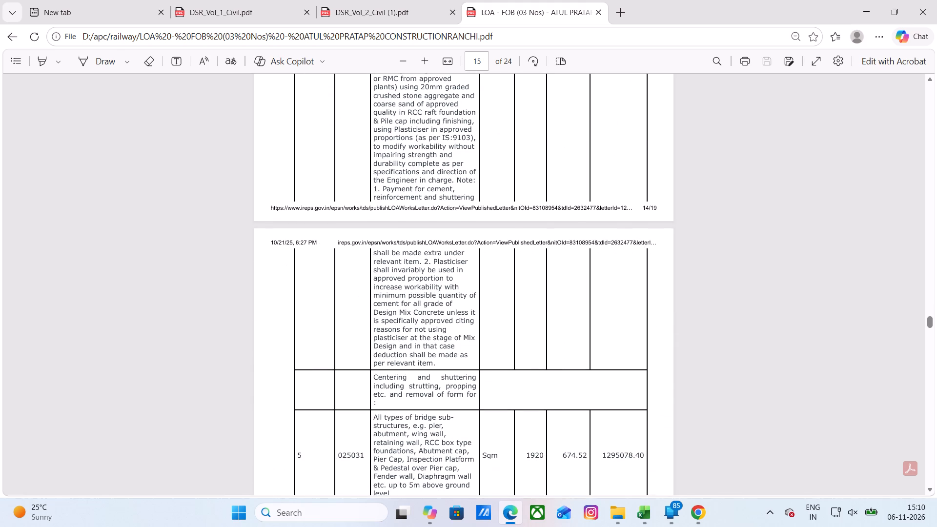
{"action": "scroll", "coordinate": [440, 356], "scroll_direction": "down", "scroll_amount": 2}
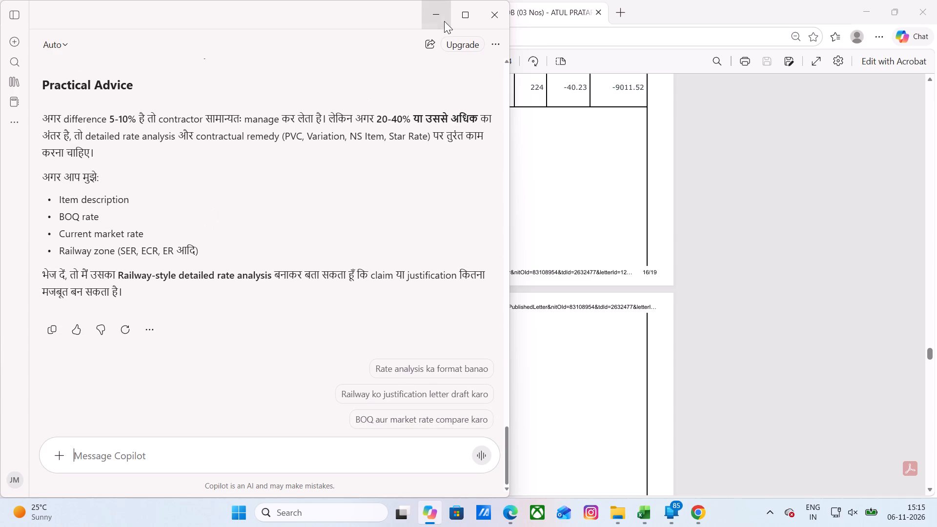
Return to the LOA PDF in Edge and read Schedule B items 12 (041011) to 17 (052040), through the start of Schedule C.
{"action": "left_click", "coordinate": [442, 17]}
{"action": "scroll", "coordinate": [445, 287], "scroll_direction": "down", "scroll_amount": 6}
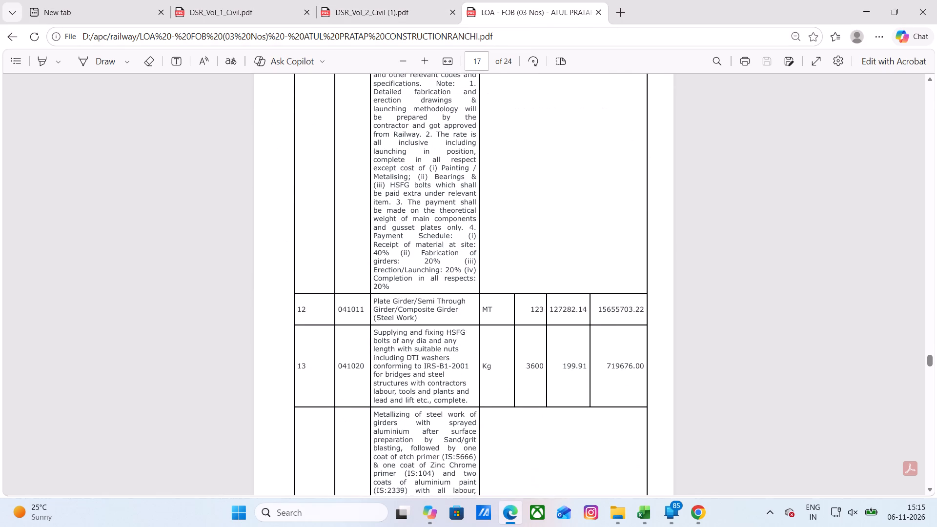
{"action": "scroll", "coordinate": [448, 284], "scroll_direction": "down", "scroll_amount": 3}
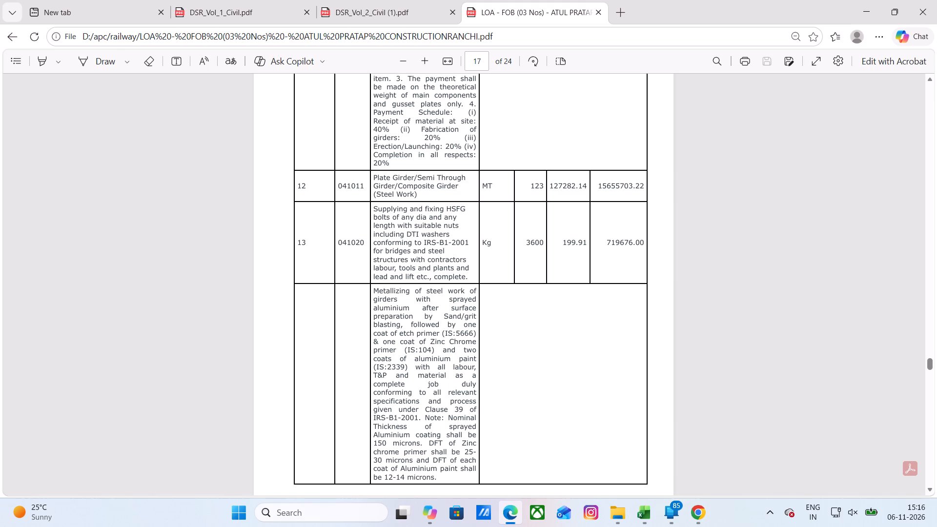
{"action": "scroll", "coordinate": [428, 307], "scroll_direction": "down", "scroll_amount": 3}
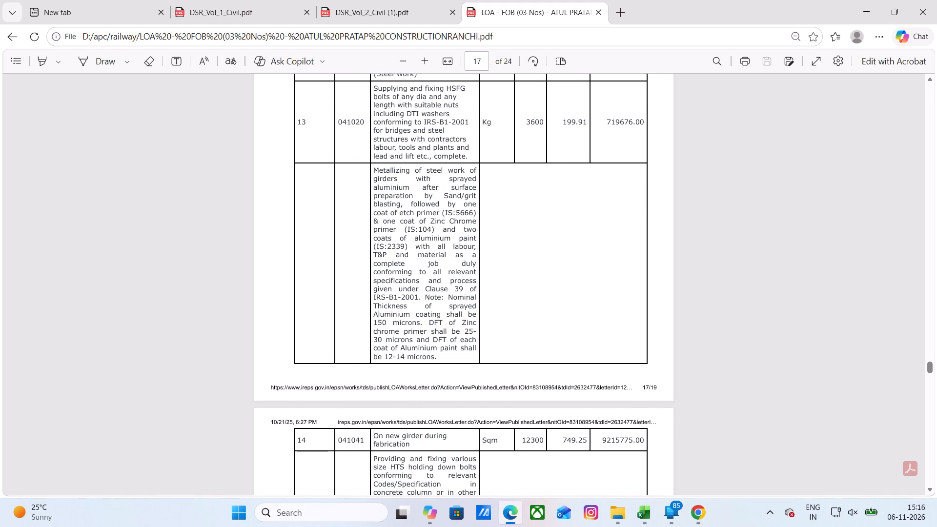
{"action": "scroll", "coordinate": [430, 302], "scroll_direction": "down", "scroll_amount": 8}
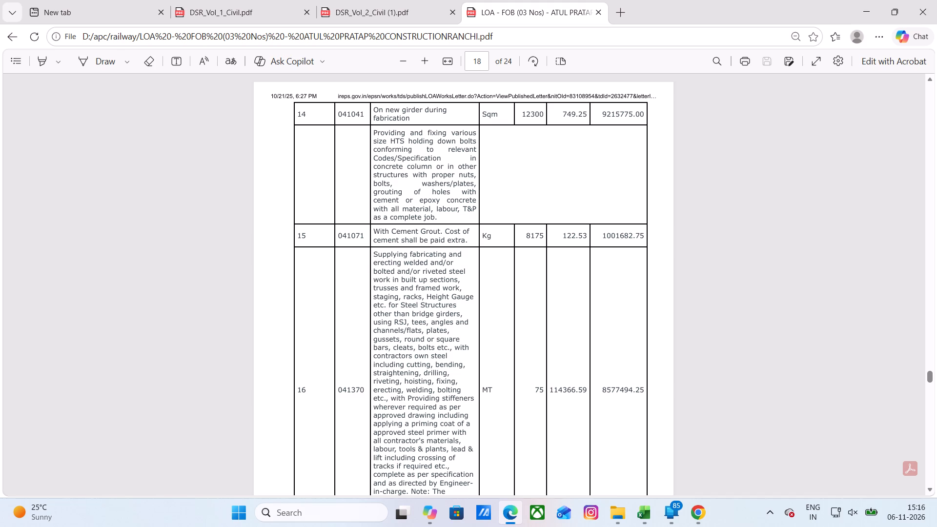
{"action": "scroll", "coordinate": [430, 302], "scroll_direction": "down", "scroll_amount": 2}
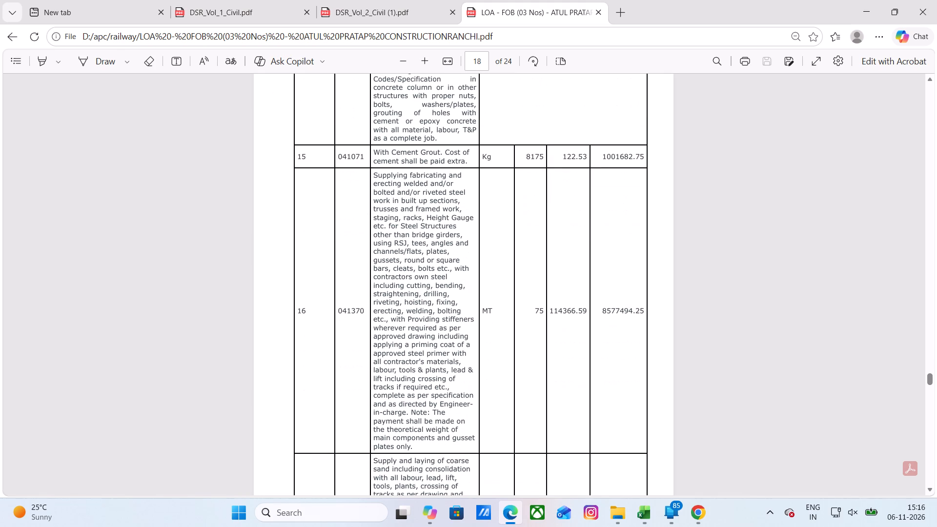
{"action": "scroll", "coordinate": [428, 301], "scroll_direction": "down", "scroll_amount": 1}
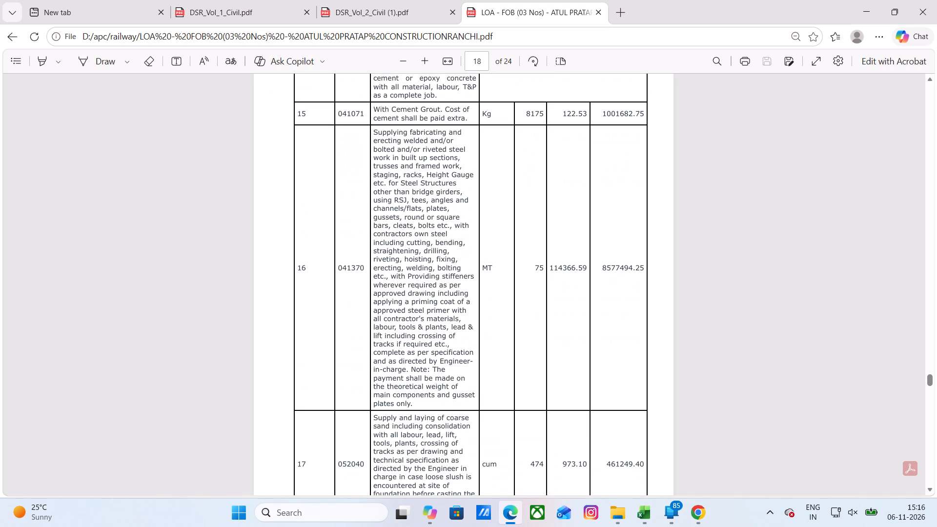
{"action": "scroll", "coordinate": [429, 300], "scroll_direction": "down", "scroll_amount": 1}
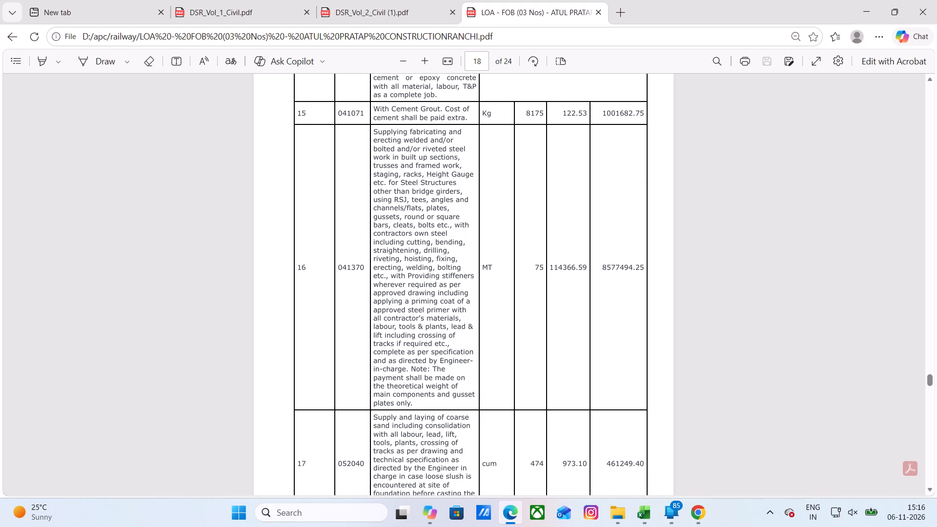
{"action": "scroll", "coordinate": [429, 300], "scroll_direction": "down", "scroll_amount": 1}
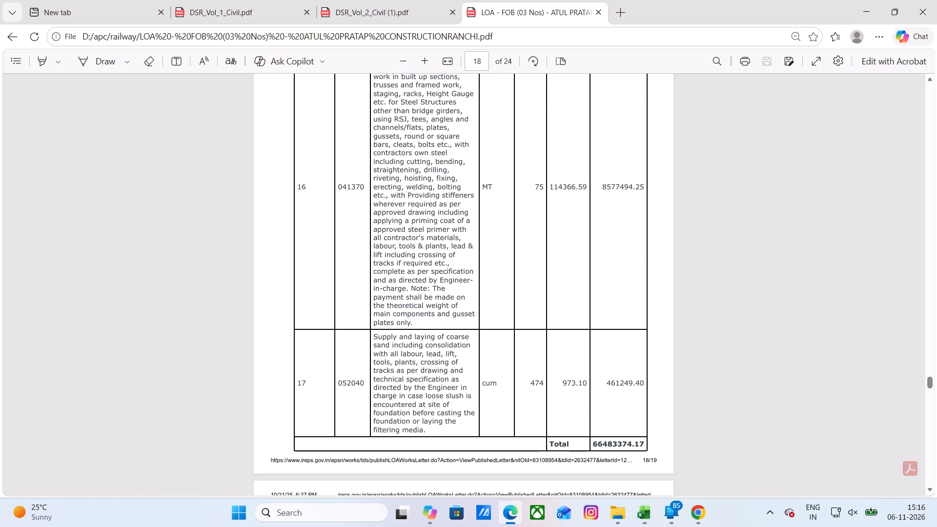
{"action": "scroll", "coordinate": [429, 300], "scroll_direction": "down", "scroll_amount": 1}
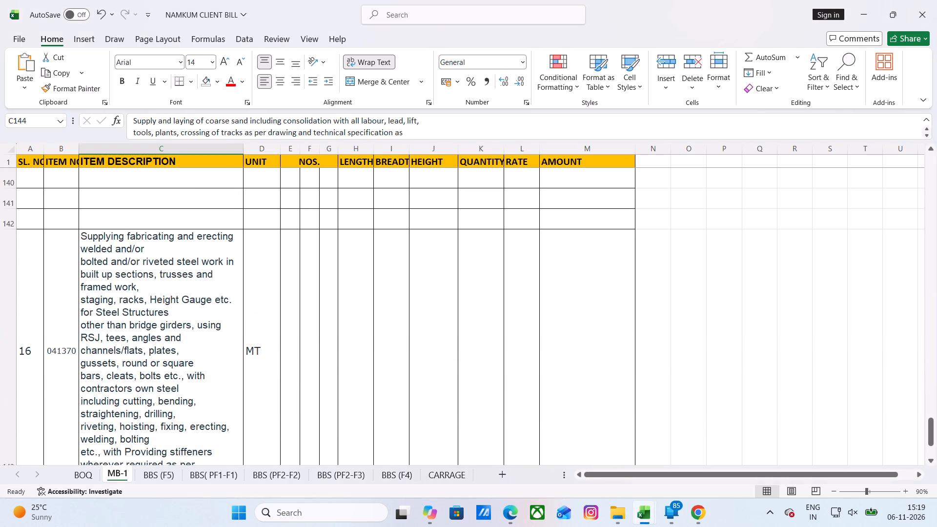
{"action": "scroll", "coordinate": [295, 342], "scroll_direction": "up", "scroll_amount": 11}
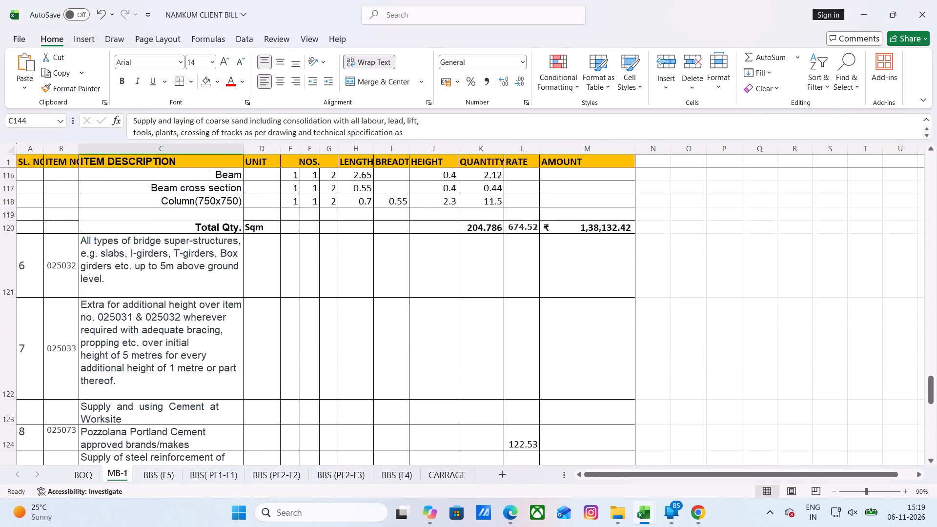
{"action": "scroll", "coordinate": [295, 342], "scroll_direction": "up", "scroll_amount": 15}
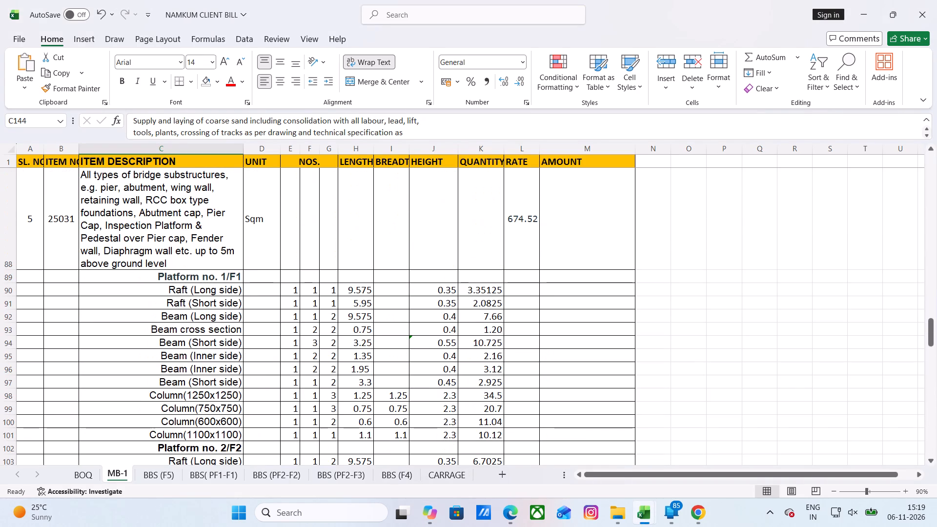
{"action": "scroll", "coordinate": [300, 338], "scroll_direction": "up", "scroll_amount": 2}
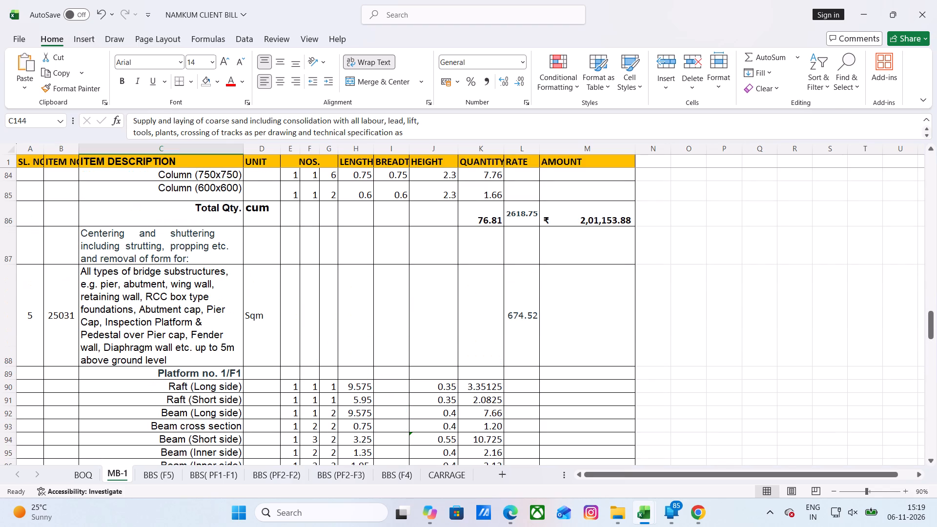
{"action": "scroll", "coordinate": [300, 338], "scroll_direction": "down", "scroll_amount": 15}
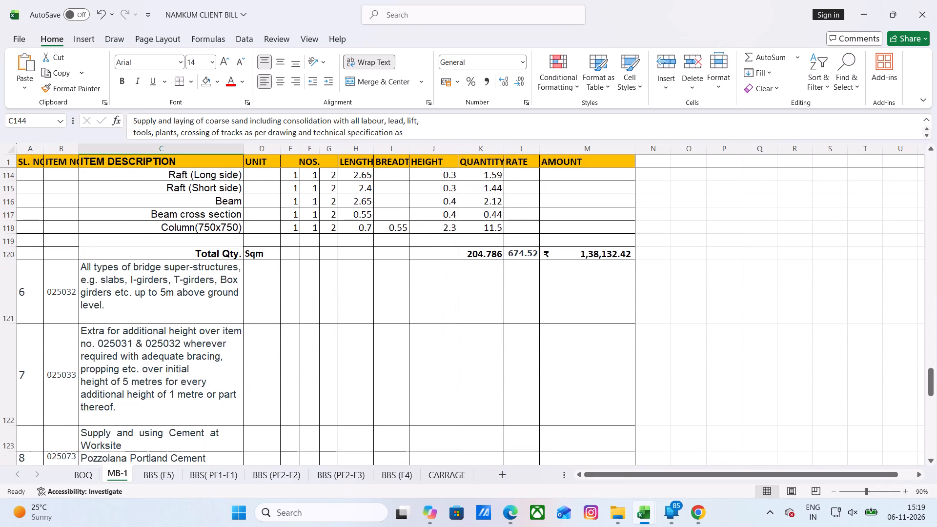
{"action": "scroll", "coordinate": [300, 338], "scroll_direction": "down", "scroll_amount": 4}
{"action": "scroll", "coordinate": [300, 339], "scroll_direction": "up", "scroll_amount": 19}
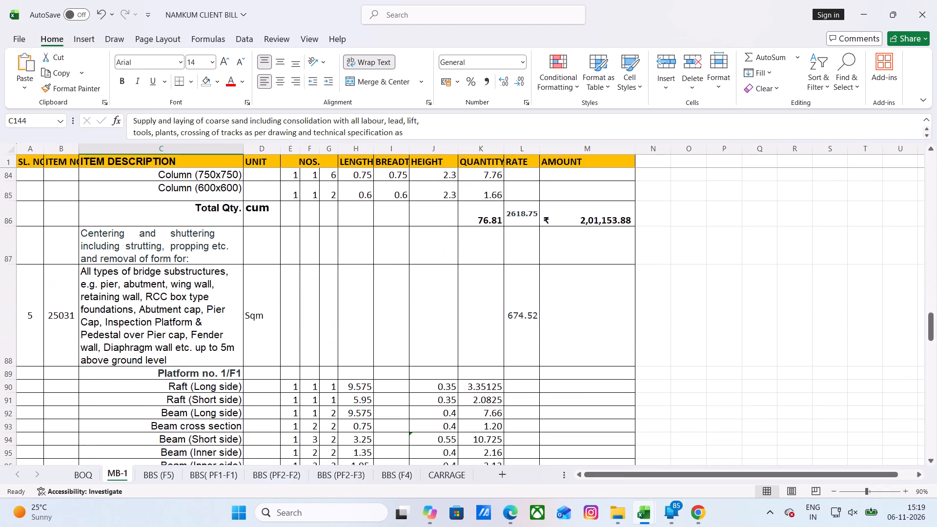
{"action": "scroll", "coordinate": [300, 339], "scroll_direction": "up", "scroll_amount": 10}
{"action": "scroll", "coordinate": [300, 339], "scroll_direction": "down", "scroll_amount": 1}
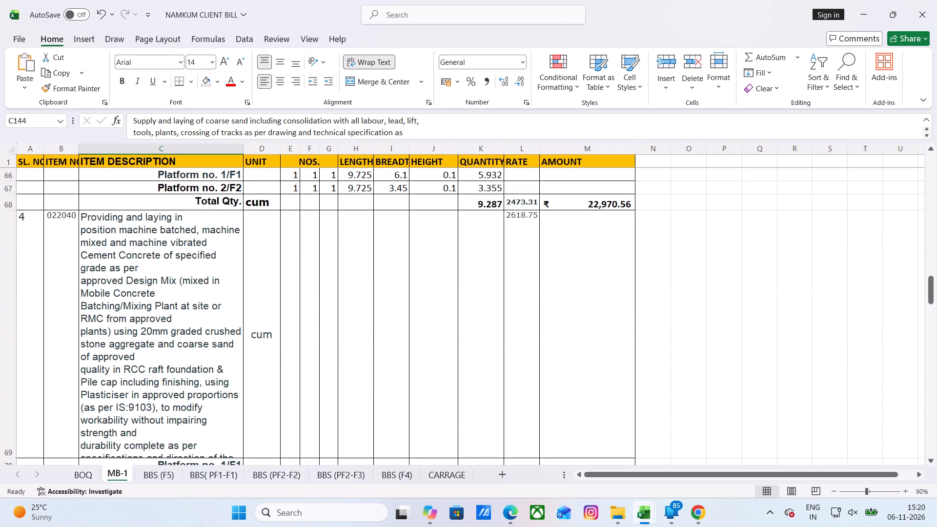
{"action": "scroll", "coordinate": [300, 339], "scroll_direction": "up", "scroll_amount": 1}
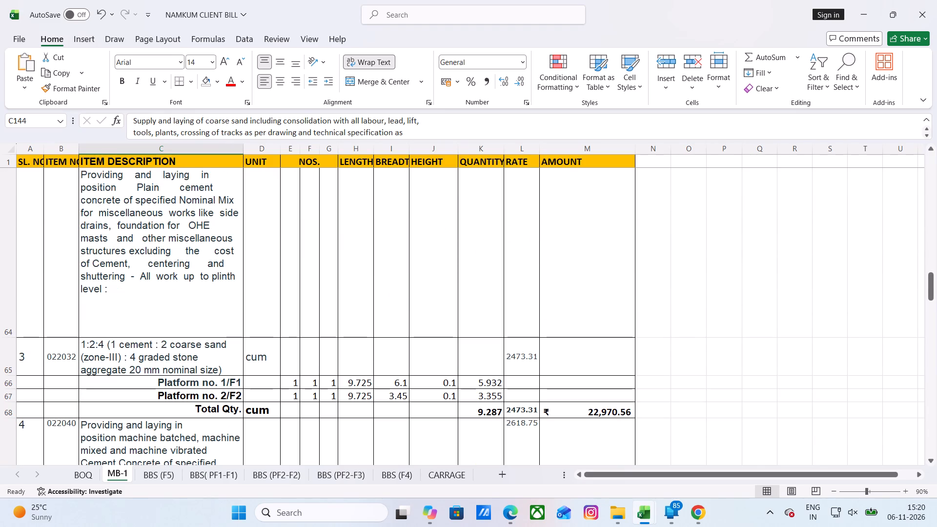
{"action": "left_click_drag", "start_coordinate": [155, 383], "coordinate": [176, 382]}
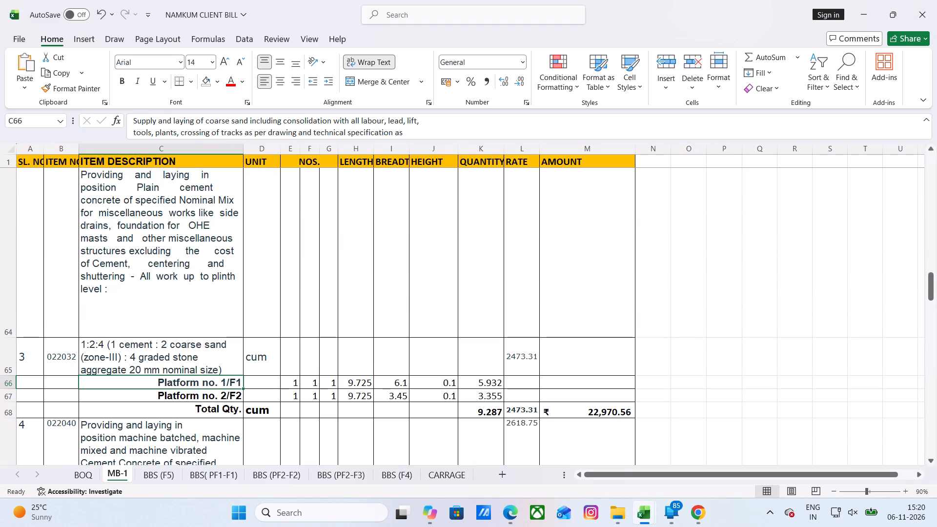
{"action": "left_click_drag", "start_coordinate": [176, 382], "coordinate": [556, 397]}
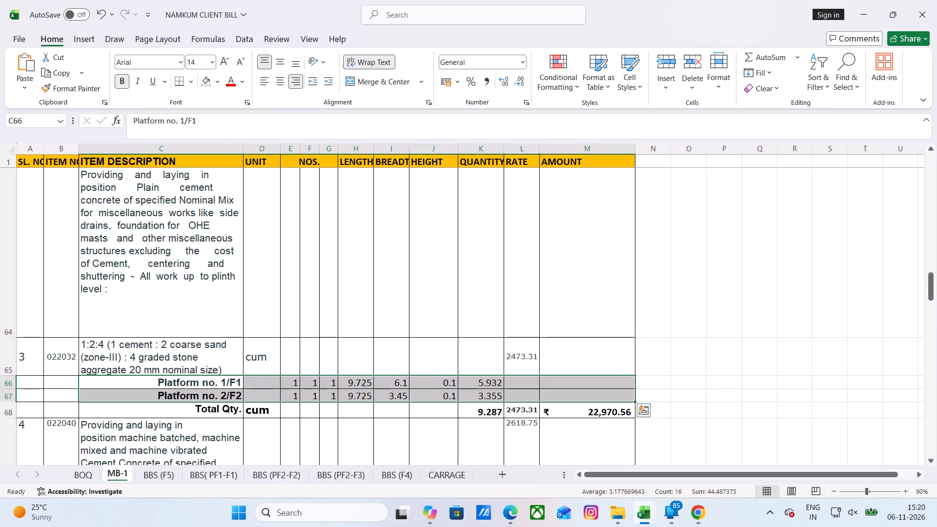
{"action": "key", "text": "ctrl+c"}
Paste the copied platform measurement rows under MB-1's coarse sand item 17 (052040), starting at cell C145.
{"action": "scroll", "coordinate": [339, 399], "scroll_direction": "down", "scroll_amount": 4}
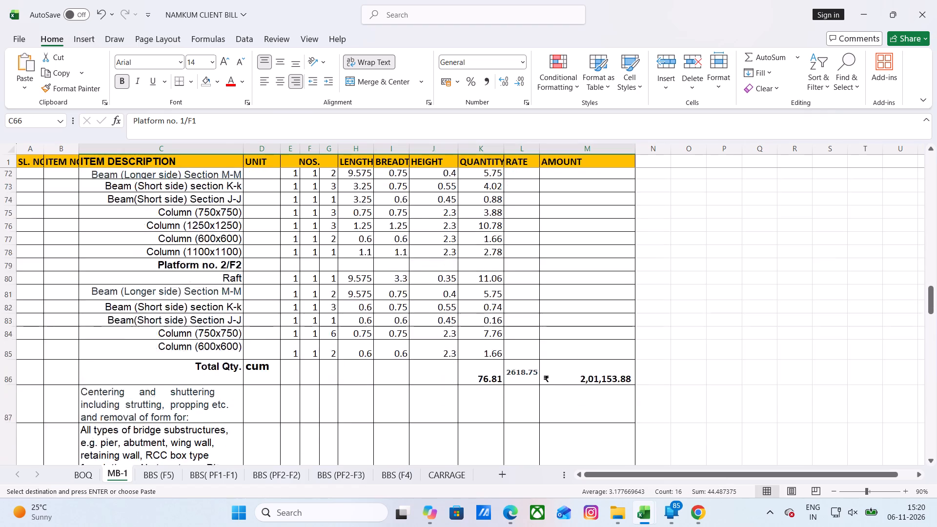
{"action": "scroll", "coordinate": [339, 399], "scroll_direction": "down", "scroll_amount": 19}
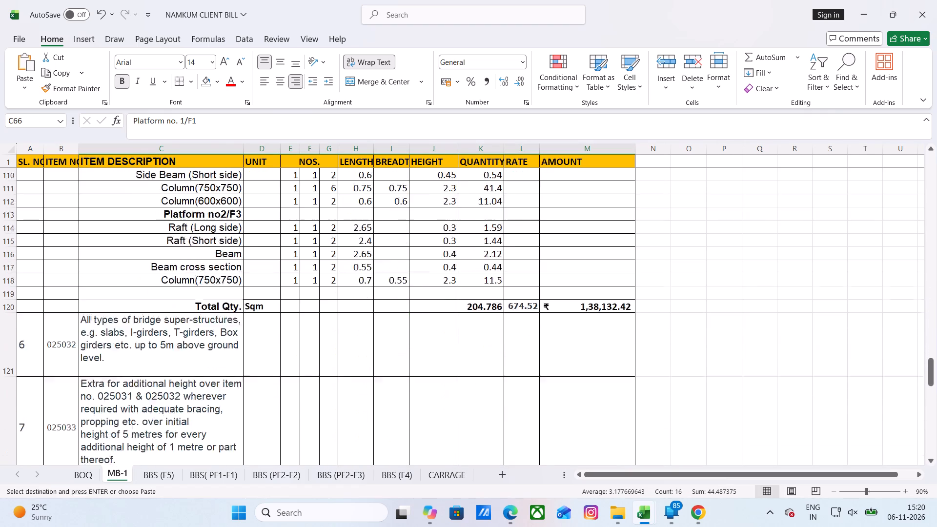
{"action": "scroll", "coordinate": [308, 385], "scroll_direction": "down", "scroll_amount": 14}
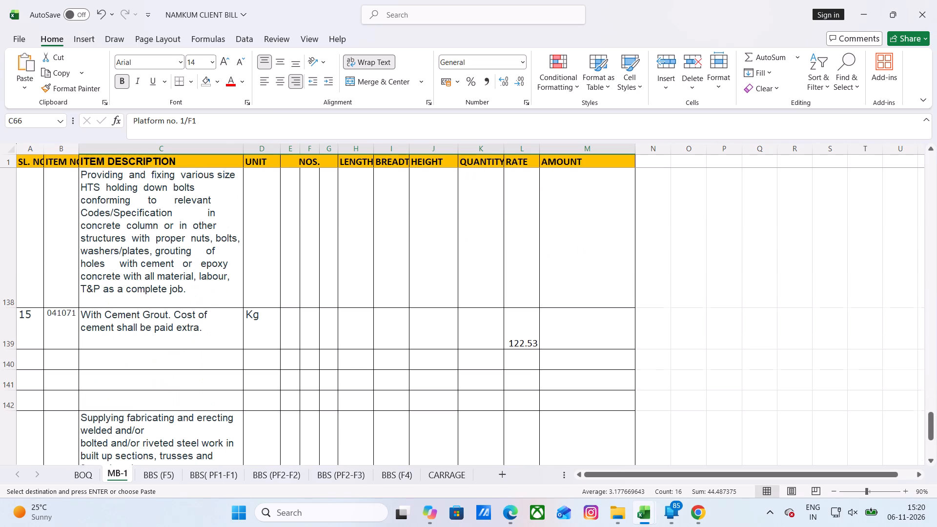
{"action": "scroll", "coordinate": [290, 365], "scroll_direction": "down", "scroll_amount": 3}
{"action": "scroll", "coordinate": [290, 365], "scroll_direction": "up", "scroll_amount": 1}
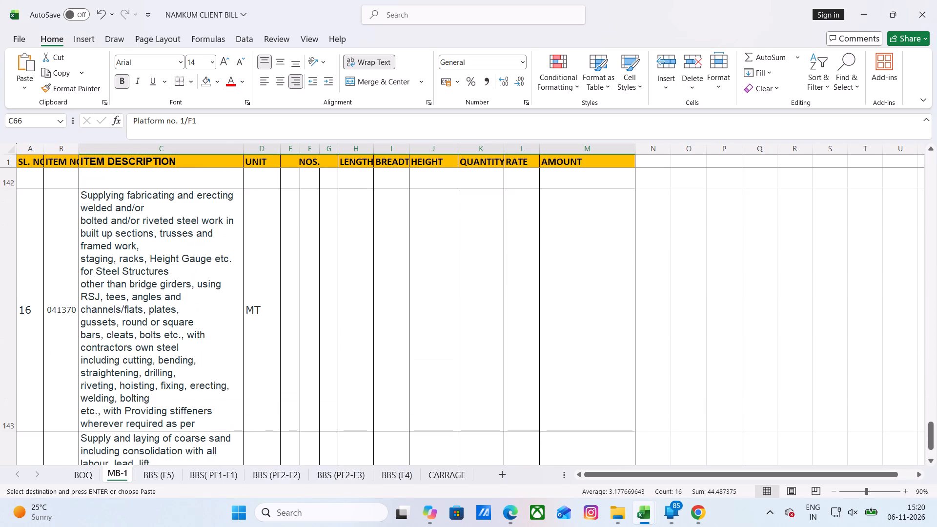
{"action": "scroll", "coordinate": [290, 365], "scroll_direction": "down", "scroll_amount": 1}
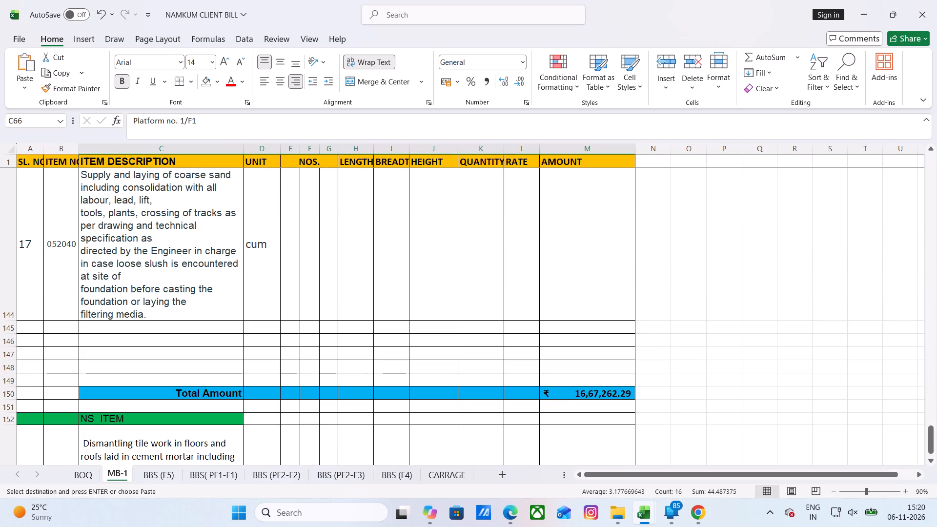
{"action": "left_click", "coordinate": [84, 328]}
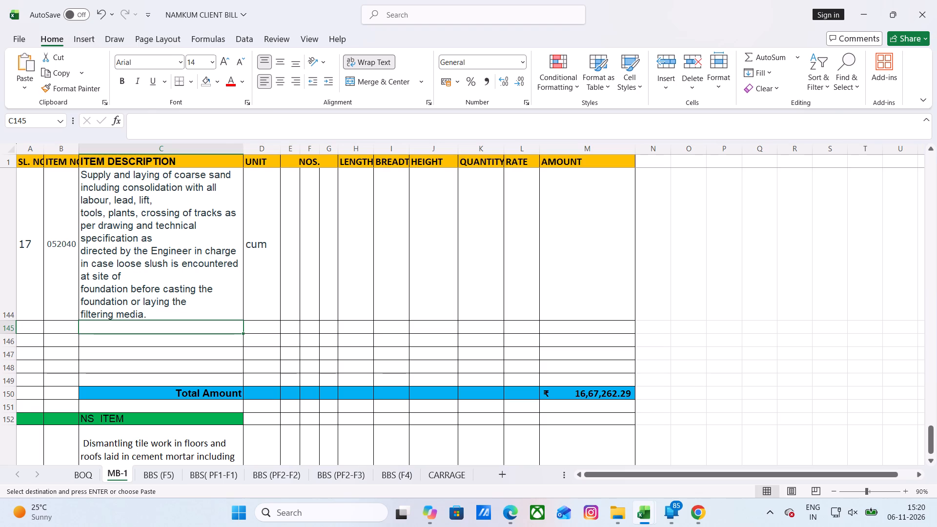
{"action": "key", "text": "ctrl+v"}
{"action": "left_click", "coordinate": [301, 372]}
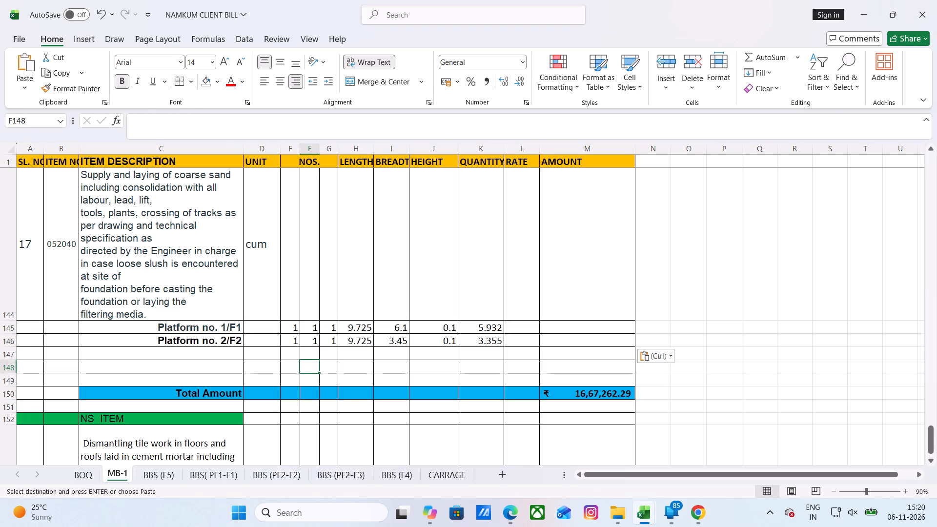
Look through the BOQ sheet for the coarse sand item's rate near item 16 (041370), and return to MB-1.
{"action": "left_click", "coordinate": [529, 329]}
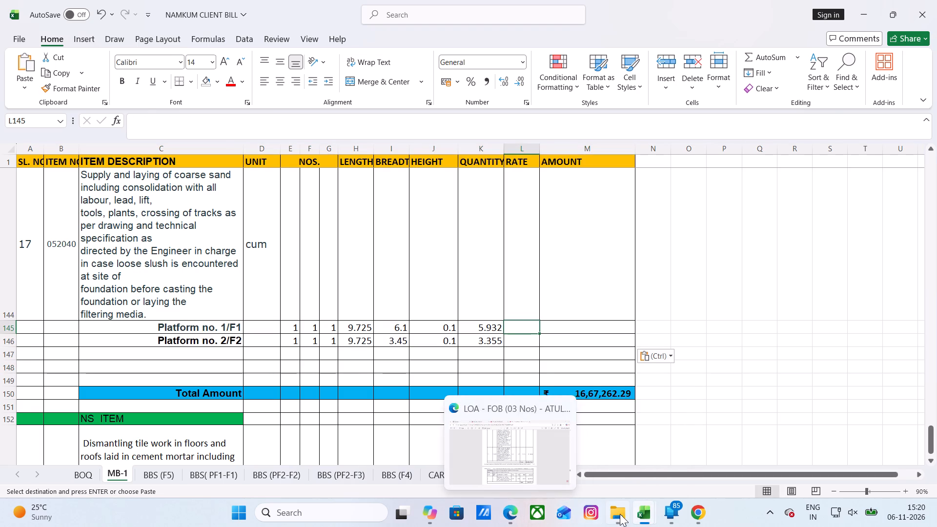
{"action": "left_click", "coordinate": [84, 474]}
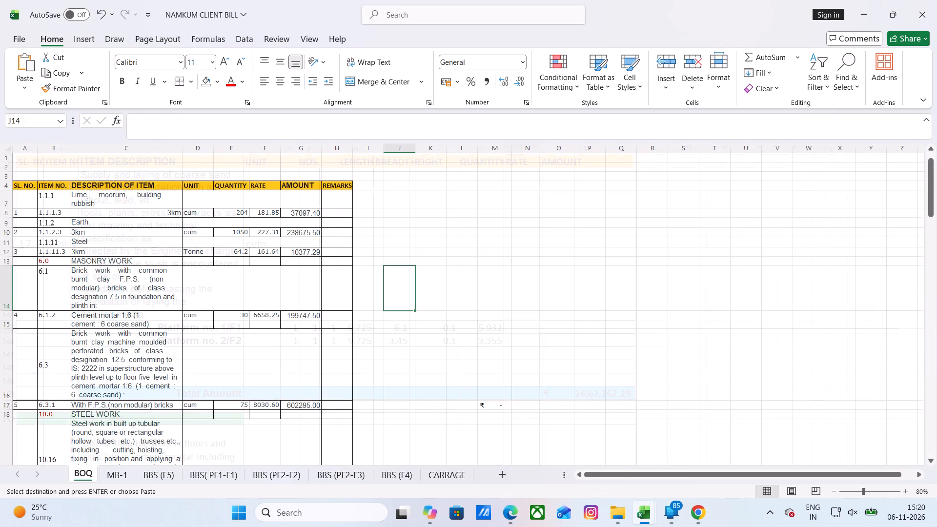
{"action": "scroll", "coordinate": [185, 368], "scroll_direction": "down", "scroll_amount": 18}
{"action": "scroll", "coordinate": [204, 360], "scroll_direction": "down", "scroll_amount": 5}
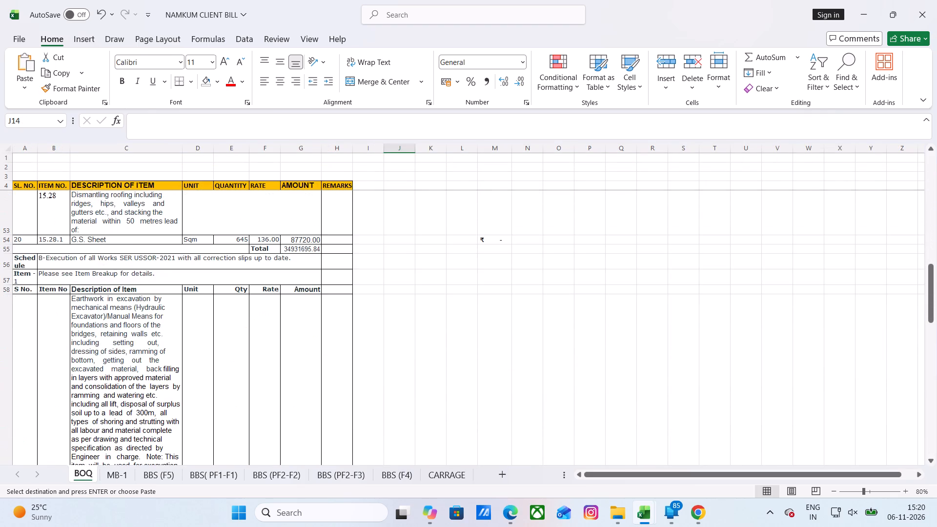
{"action": "scroll", "coordinate": [206, 358], "scroll_direction": "down", "scroll_amount": 18}
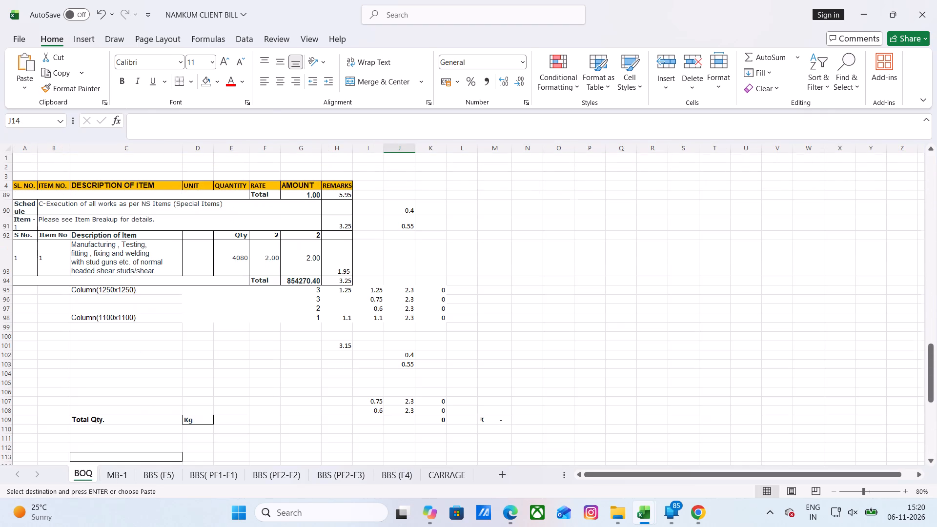
{"action": "scroll", "coordinate": [213, 354], "scroll_direction": "up", "scroll_amount": 2}
{"action": "scroll", "coordinate": [213, 355], "scroll_direction": "down", "scroll_amount": 2}
{"action": "scroll", "coordinate": [213, 356], "scroll_direction": "up", "scroll_amount": 1}
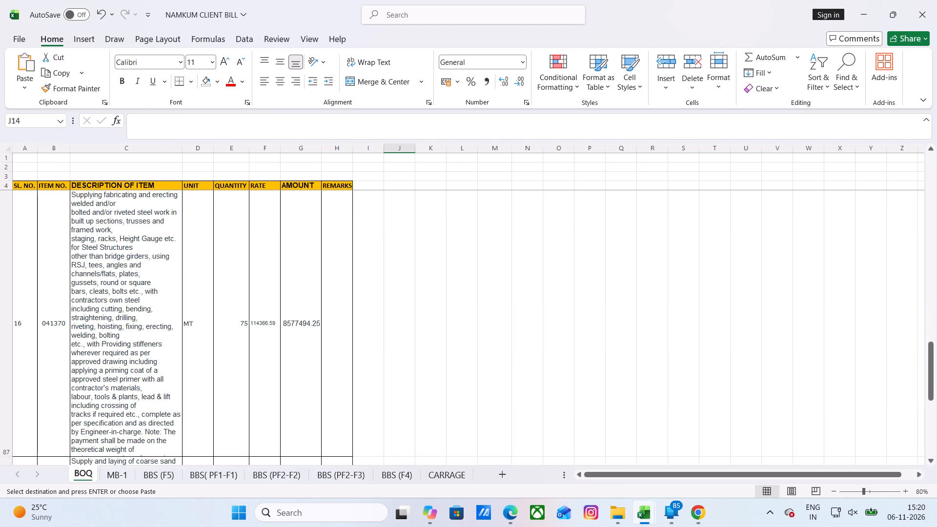
{"action": "left_click", "coordinate": [121, 472]}
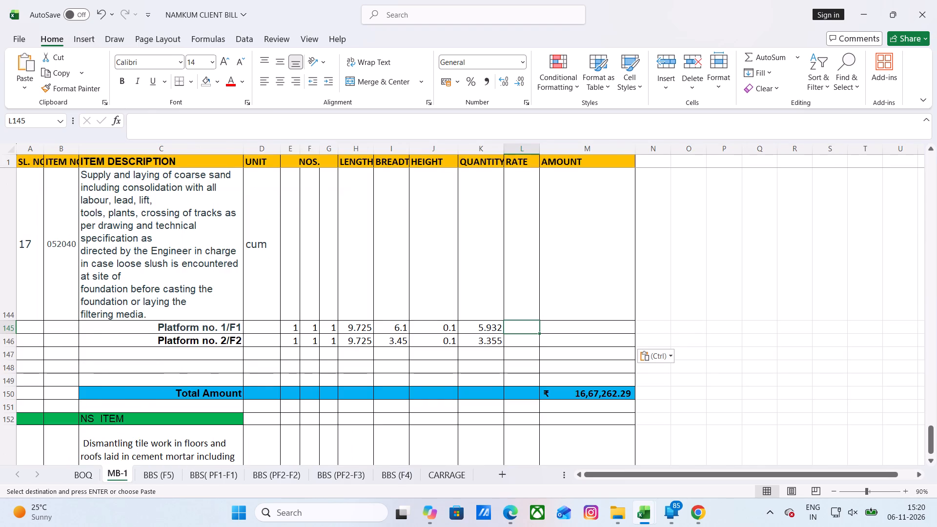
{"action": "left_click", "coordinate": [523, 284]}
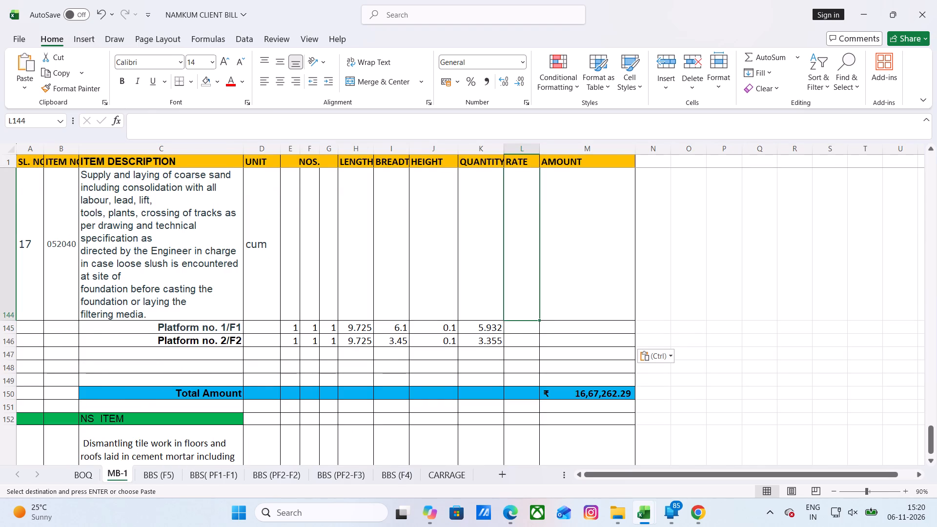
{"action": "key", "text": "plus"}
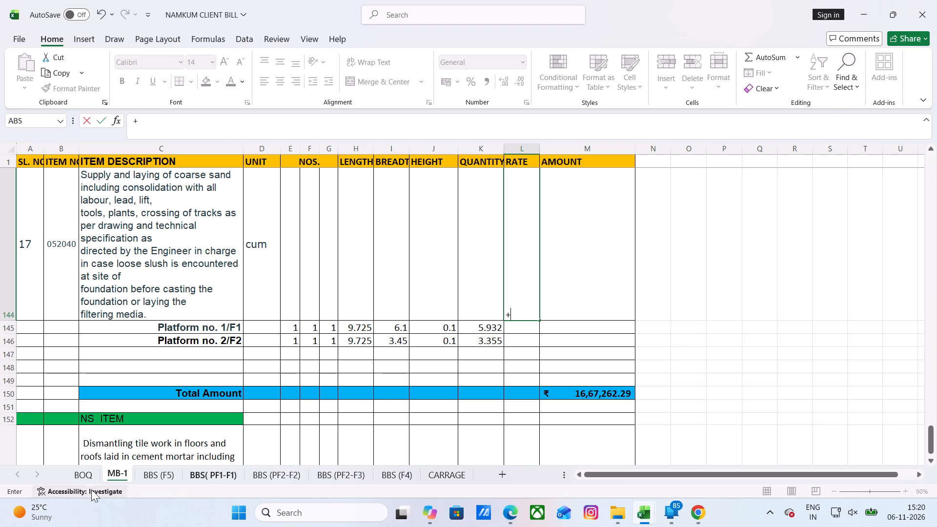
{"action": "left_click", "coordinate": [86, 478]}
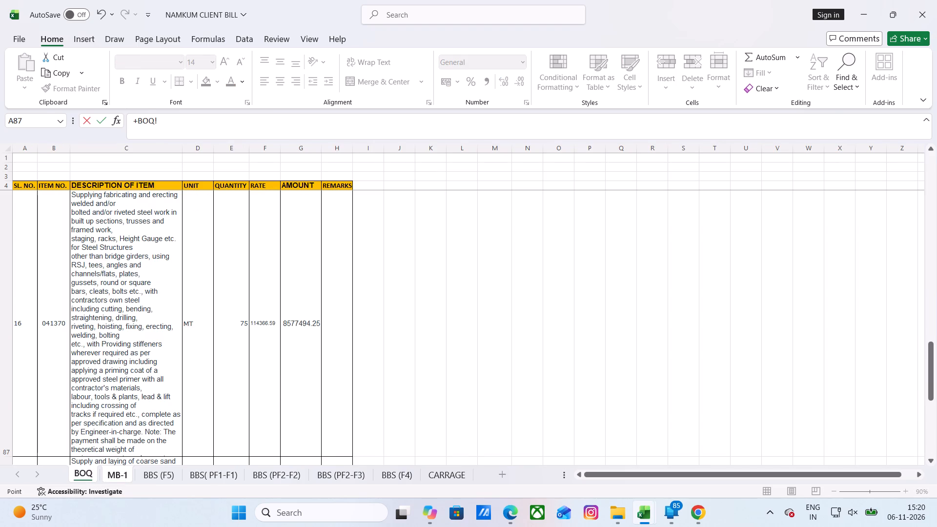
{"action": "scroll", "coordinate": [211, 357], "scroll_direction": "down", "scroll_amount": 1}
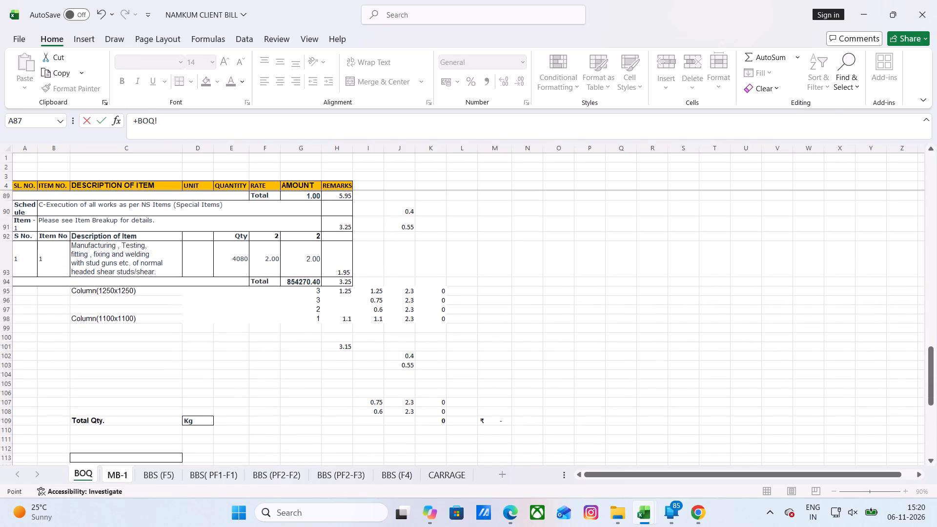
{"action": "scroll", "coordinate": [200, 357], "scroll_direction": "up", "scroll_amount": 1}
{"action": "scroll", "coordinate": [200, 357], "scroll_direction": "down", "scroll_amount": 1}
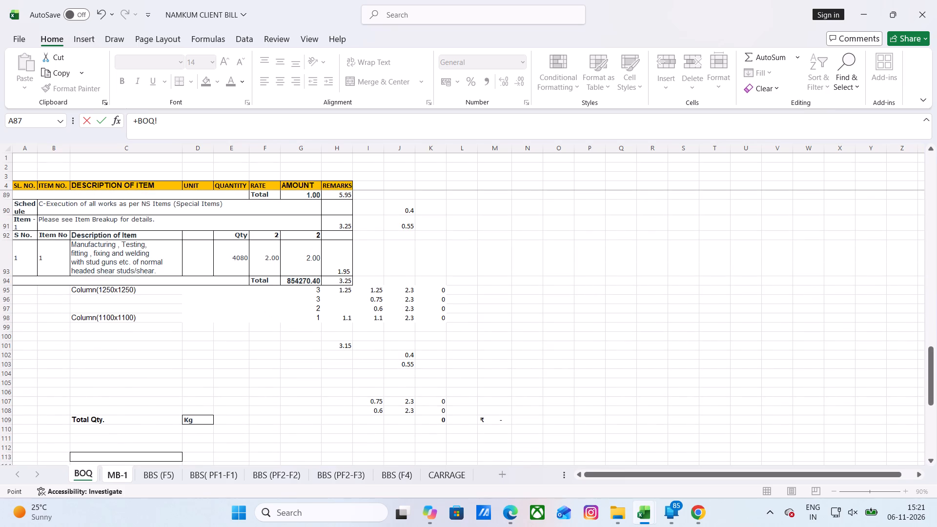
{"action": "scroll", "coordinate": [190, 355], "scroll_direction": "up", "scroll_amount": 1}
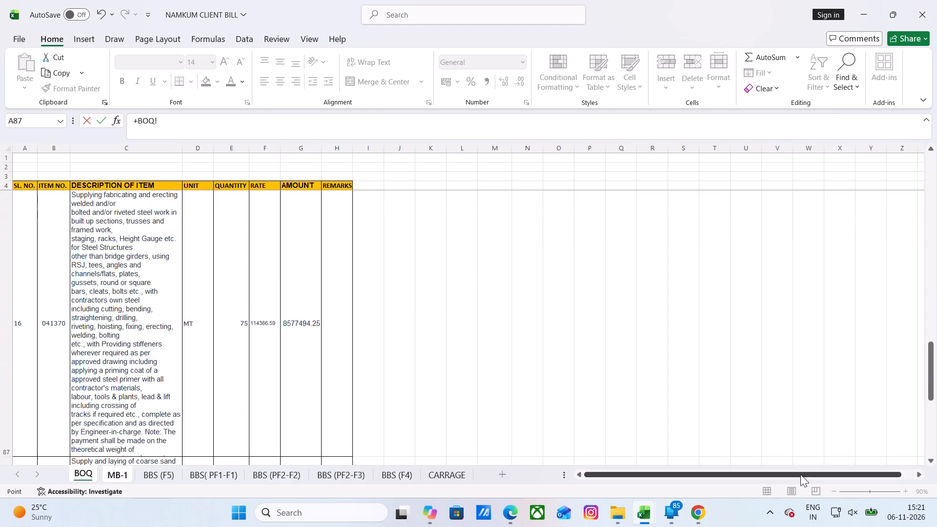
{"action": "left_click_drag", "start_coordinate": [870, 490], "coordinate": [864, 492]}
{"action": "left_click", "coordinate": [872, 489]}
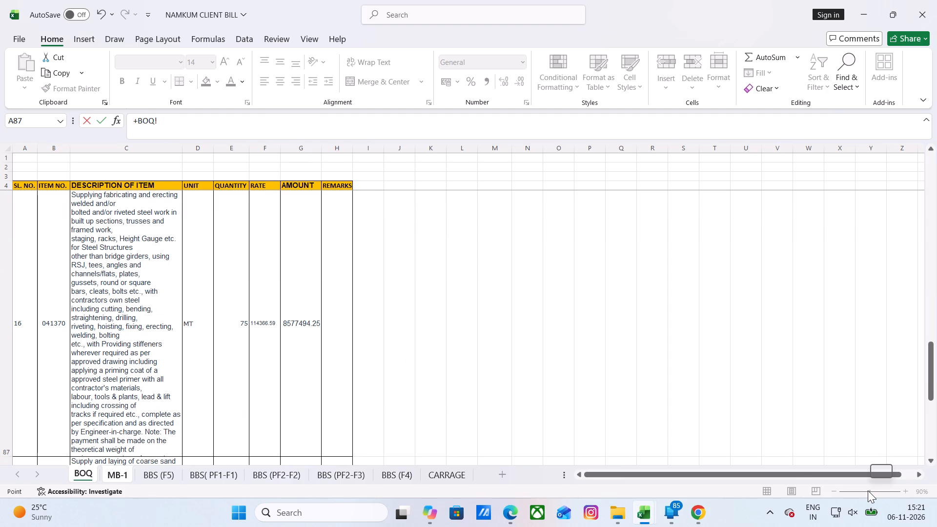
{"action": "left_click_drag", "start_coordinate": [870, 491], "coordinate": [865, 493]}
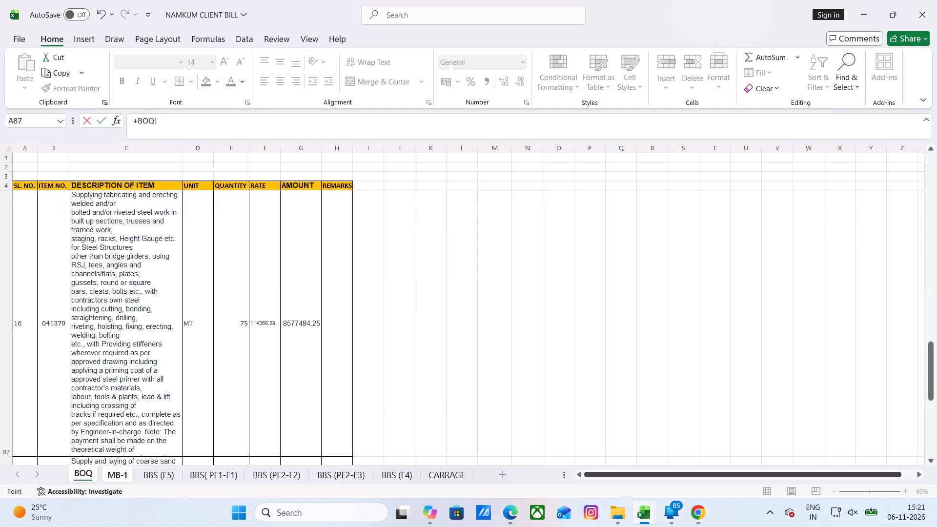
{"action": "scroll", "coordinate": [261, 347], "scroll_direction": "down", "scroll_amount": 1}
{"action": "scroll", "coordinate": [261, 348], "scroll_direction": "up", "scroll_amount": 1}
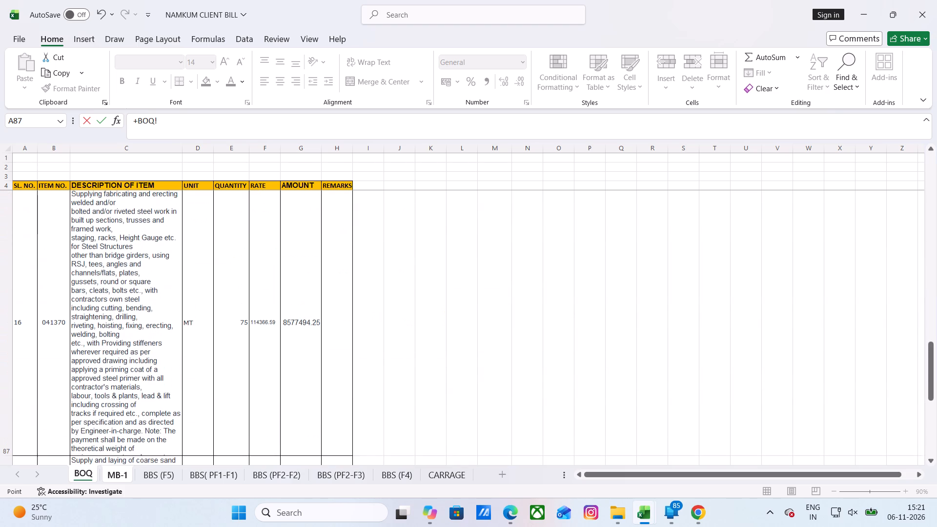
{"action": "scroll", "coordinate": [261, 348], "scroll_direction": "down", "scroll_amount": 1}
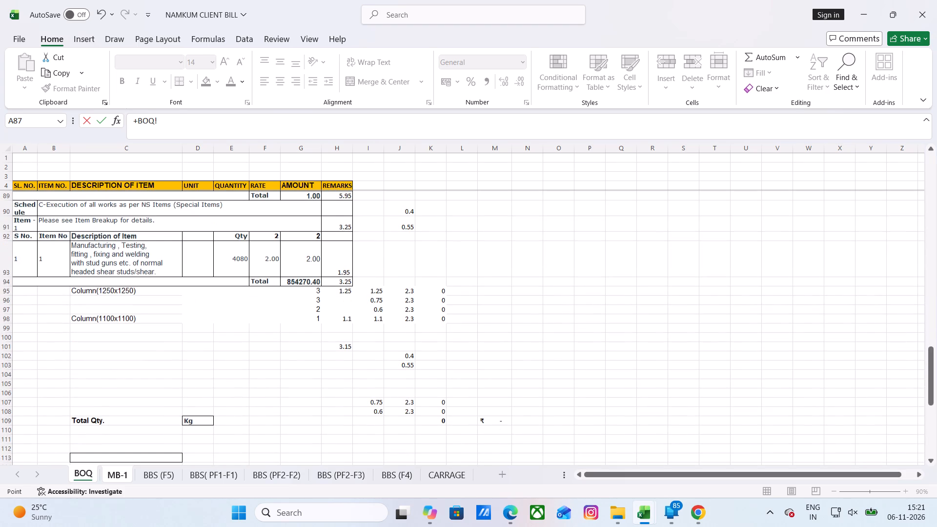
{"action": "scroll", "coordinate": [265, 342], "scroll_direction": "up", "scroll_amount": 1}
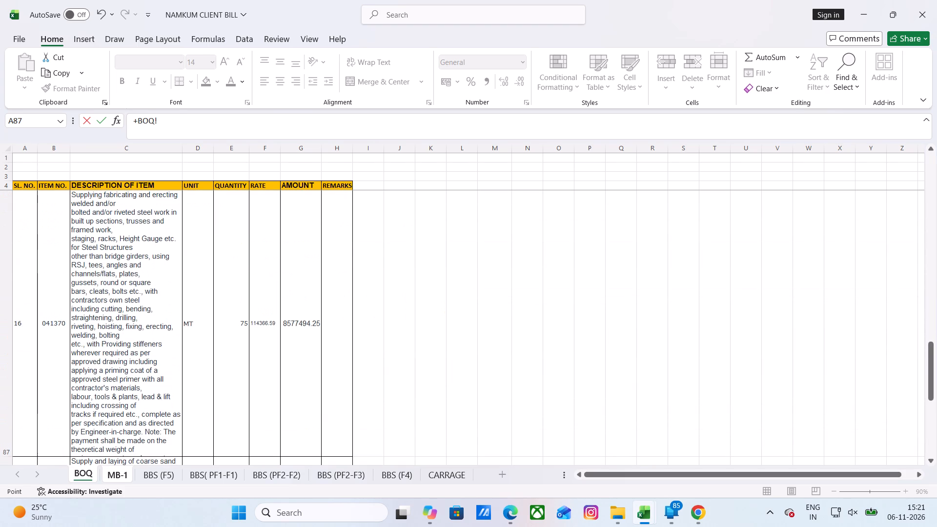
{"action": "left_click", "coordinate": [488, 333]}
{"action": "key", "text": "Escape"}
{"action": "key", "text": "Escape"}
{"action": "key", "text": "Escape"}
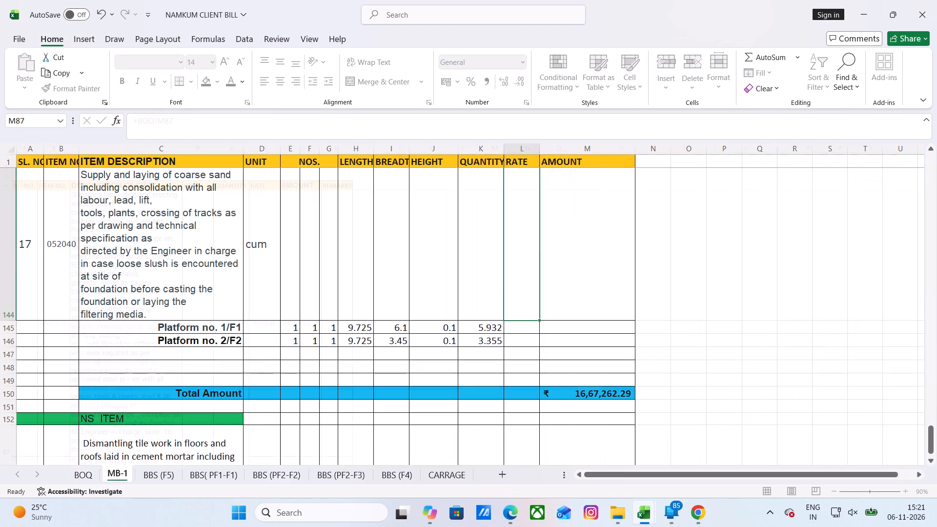
Link item 17's (052040) rate in MB-1 cell L144 to the coarse sand rate in BOQ cell F88.
{"action": "double_click", "coordinate": [833, 490]}
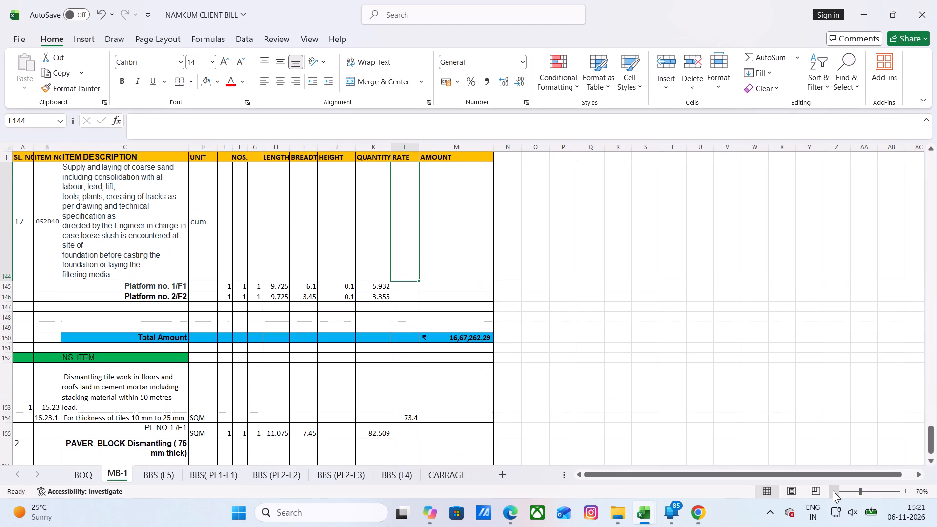
{"action": "left_click", "coordinate": [833, 490]}
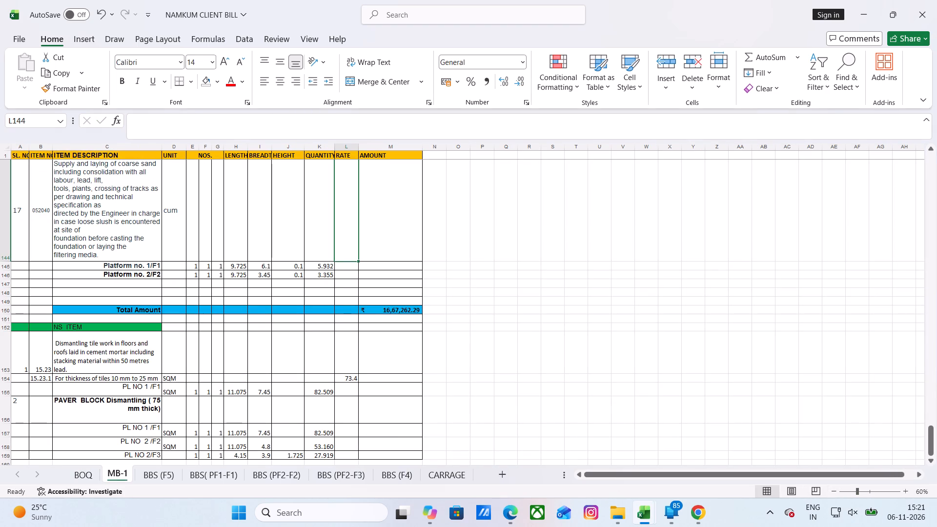
{"action": "left_click", "coordinate": [85, 478]}
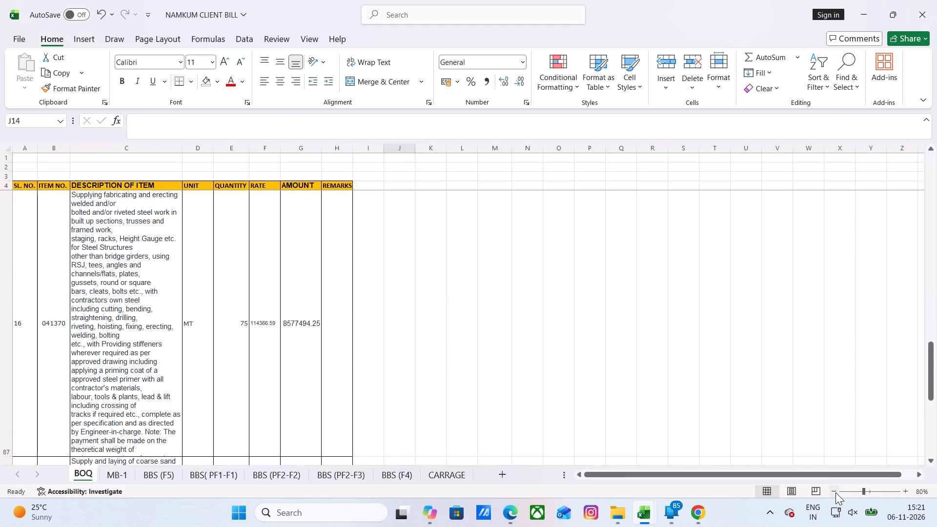
{"action": "left_click", "coordinate": [836, 492]}
{"action": "left_click", "coordinate": [838, 492]}
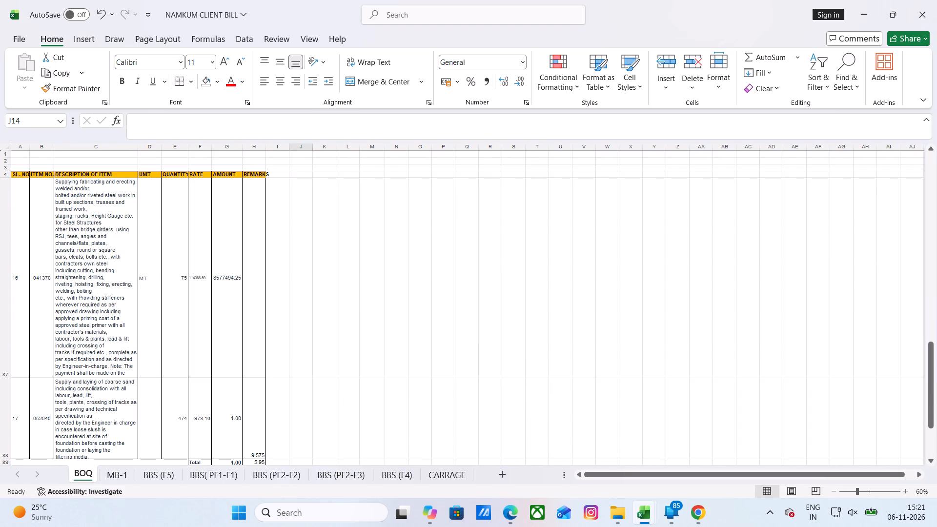
{"action": "scroll", "coordinate": [228, 412], "scroll_direction": "down", "scroll_amount": 1}
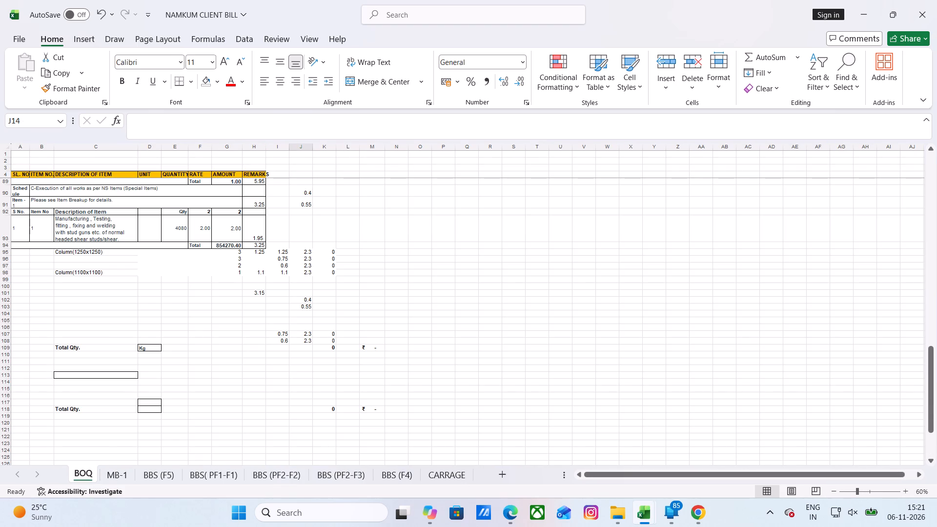
{"action": "scroll", "coordinate": [228, 412], "scroll_direction": "up", "scroll_amount": 1}
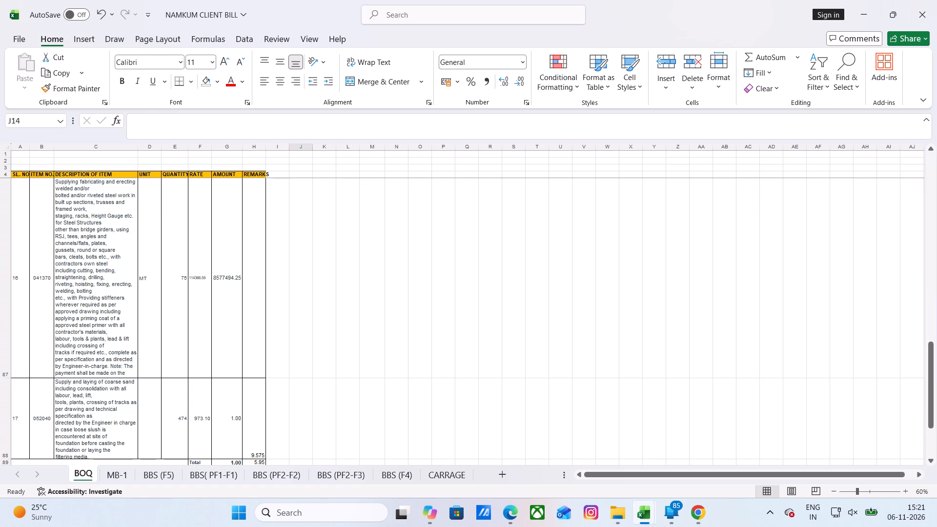
{"action": "left_click", "coordinate": [200, 432]}
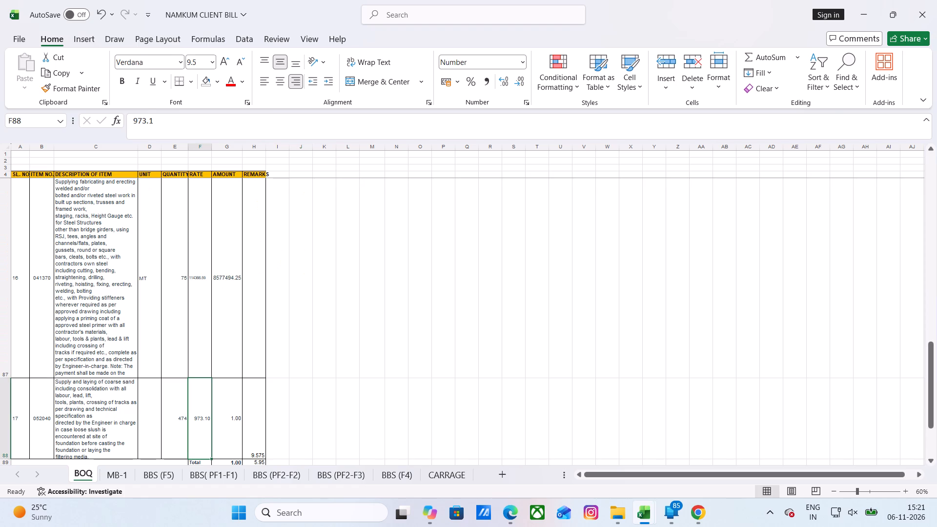
{"action": "left_click", "coordinate": [118, 472]}
{"action": "left_click", "coordinate": [346, 242]}
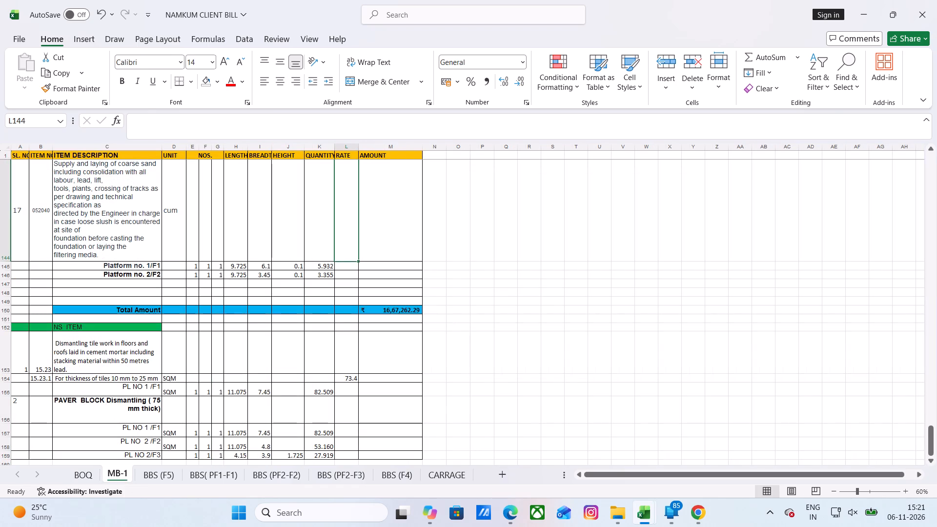
{"action": "key", "text": "plus"}
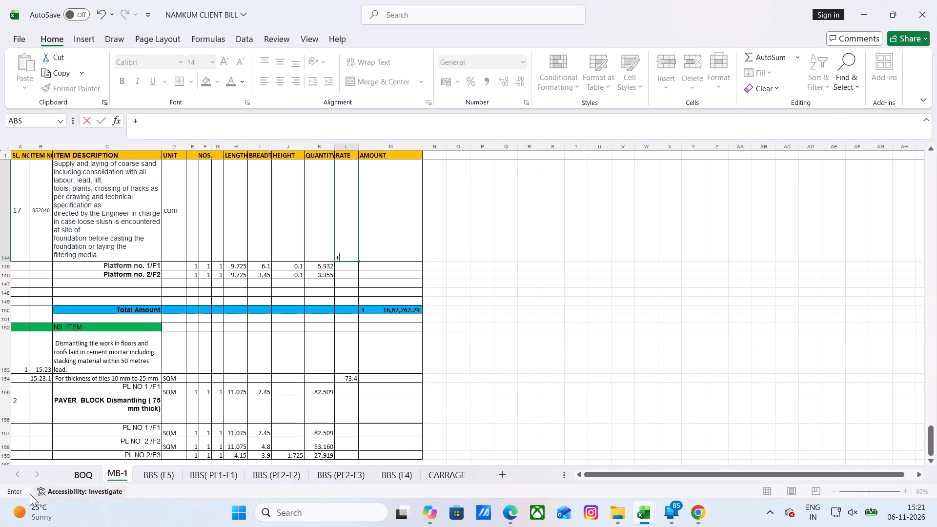
{"action": "left_click", "coordinate": [80, 480]}
{"action": "left_click", "coordinate": [195, 428]}
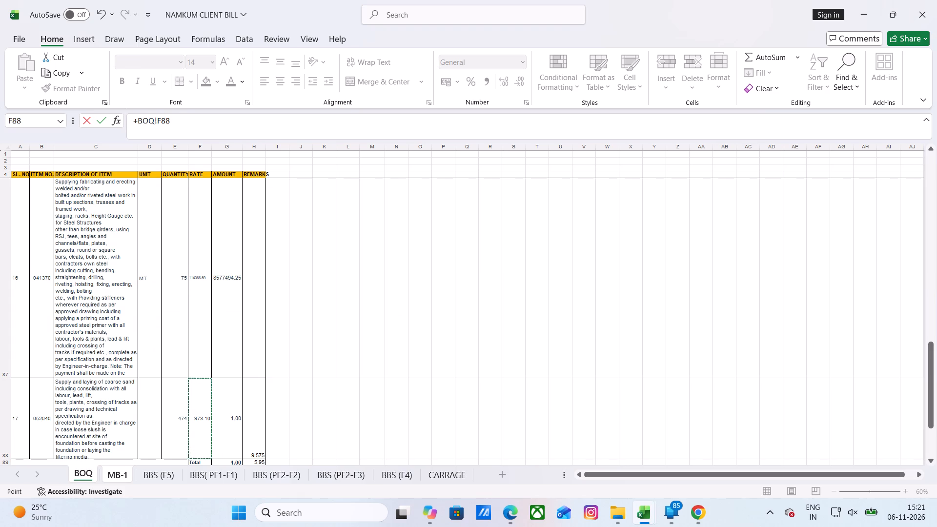
{"action": "key", "text": "Return"}
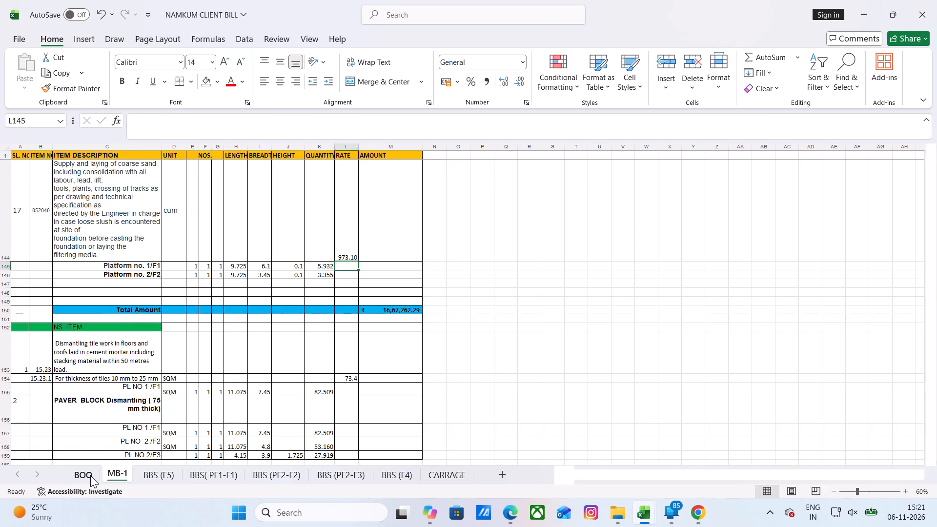
Examine the BOQ sheet's coarse sand item 17 (052040) row and its rate in F88, and return to MB-1.
{"action": "left_click", "coordinate": [90, 475]}
{"action": "scroll", "coordinate": [221, 385], "scroll_direction": "down", "scroll_amount": 1}
{"action": "scroll", "coordinate": [224, 346], "scroll_direction": "up", "scroll_amount": 1}
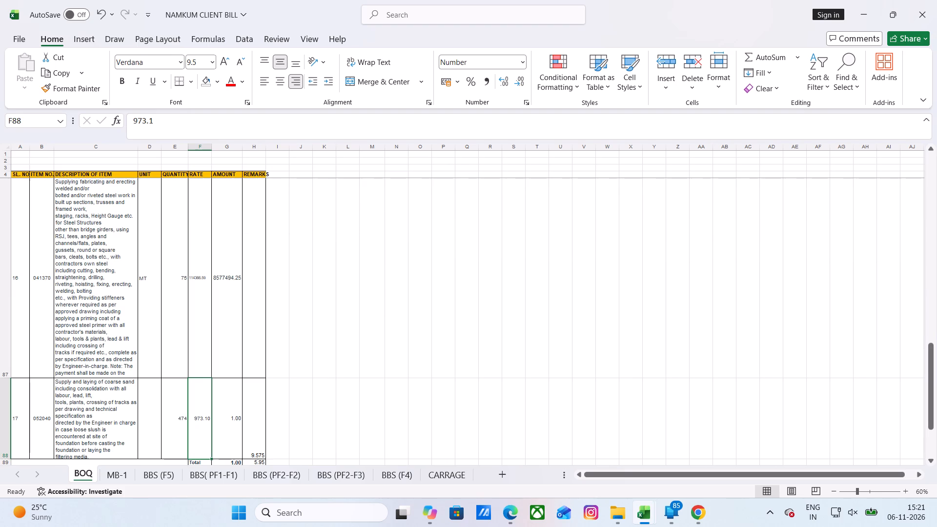
{"action": "left_click", "coordinate": [931, 374]}
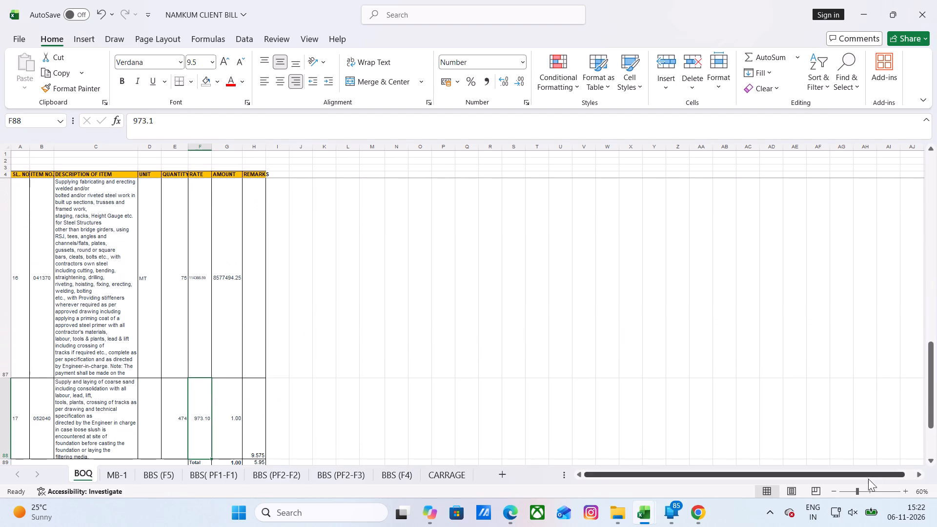
{"action": "double_click", "coordinate": [835, 489]}
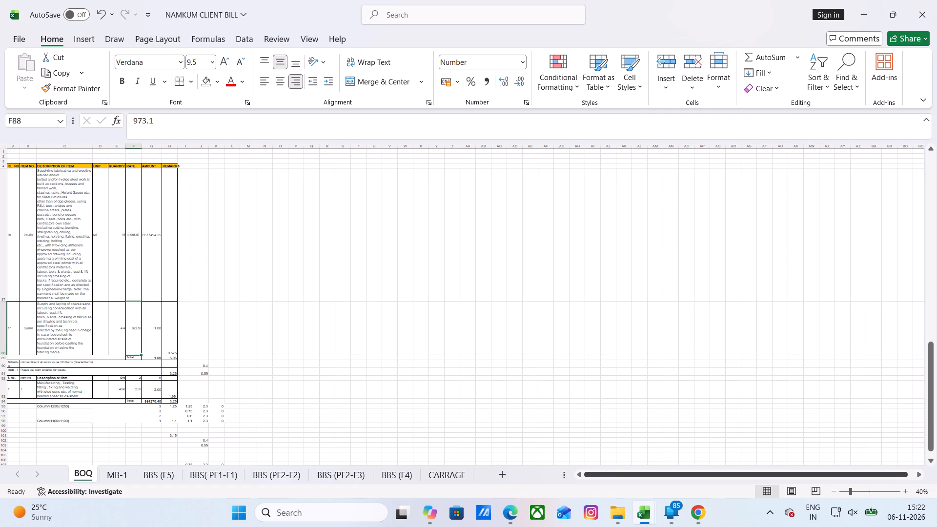
{"action": "left_click", "coordinate": [134, 334]}
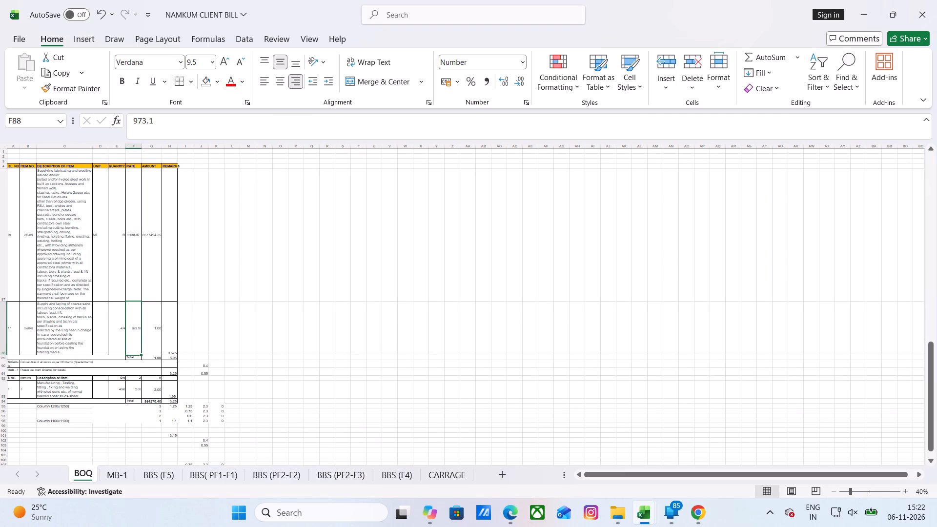
{"action": "scroll", "coordinate": [135, 351], "scroll_direction": "up", "scroll_amount": 4}
{"action": "scroll", "coordinate": [135, 351], "scroll_direction": "down", "scroll_amount": 3}
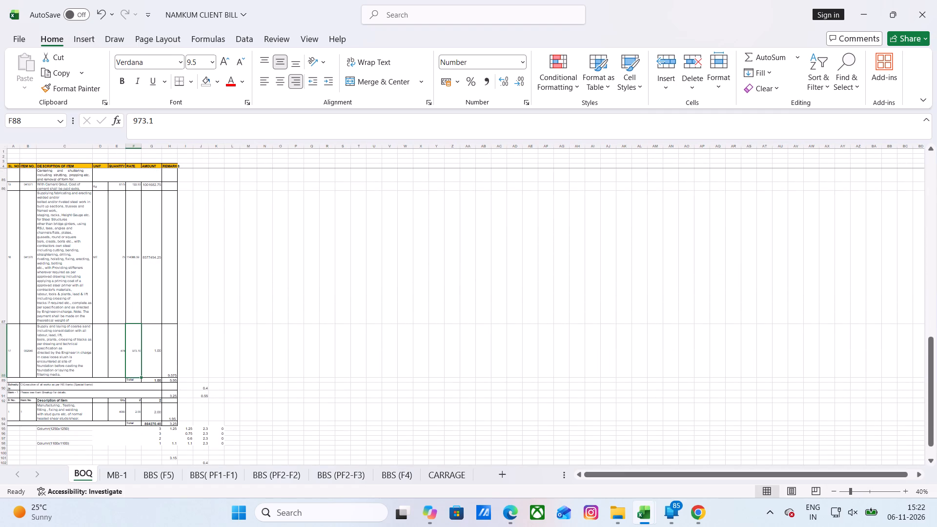
{"action": "double_click", "coordinate": [908, 491]}
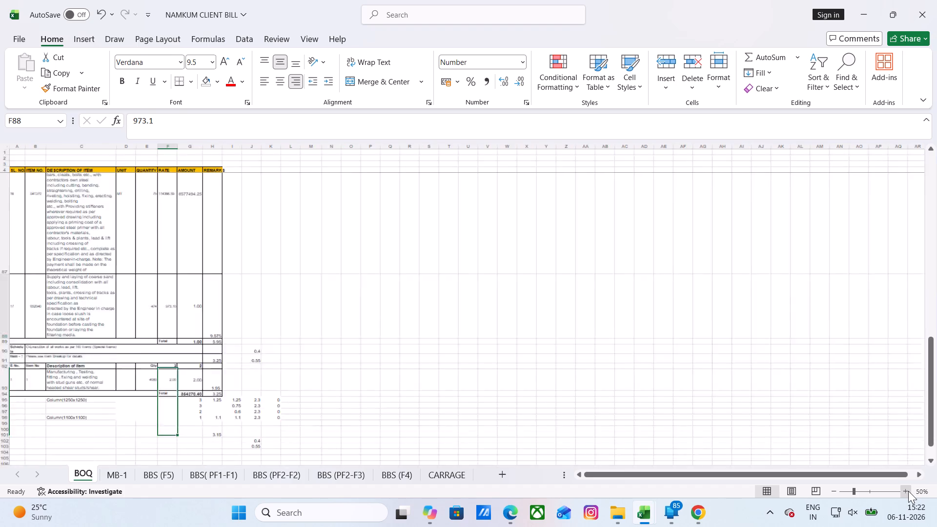
{"action": "left_click", "coordinate": [907, 491]}
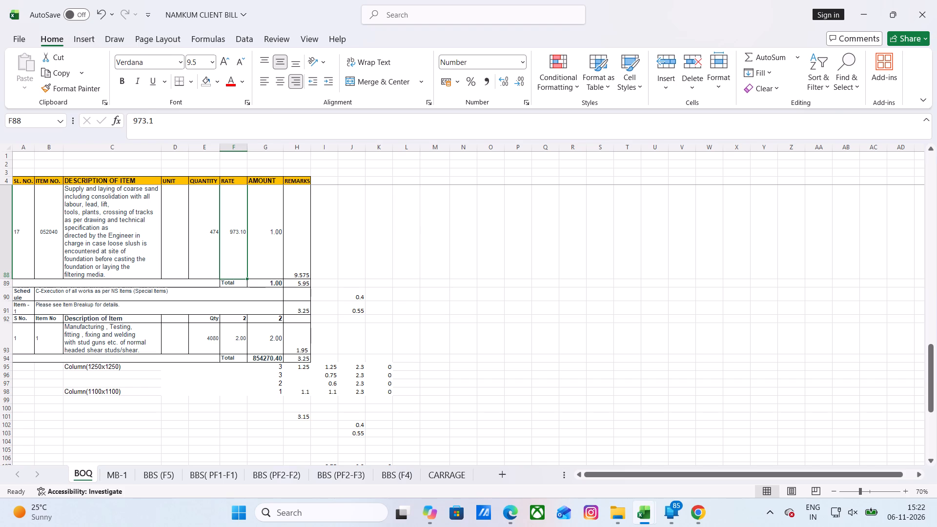
{"action": "left_click", "coordinate": [121, 471]}
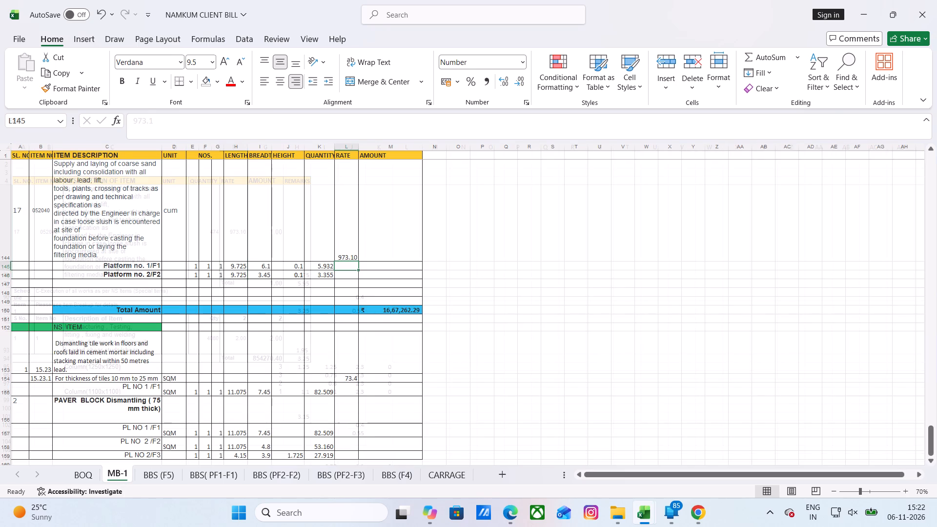
Fill item 17's (052040) linked rate formula from MB-1 cell L144 down through L147.
{"action": "left_click", "coordinate": [352, 260]}
{"action": "left_click", "coordinate": [350, 257]}
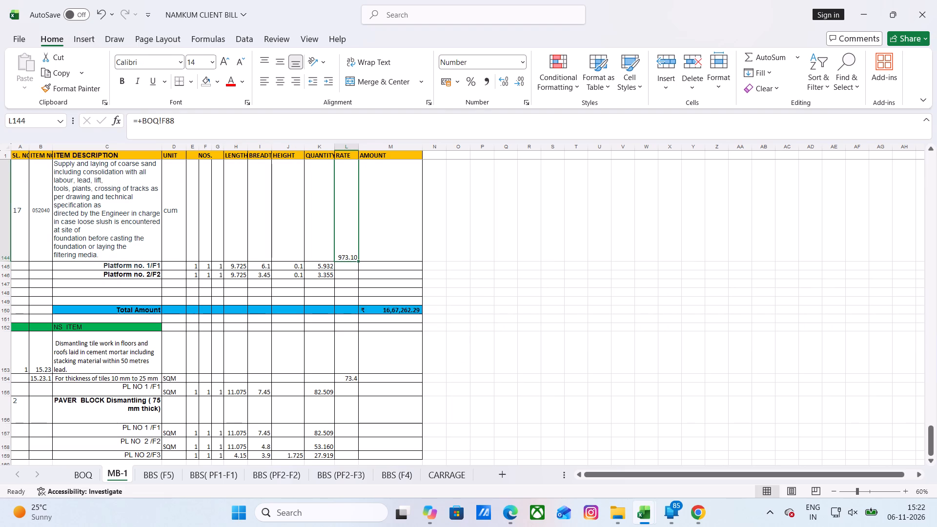
{"action": "left_click_drag", "start_coordinate": [358, 260], "coordinate": [359, 277]}
{"action": "left_click", "coordinate": [371, 265]}
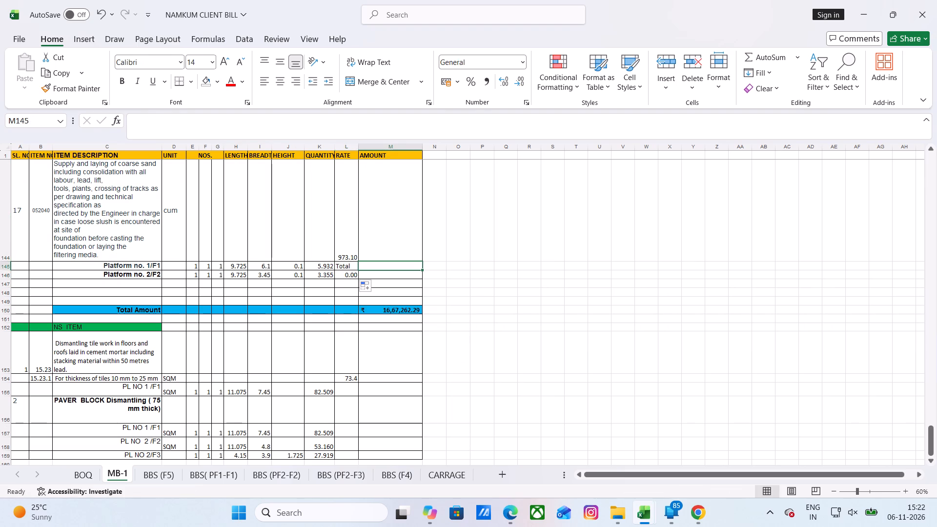
{"action": "left_click", "coordinate": [349, 265]}
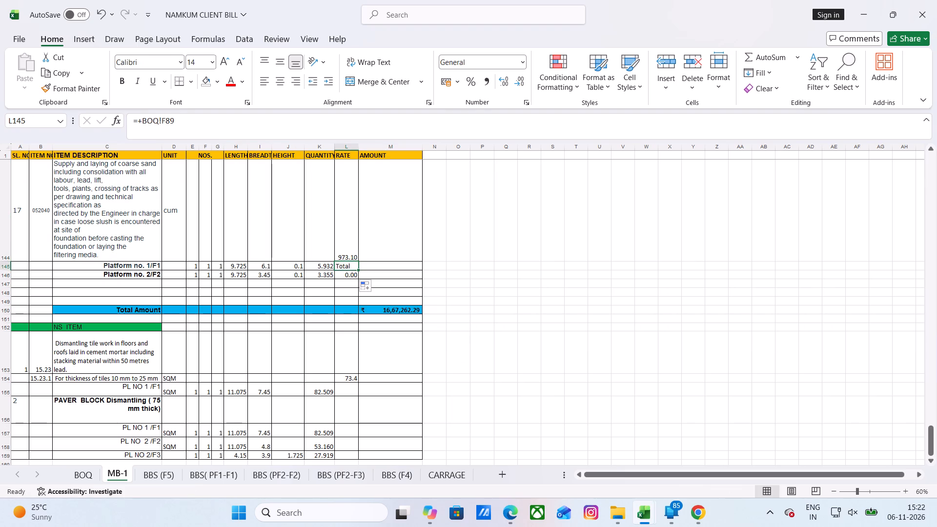
{"action": "left_click", "coordinate": [350, 257]}
{"action": "left_click_drag", "start_coordinate": [359, 261], "coordinate": [358, 268]}
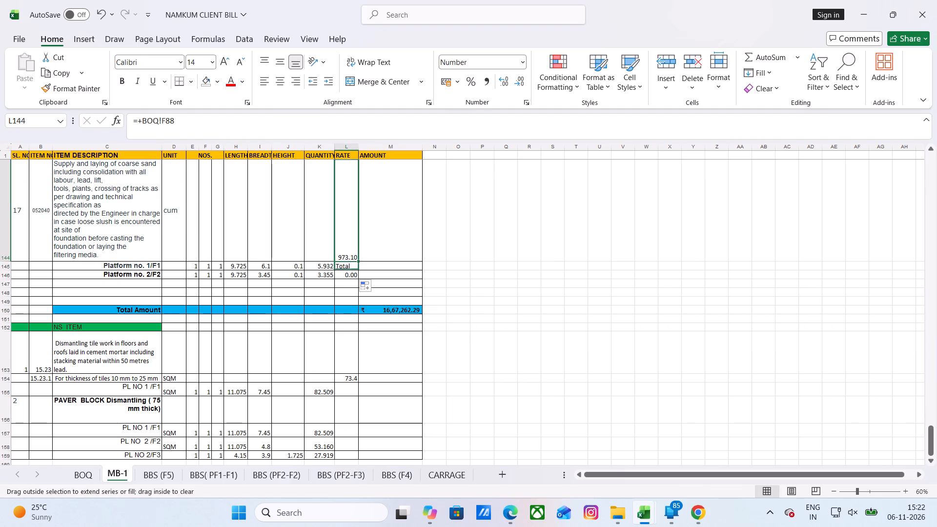
{"action": "left_click_drag", "start_coordinate": [358, 268], "coordinate": [357, 284]}
{"action": "left_click", "coordinate": [367, 268]}
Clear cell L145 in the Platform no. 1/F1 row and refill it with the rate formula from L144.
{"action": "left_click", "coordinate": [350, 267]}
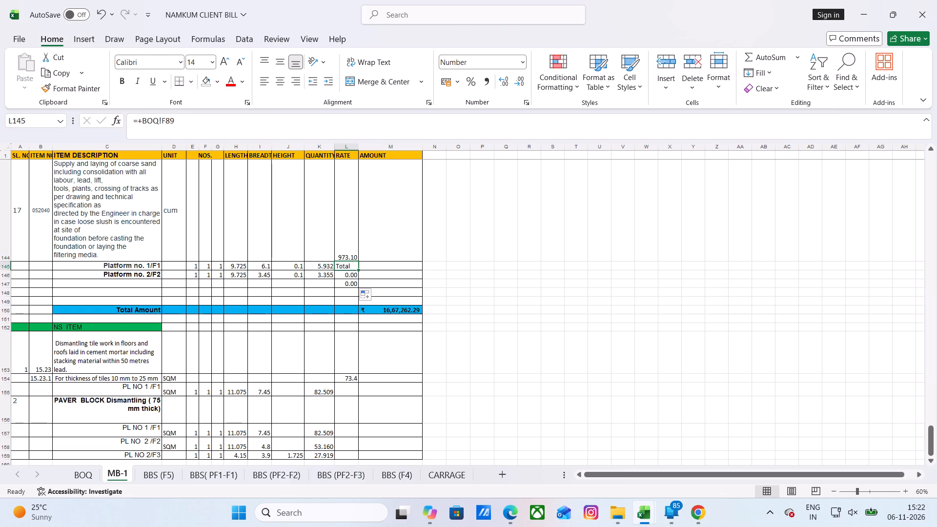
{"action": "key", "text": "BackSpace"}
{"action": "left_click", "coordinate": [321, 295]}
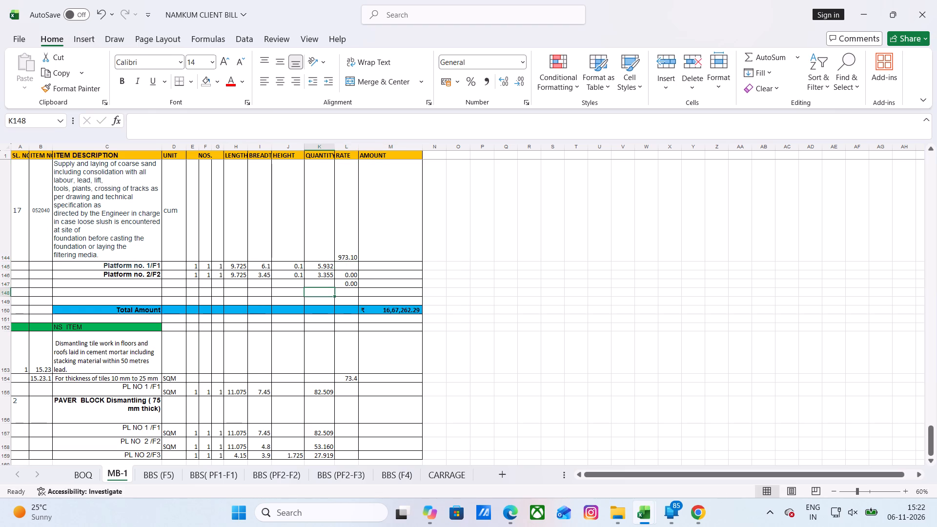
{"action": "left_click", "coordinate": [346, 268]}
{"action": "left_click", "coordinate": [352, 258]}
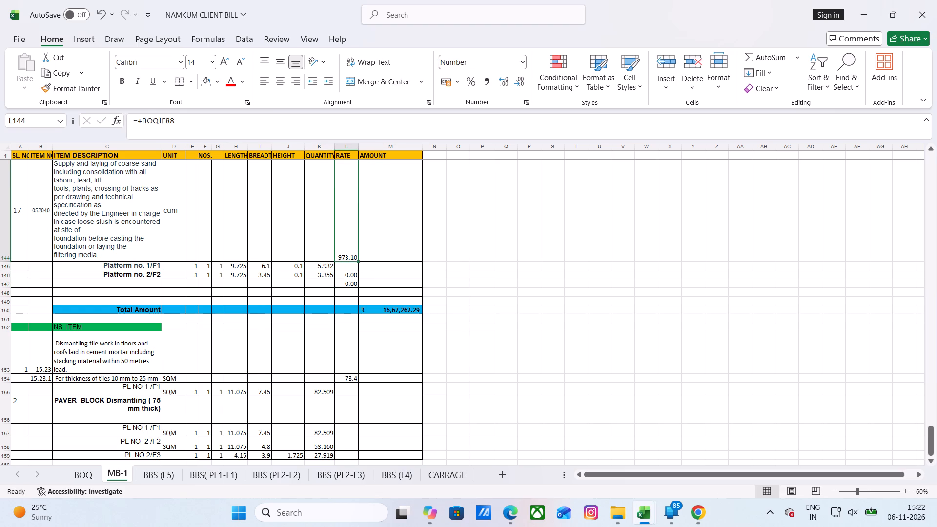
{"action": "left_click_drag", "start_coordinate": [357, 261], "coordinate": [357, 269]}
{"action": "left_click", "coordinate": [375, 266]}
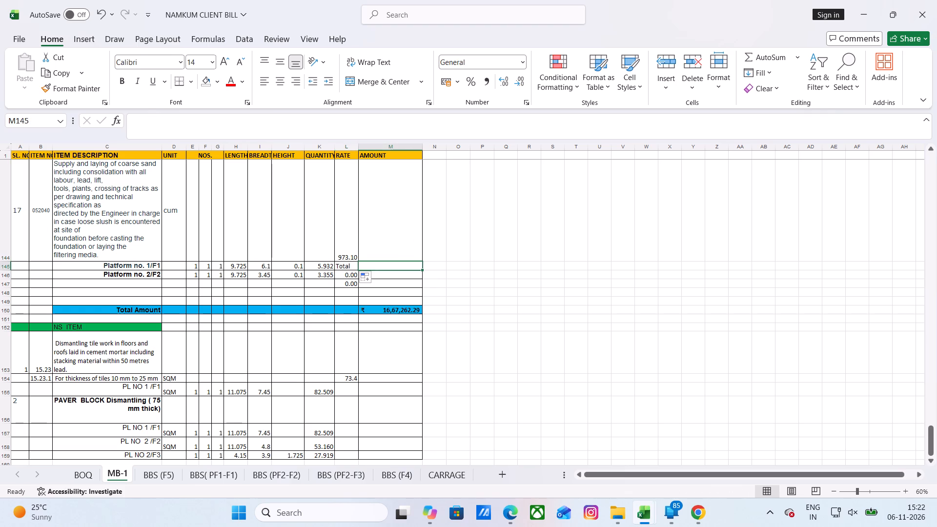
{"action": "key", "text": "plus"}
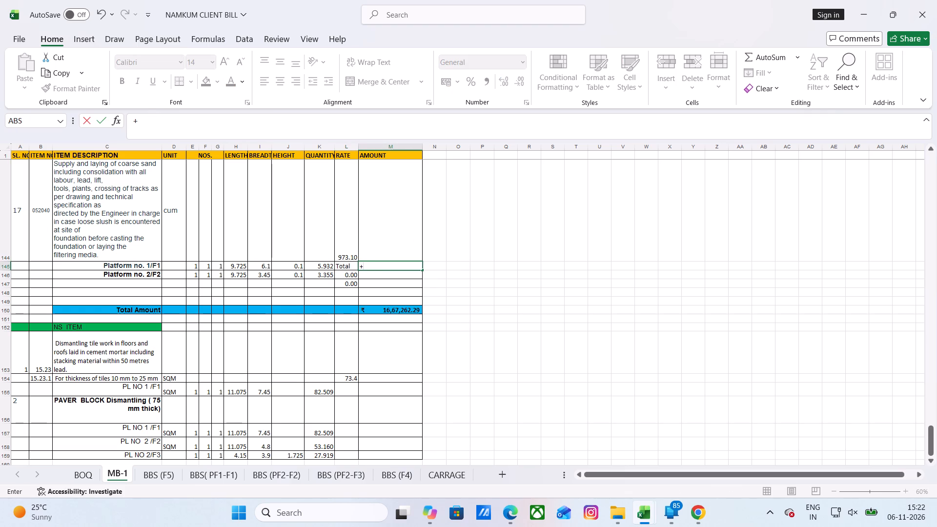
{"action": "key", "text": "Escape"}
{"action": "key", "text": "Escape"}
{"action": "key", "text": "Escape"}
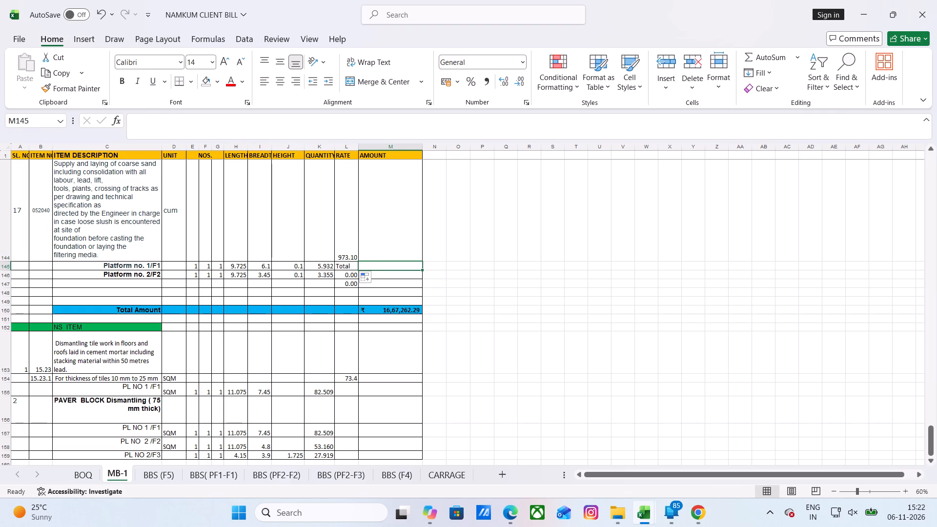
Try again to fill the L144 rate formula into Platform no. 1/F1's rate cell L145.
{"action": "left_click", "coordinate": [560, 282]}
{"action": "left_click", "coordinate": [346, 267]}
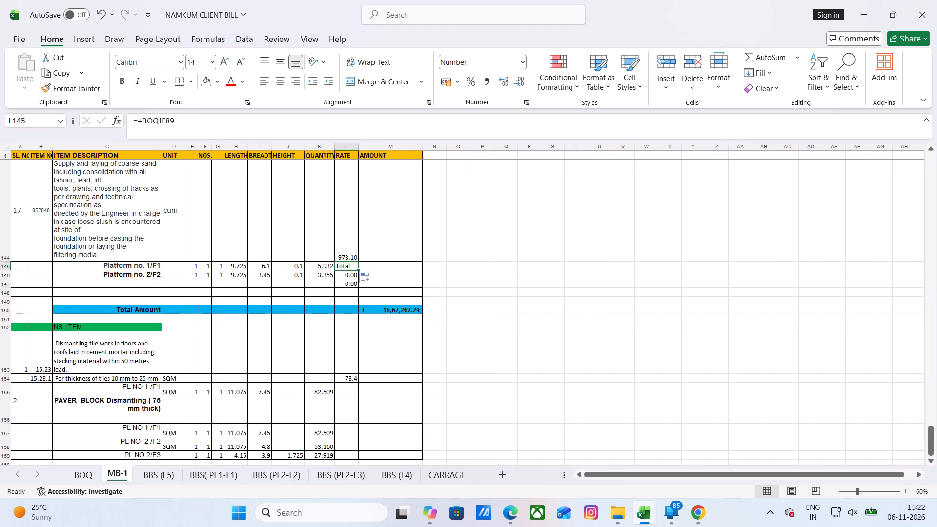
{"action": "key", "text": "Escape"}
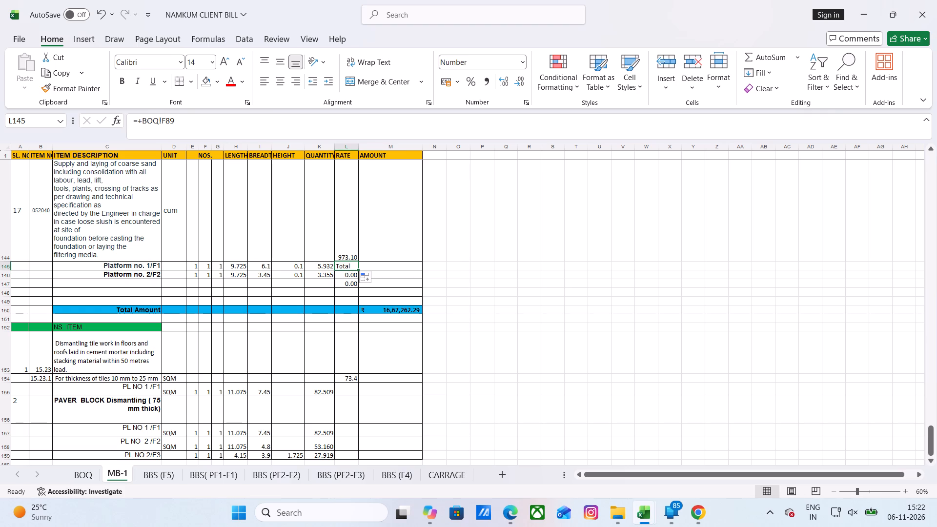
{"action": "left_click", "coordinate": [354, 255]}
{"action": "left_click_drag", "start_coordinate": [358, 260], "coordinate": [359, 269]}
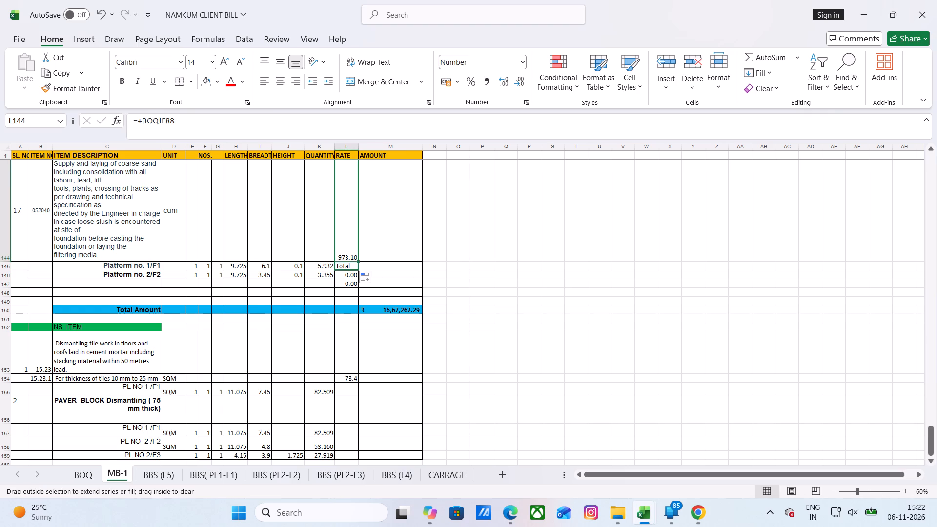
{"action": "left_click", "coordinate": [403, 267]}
Clear Platform no. 1/F1's rate cell L145 and fill it again from item 17's rate formula in L144.
{"action": "left_click", "coordinate": [348, 265]}
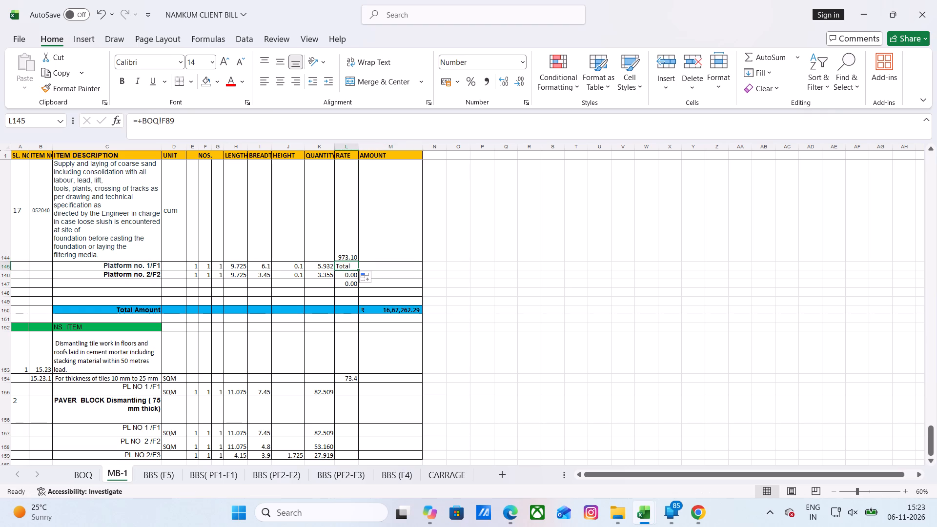
{"action": "key", "text": "BackSpace"}
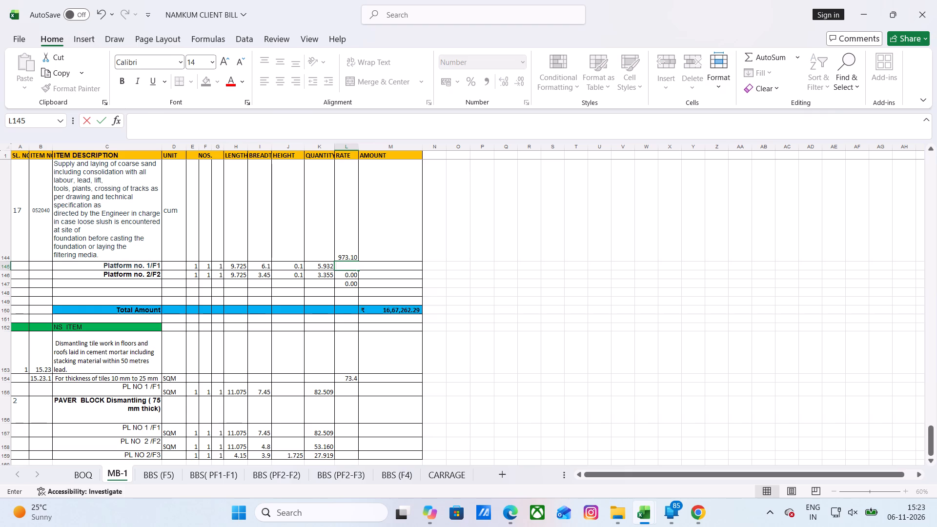
{"action": "left_click", "coordinate": [480, 263]}
{"action": "left_click", "coordinate": [343, 259]}
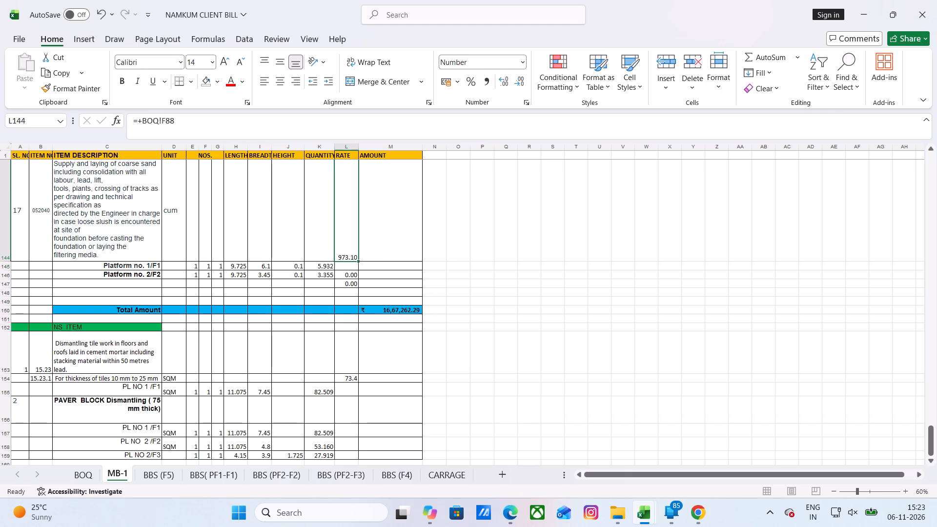
{"action": "left_click_drag", "start_coordinate": [357, 261], "coordinate": [357, 269]}
{"action": "left_click", "coordinate": [380, 268]}
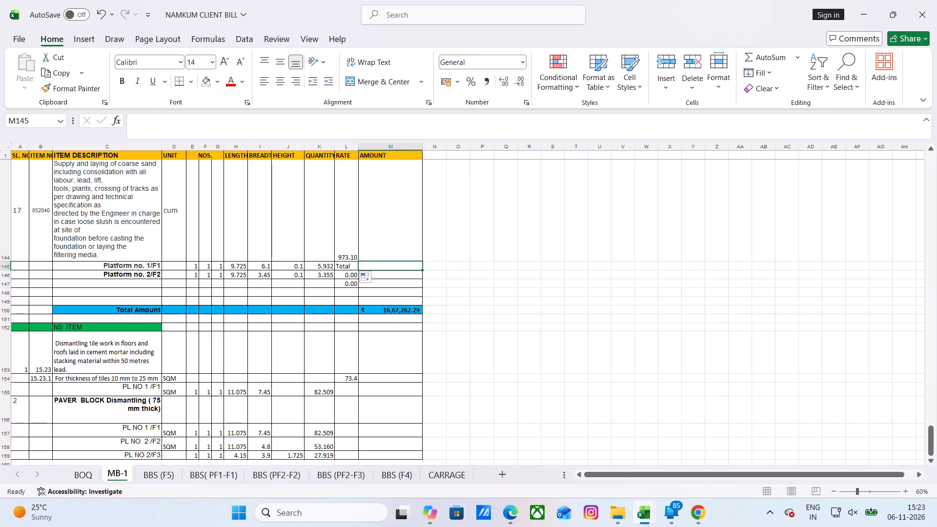
{"action": "left_click", "coordinate": [352, 258]}
{"action": "key", "text": "Escape"}
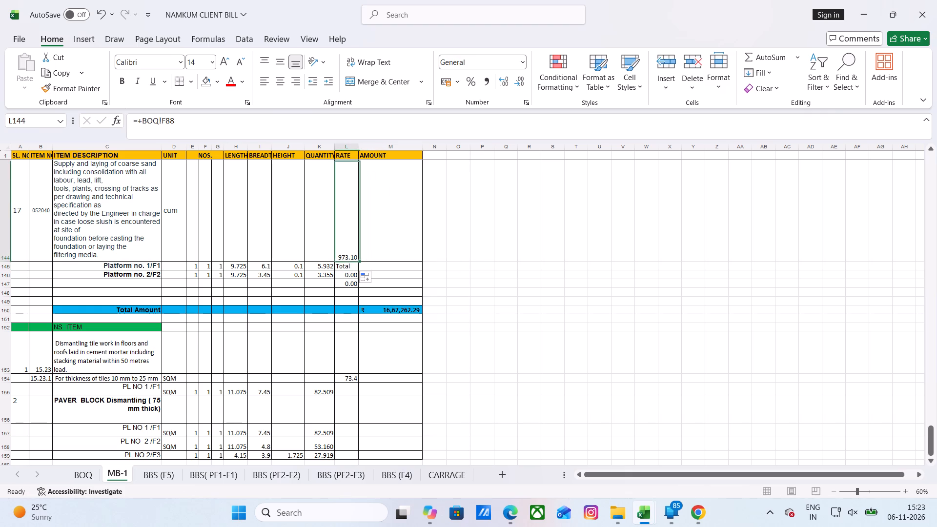
{"action": "key", "text": "Escape"}
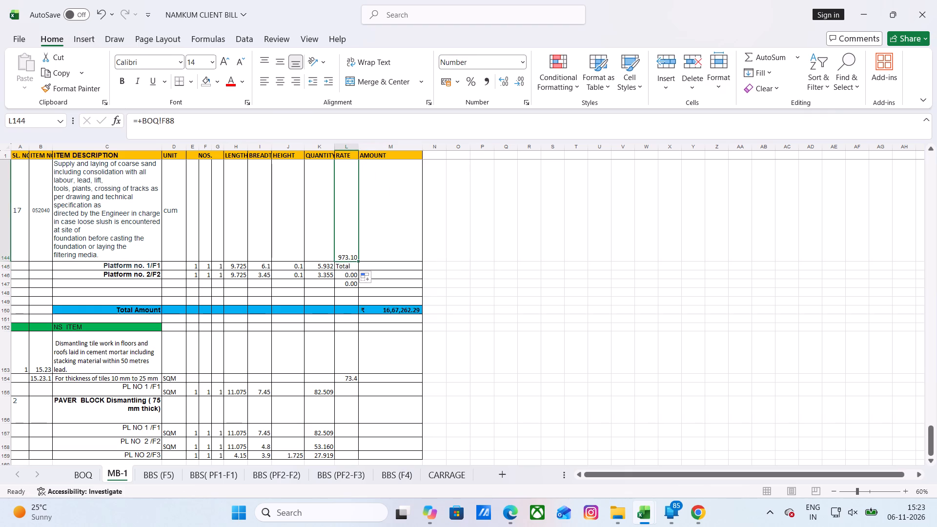
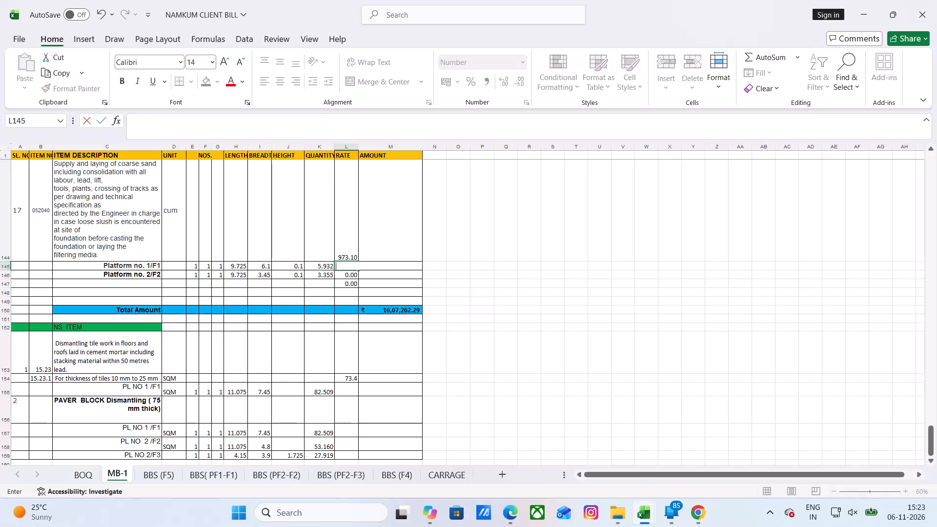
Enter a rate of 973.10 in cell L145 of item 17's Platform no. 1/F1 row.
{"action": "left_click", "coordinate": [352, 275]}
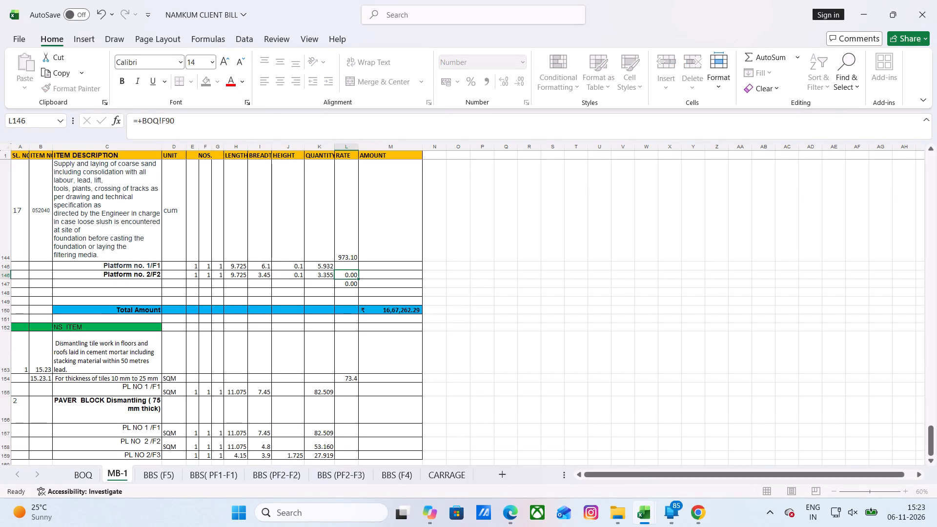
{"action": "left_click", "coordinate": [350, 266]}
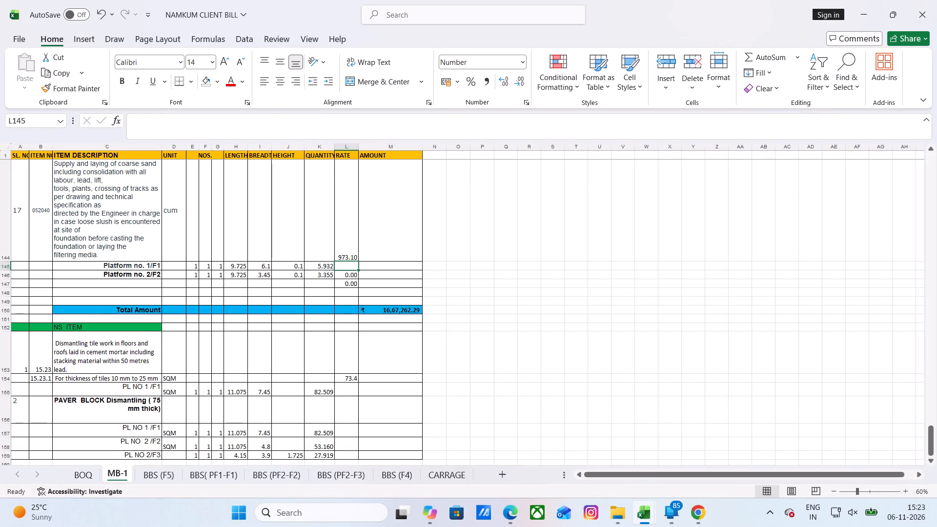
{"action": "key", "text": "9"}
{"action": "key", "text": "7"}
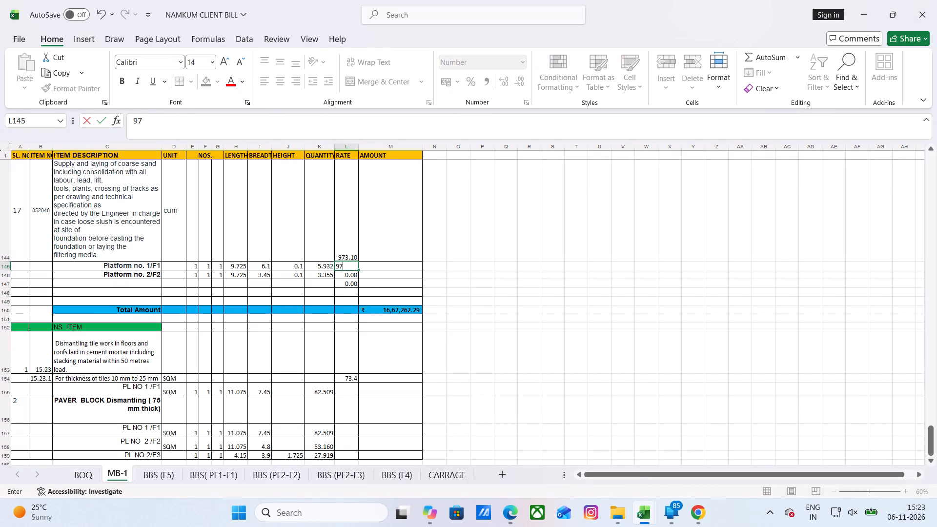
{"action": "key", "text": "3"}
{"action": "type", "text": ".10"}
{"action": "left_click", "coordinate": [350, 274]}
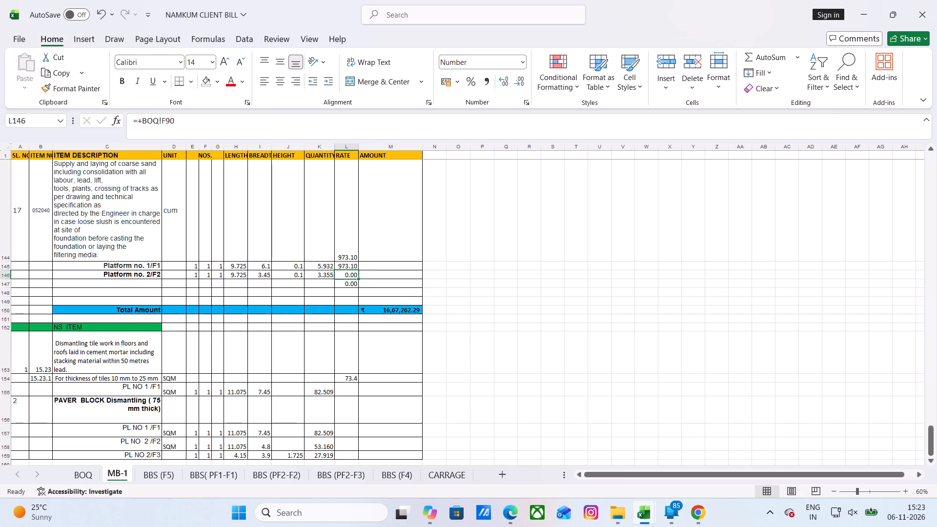
Clear the rate cells L145 to L147 below item 17 (052040).
{"action": "left_click_drag", "start_coordinate": [344, 265], "coordinate": [347, 265]}
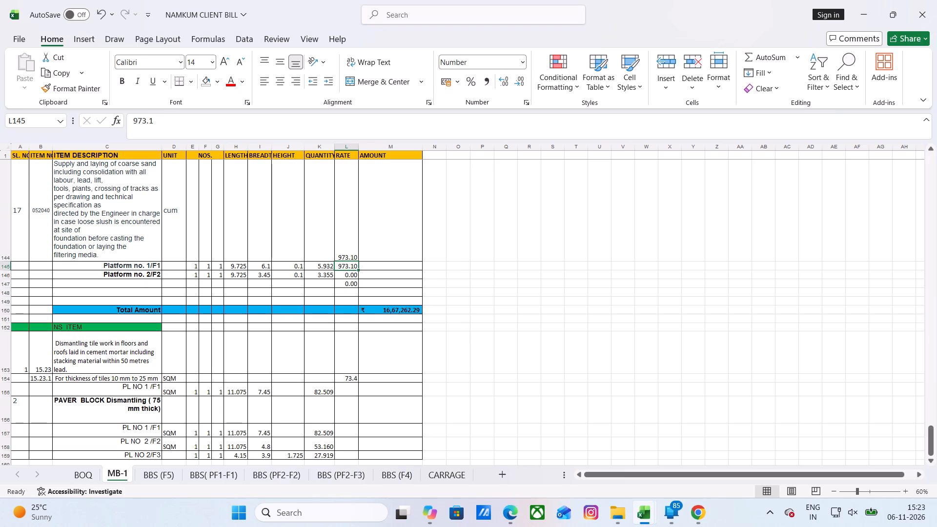
{"action": "left_click_drag", "start_coordinate": [347, 265], "coordinate": [356, 283]}
{"action": "key", "text": "BackSpace"}
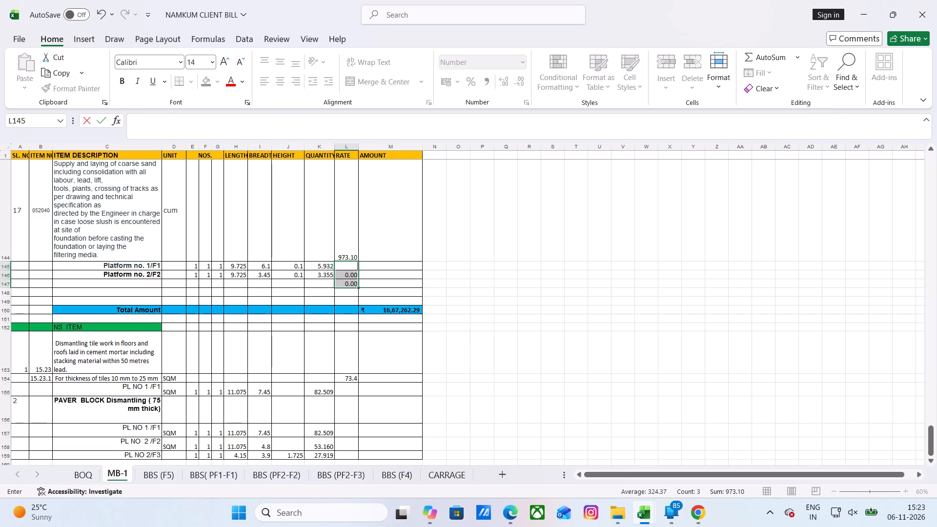
{"action": "key", "text": "Delete"}
{"action": "left_click", "coordinate": [555, 267]}
{"action": "left_click_drag", "start_coordinate": [350, 272], "coordinate": [350, 282]}
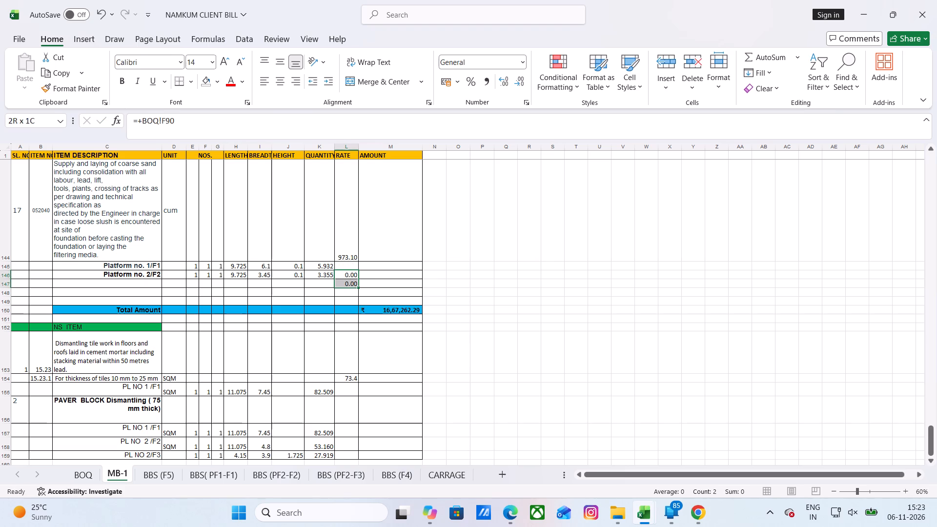
{"action": "left_click_drag", "start_coordinate": [350, 282], "coordinate": [350, 286]}
{"action": "key", "text": "Delete"}
{"action": "left_click", "coordinate": [579, 284]}
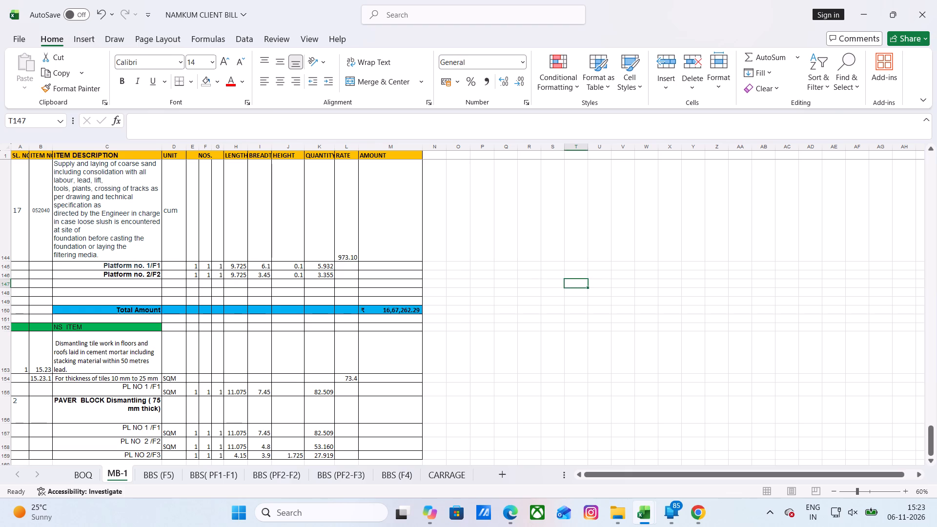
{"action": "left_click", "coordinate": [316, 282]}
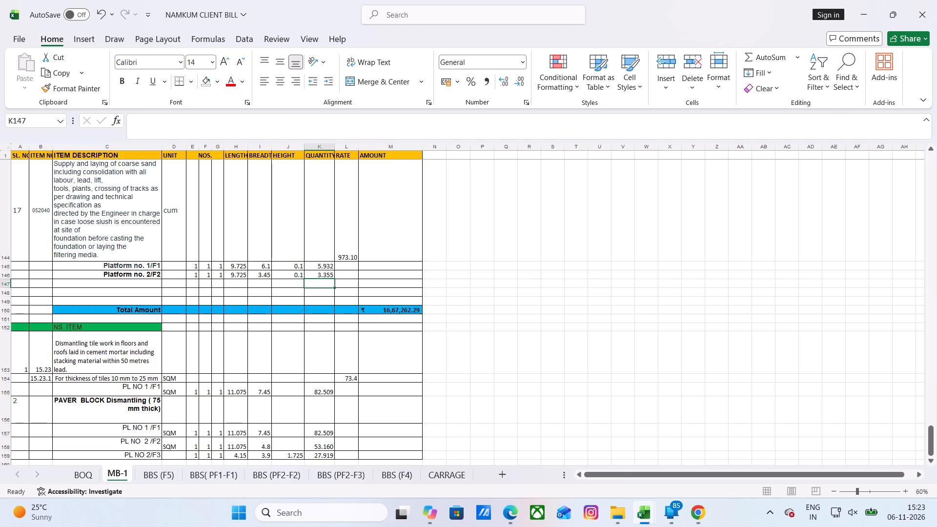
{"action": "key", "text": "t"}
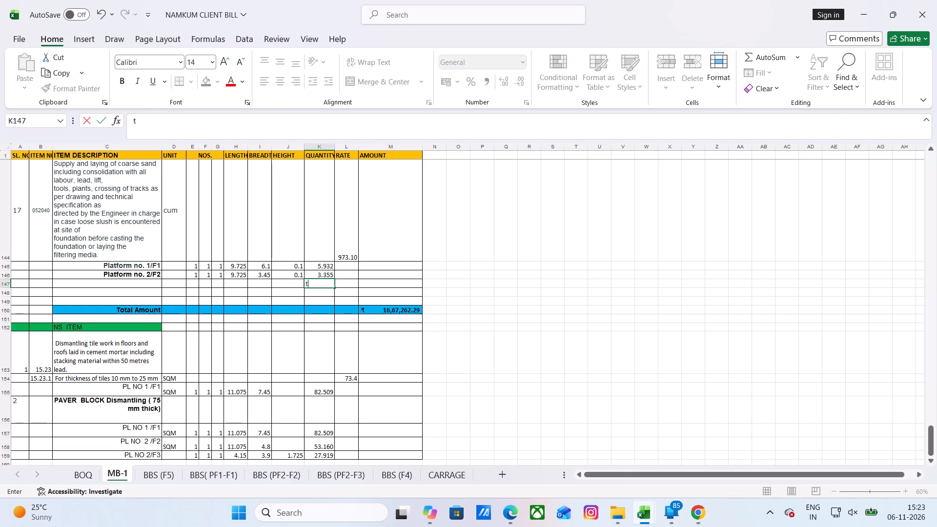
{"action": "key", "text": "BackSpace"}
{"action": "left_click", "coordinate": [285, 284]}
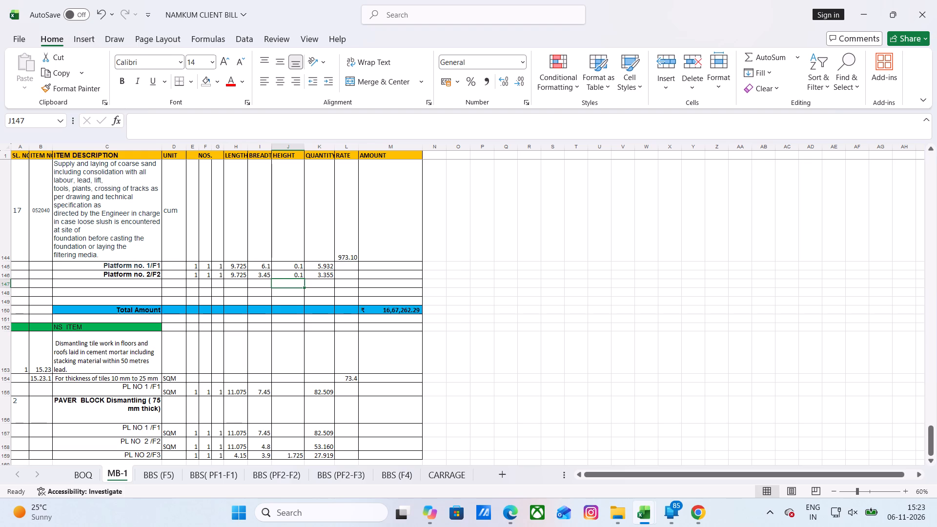
Examine how the earlier items in MB-1 lay out their total quantity, rate and amount rows.
{"action": "scroll", "coordinate": [296, 304], "scroll_direction": "up", "scroll_amount": 5}
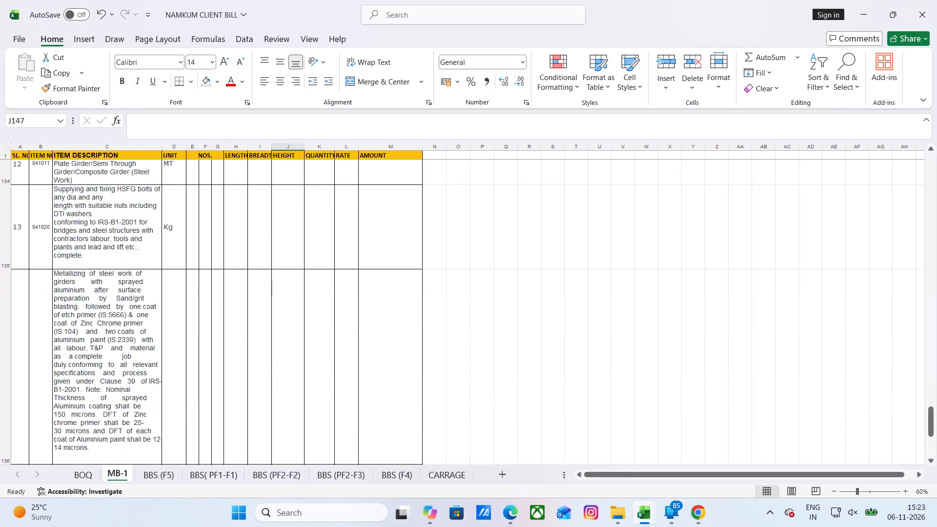
{"action": "scroll", "coordinate": [296, 304], "scroll_direction": "up", "scroll_amount": 4}
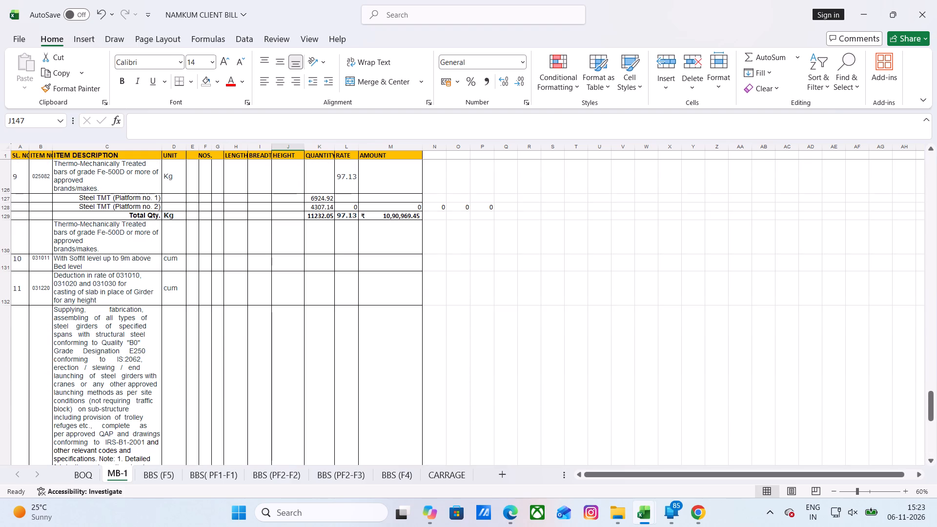
{"action": "scroll", "coordinate": [296, 304], "scroll_direction": "down", "scroll_amount": 3}
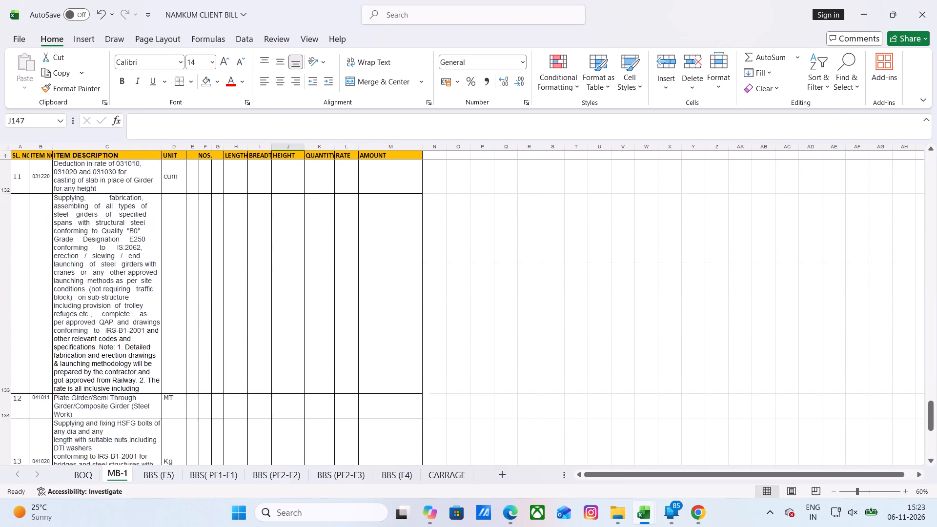
{"action": "scroll", "coordinate": [297, 304], "scroll_direction": "down", "scroll_amount": 7}
{"action": "scroll", "coordinate": [299, 306], "scroll_direction": "up", "scroll_amount": 2}
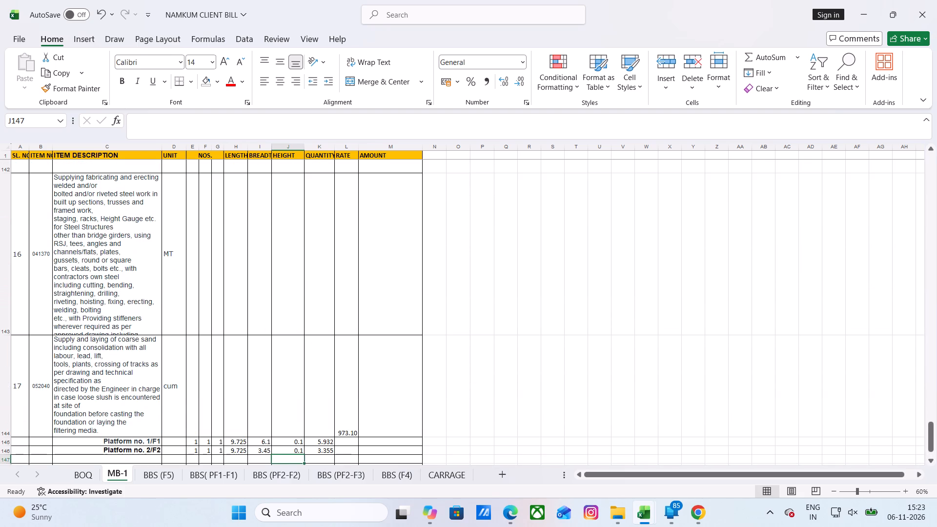
{"action": "scroll", "coordinate": [298, 300], "scroll_direction": "down", "scroll_amount": 1}
Total item 17's platform quantities K145:K146 with a SUM in K147 and make that total bold.
{"action": "left_click", "coordinate": [326, 284]}
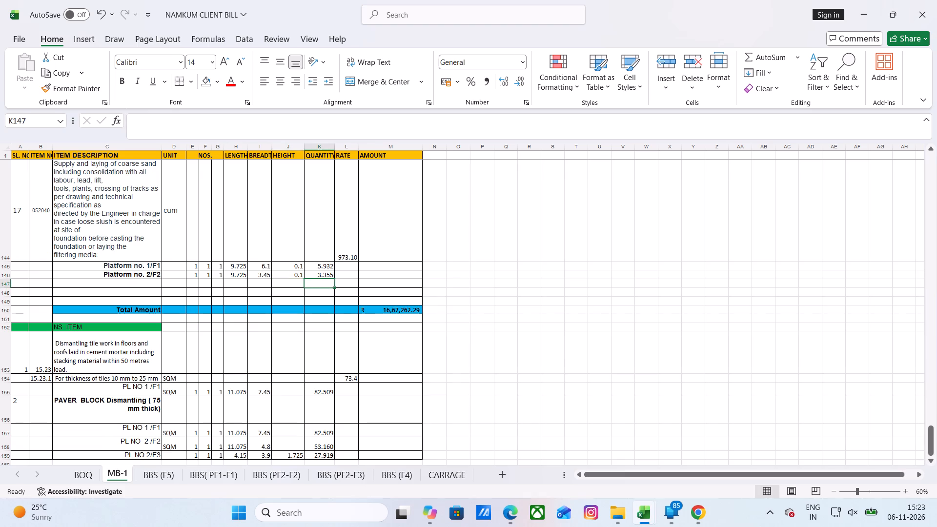
{"action": "left_click", "coordinate": [774, 56]}
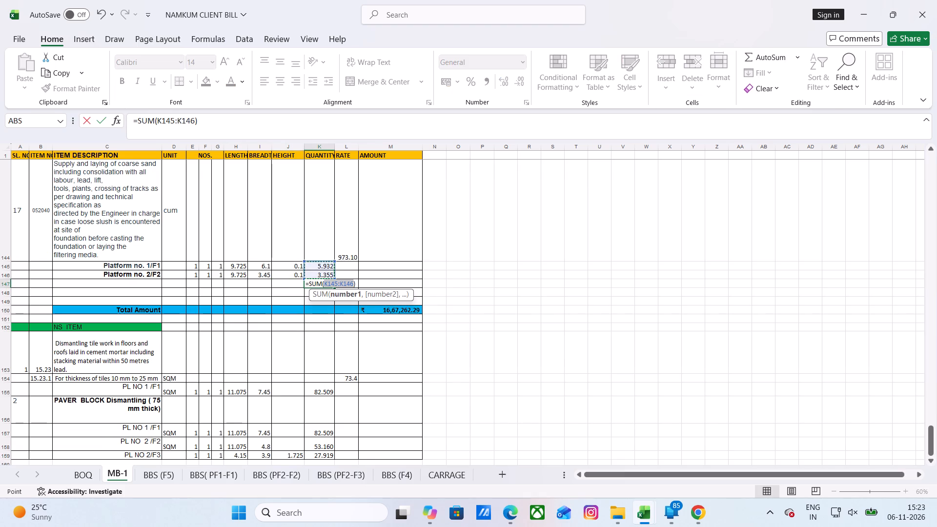
{"action": "key", "text": "Return"}
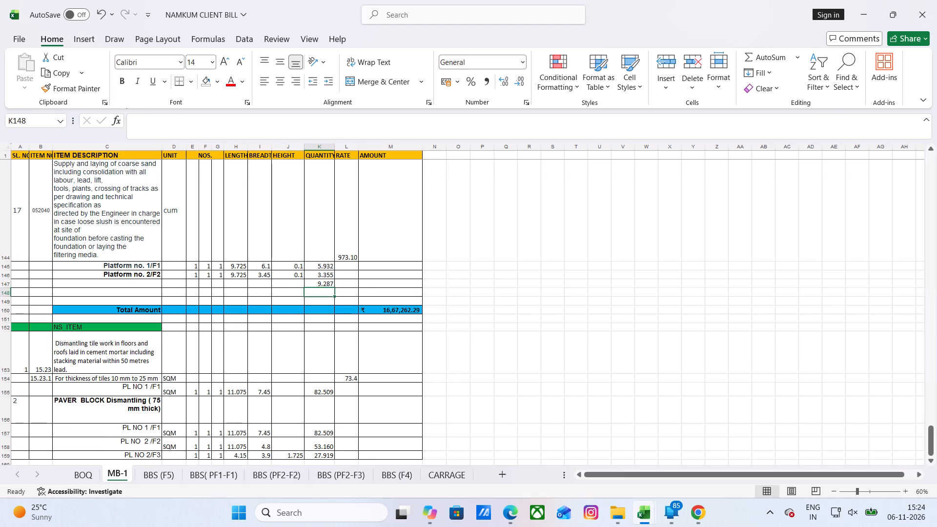
{"action": "left_click", "coordinate": [326, 284]}
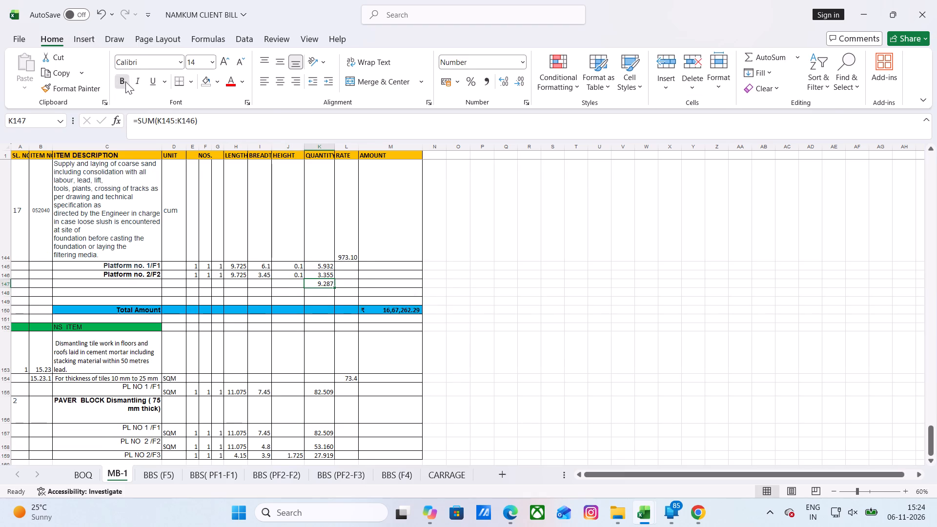
{"action": "left_click", "coordinate": [125, 81]}
Enter the rate 973.10 in L147, beside item 17's total quantity.
{"action": "left_click", "coordinate": [351, 284]}
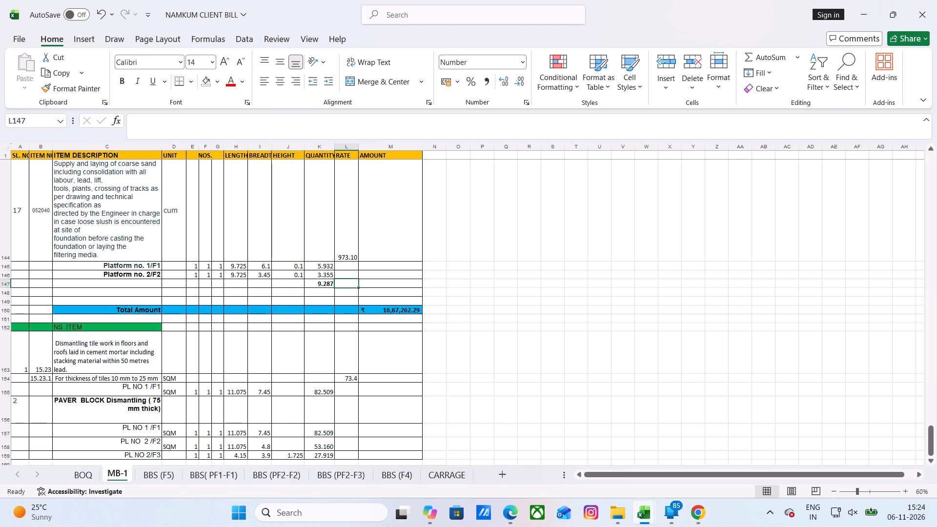
{"action": "key", "text": "plus"}
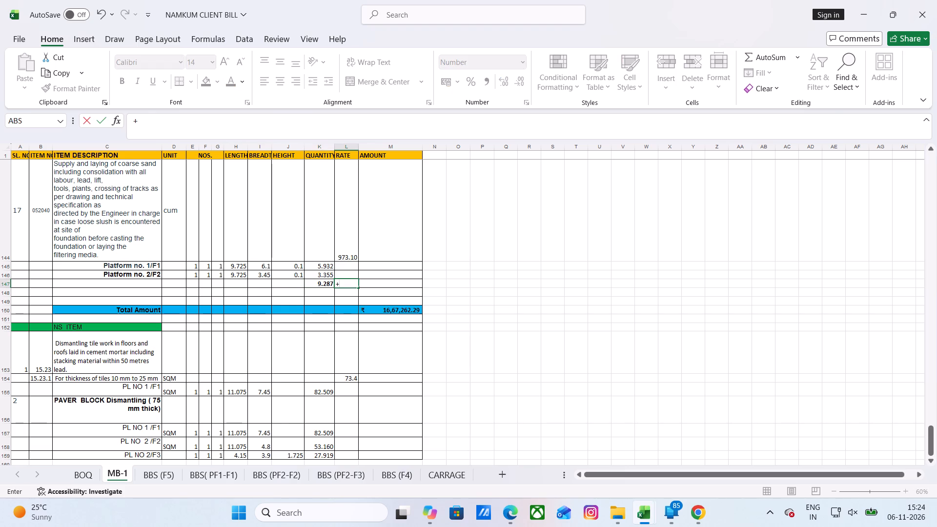
{"action": "key", "text": "BackSpace"}
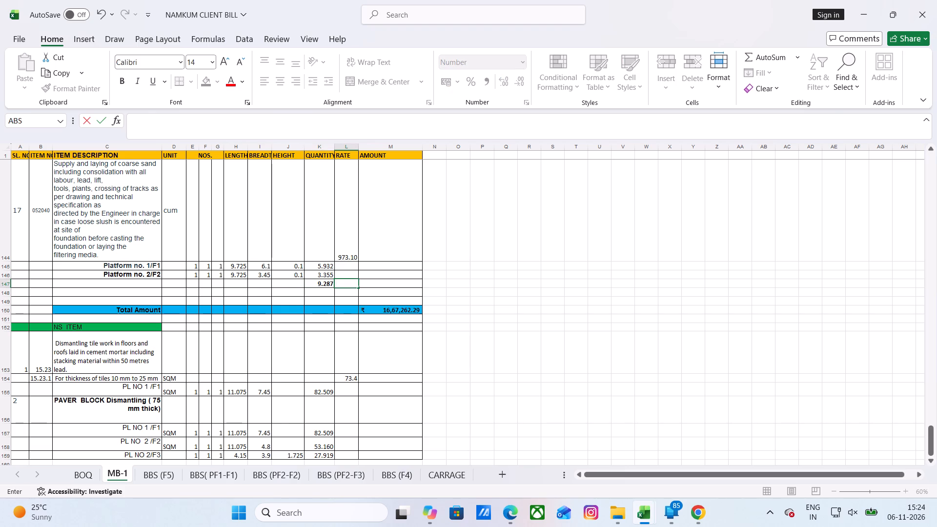
{"action": "type", "text": "97"}
{"action": "type", "text": "3.1"}
{"action": "key", "text": "0"}
{"action": "left_click", "coordinate": [454, 286]}
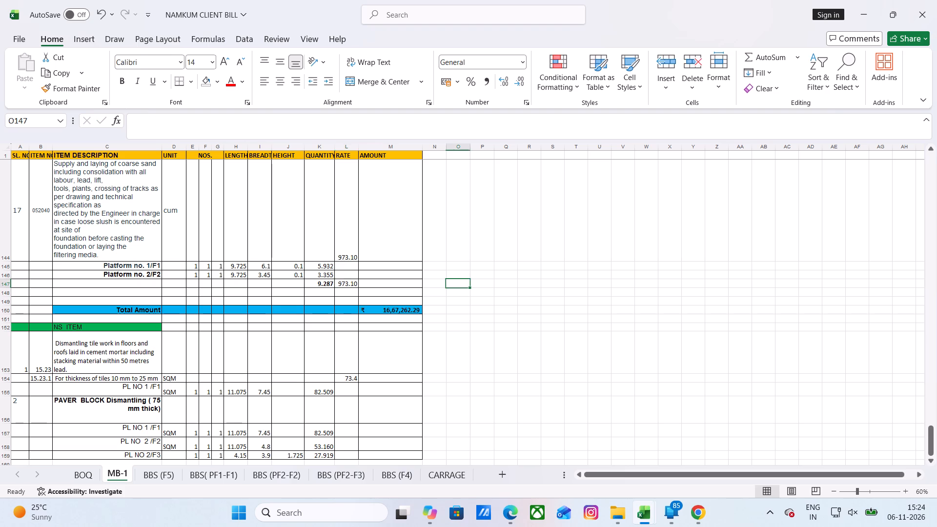
Calculate item 17's amount in M147 by multiplying rate L147 by quantity K147.
{"action": "left_click", "coordinate": [372, 285]}
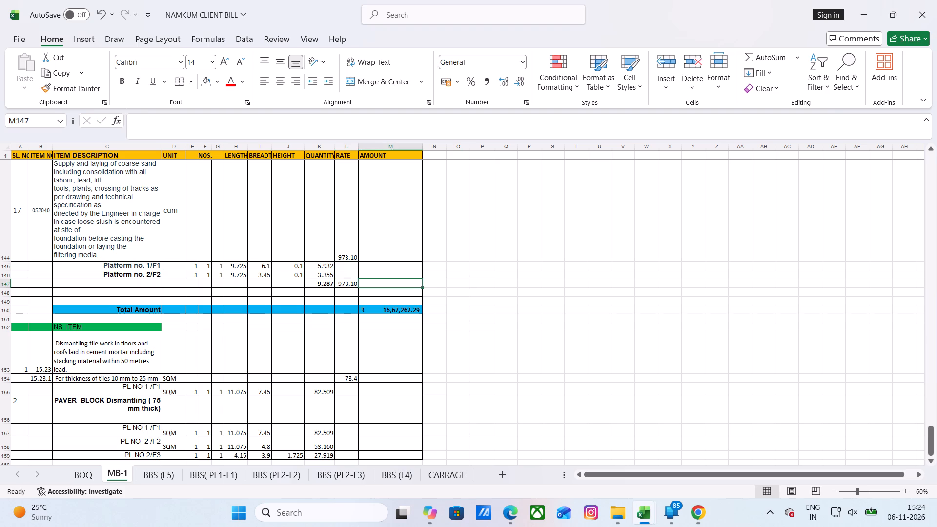
{"action": "key", "text": "plus"}
{"action": "left_click", "coordinate": [353, 285]}
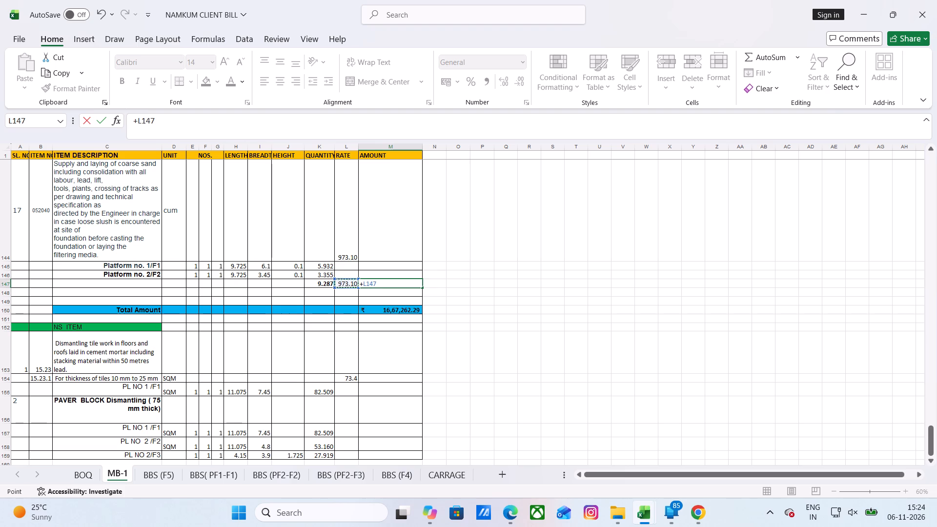
{"action": "key", "text": "asterisk"}
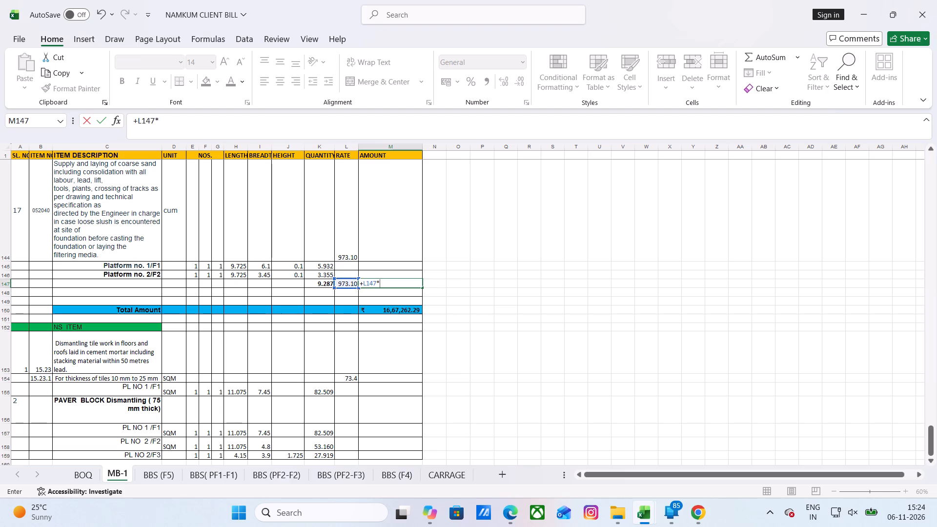
{"action": "left_click", "coordinate": [326, 286]}
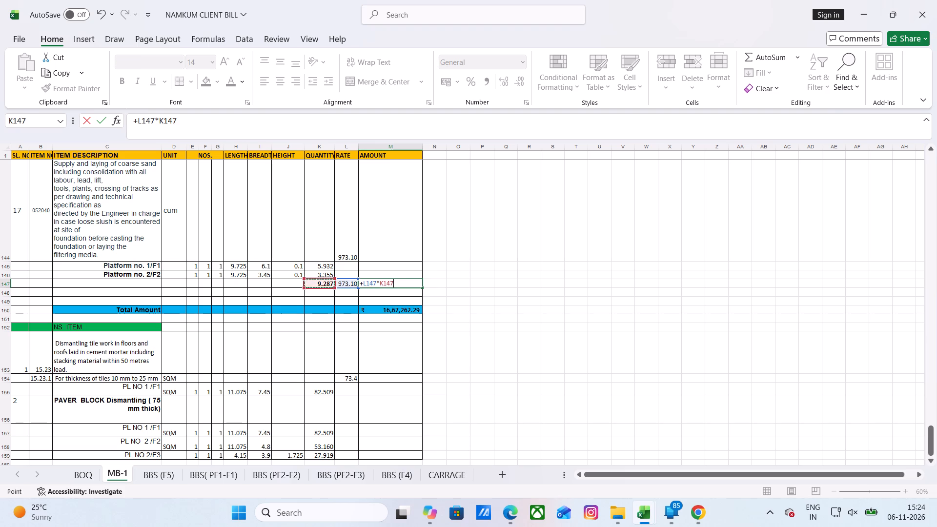
{"action": "key", "text": "Return"}
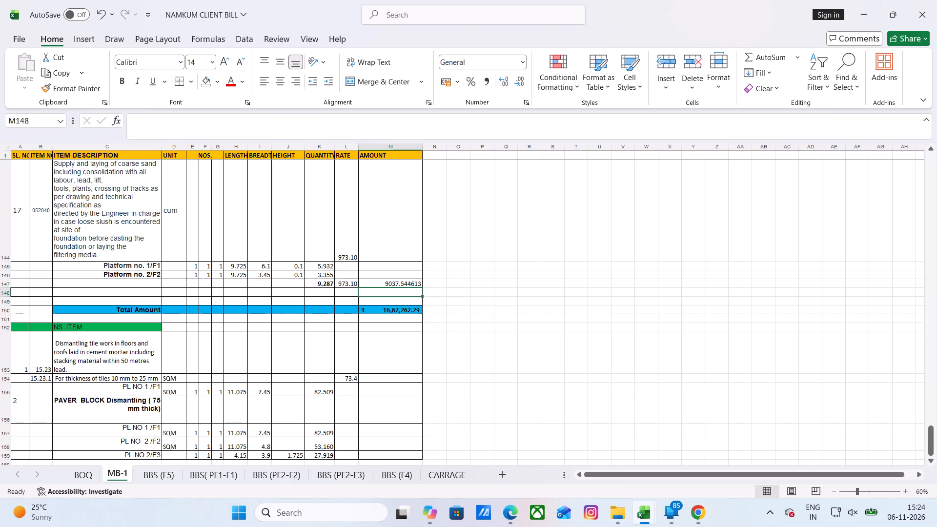
Extend the Total Amount formula in M150 to sum M2:M147 so it includes item 17's amount.
{"action": "left_click", "coordinate": [397, 311]}
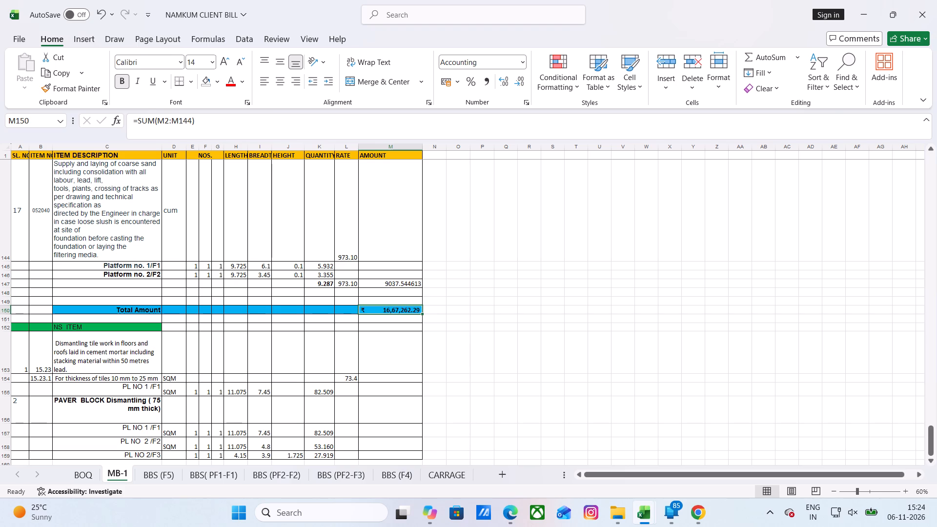
{"action": "double_click", "coordinate": [396, 310]}
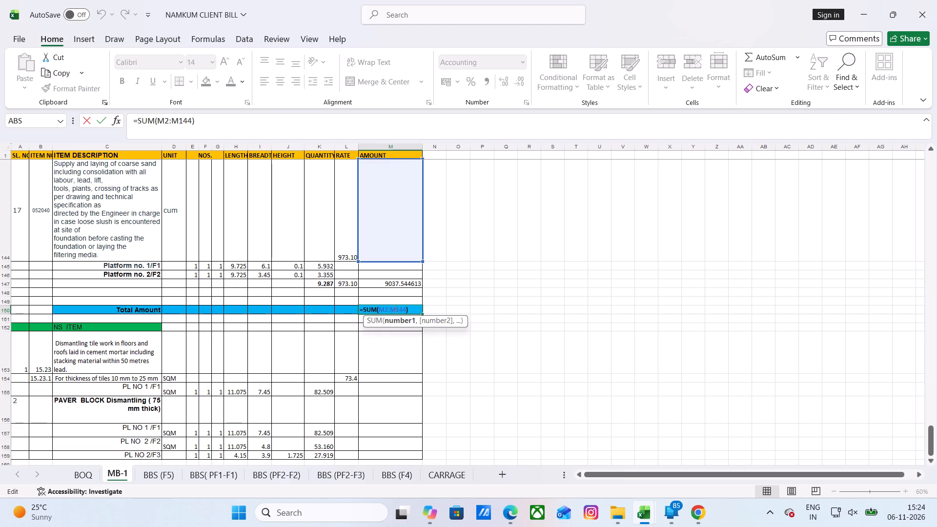
{"action": "left_click_drag", "start_coordinate": [421, 261], "coordinate": [421, 287]}
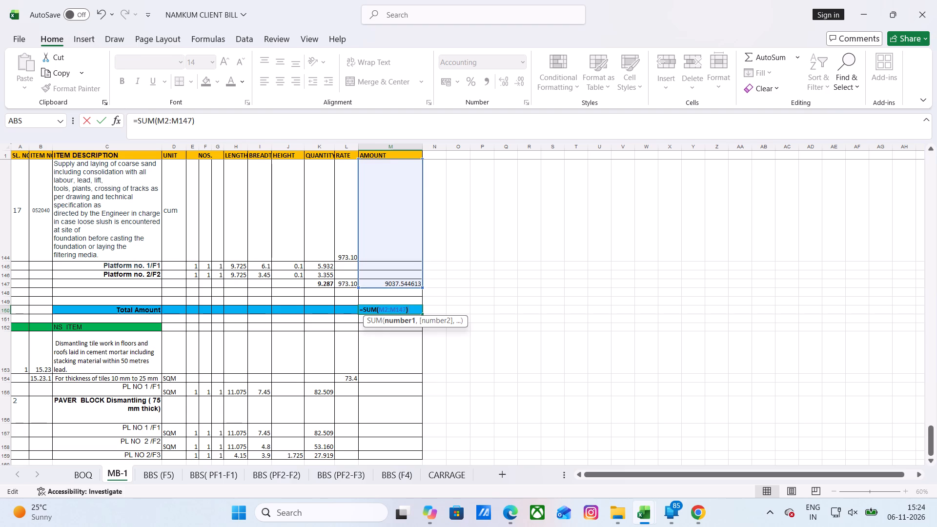
{"action": "left_click", "coordinate": [467, 279]}
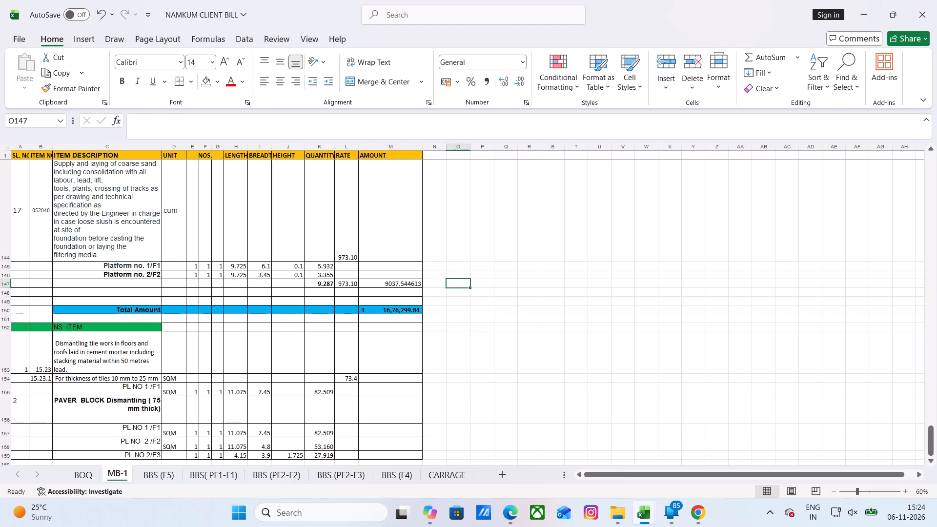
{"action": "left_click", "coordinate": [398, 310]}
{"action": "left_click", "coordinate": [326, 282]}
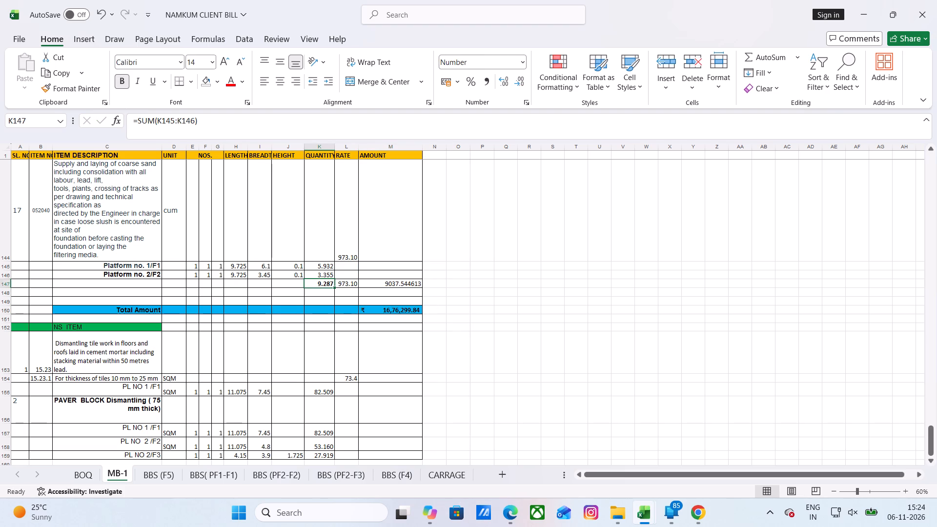
Increase the heights of rows 144 and 143 to make more room for the item 17 and item 16 descriptions.
{"action": "scroll", "coordinate": [101, 223], "scroll_direction": "up", "scroll_amount": 1}
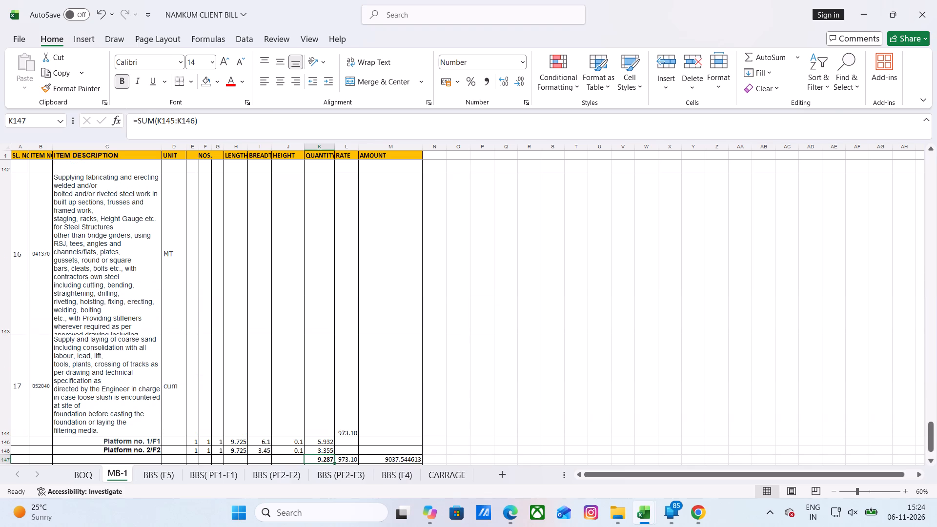
{"action": "left_click", "coordinate": [103, 357]}
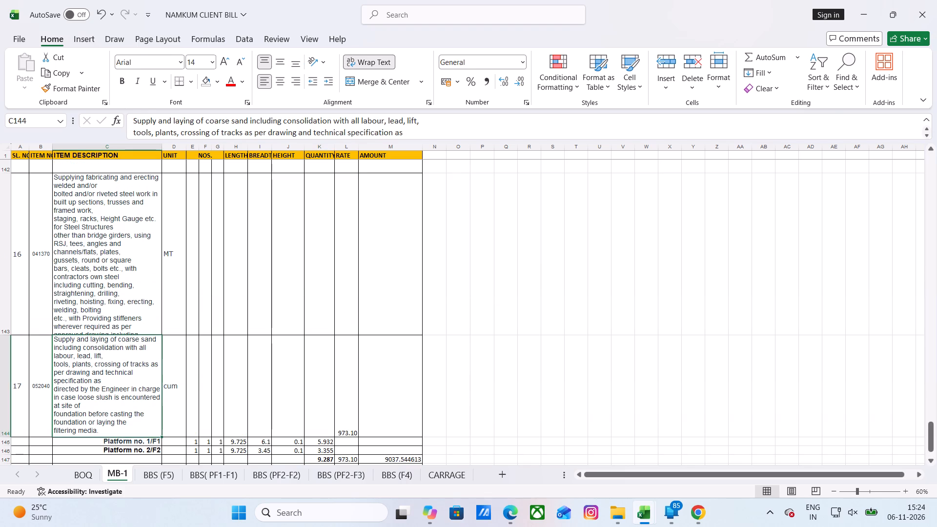
{"action": "left_click_drag", "start_coordinate": [9, 437], "coordinate": [11, 448]}
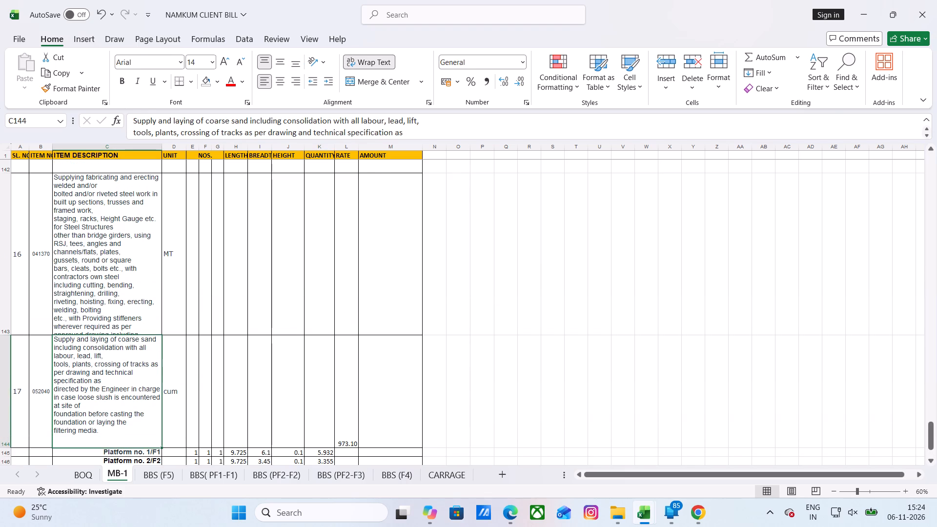
{"action": "left_click_drag", "start_coordinate": [7, 334], "coordinate": [8, 348]}
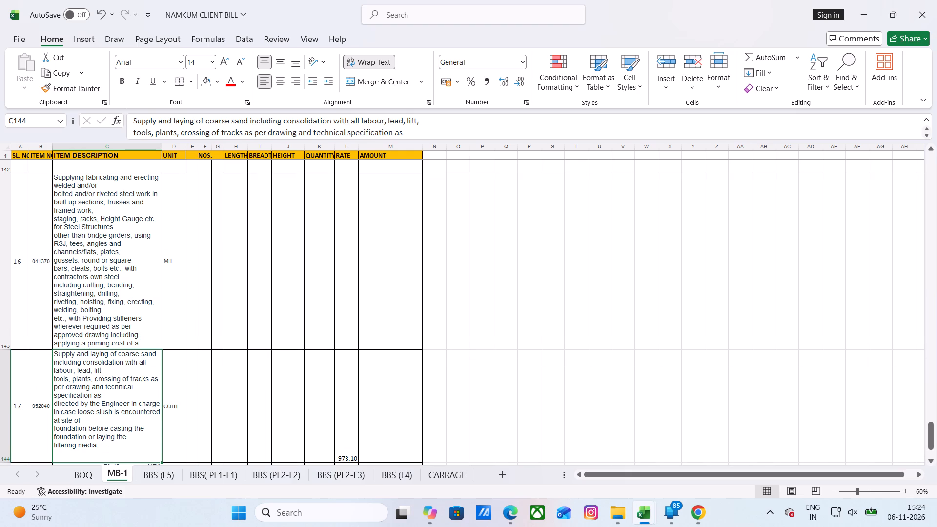
{"action": "left_click_drag", "start_coordinate": [8, 350], "coordinate": [9, 359]}
{"action": "left_click_drag", "start_coordinate": [10, 358], "coordinate": [9, 365]}
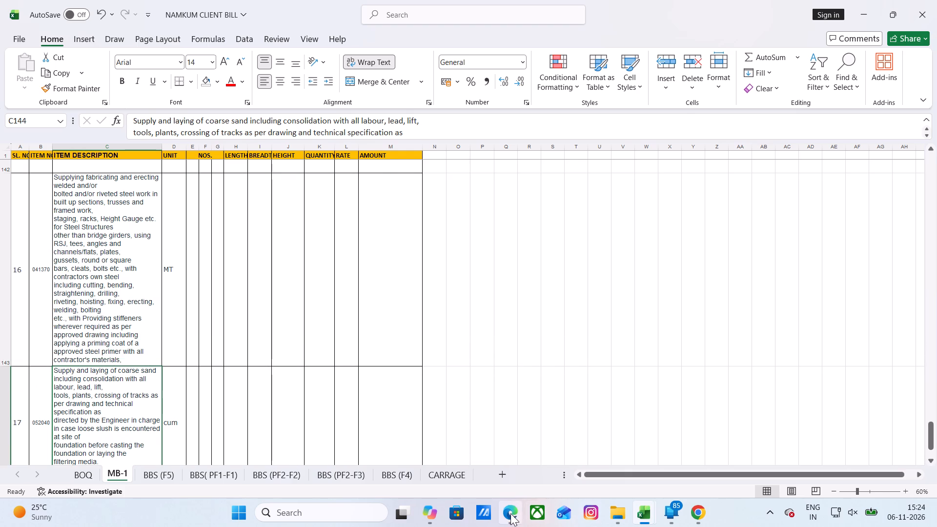
Switch to the LOA - FOB (03 Nos) PDF in Edge to consult the schedule entries for items 16 and 17.
{"action": "left_click", "coordinate": [510, 513]}
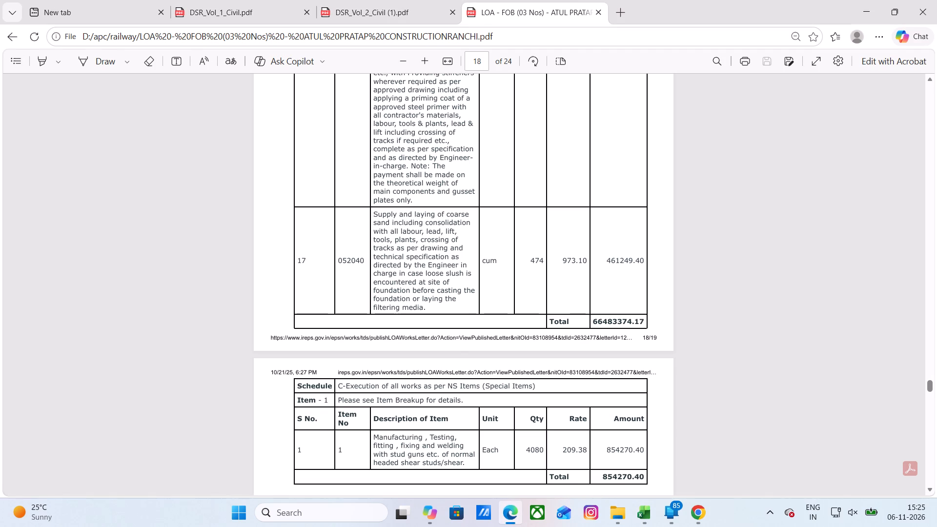
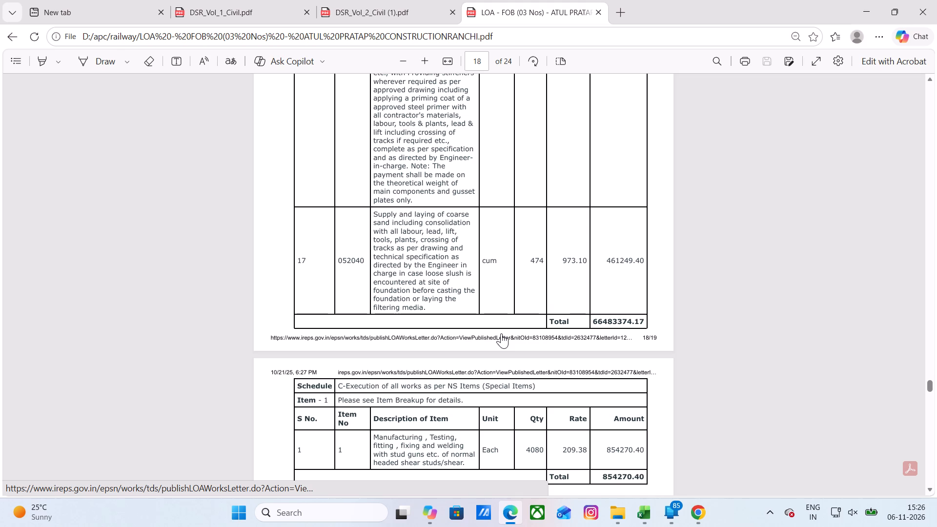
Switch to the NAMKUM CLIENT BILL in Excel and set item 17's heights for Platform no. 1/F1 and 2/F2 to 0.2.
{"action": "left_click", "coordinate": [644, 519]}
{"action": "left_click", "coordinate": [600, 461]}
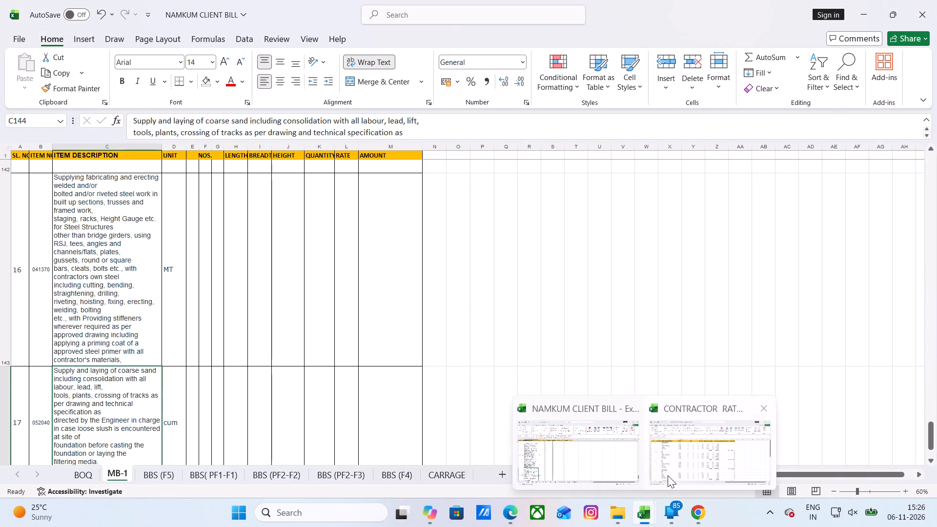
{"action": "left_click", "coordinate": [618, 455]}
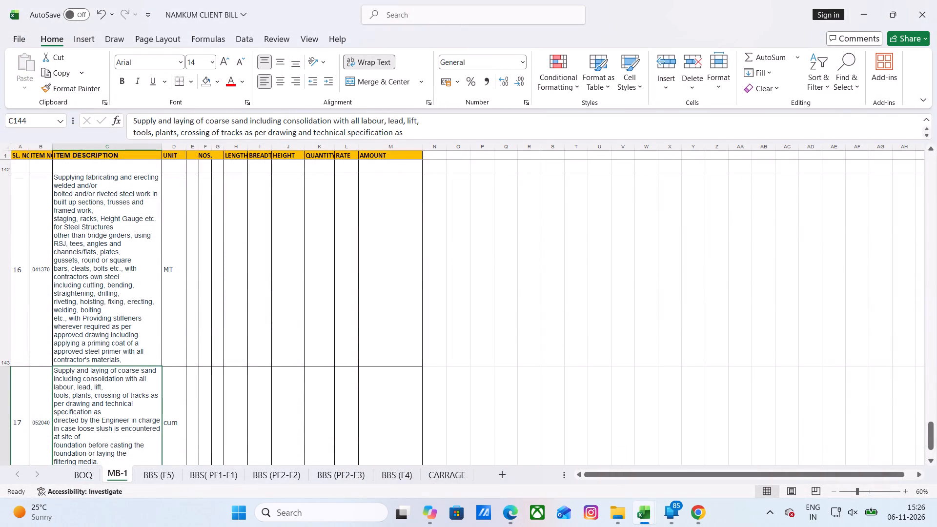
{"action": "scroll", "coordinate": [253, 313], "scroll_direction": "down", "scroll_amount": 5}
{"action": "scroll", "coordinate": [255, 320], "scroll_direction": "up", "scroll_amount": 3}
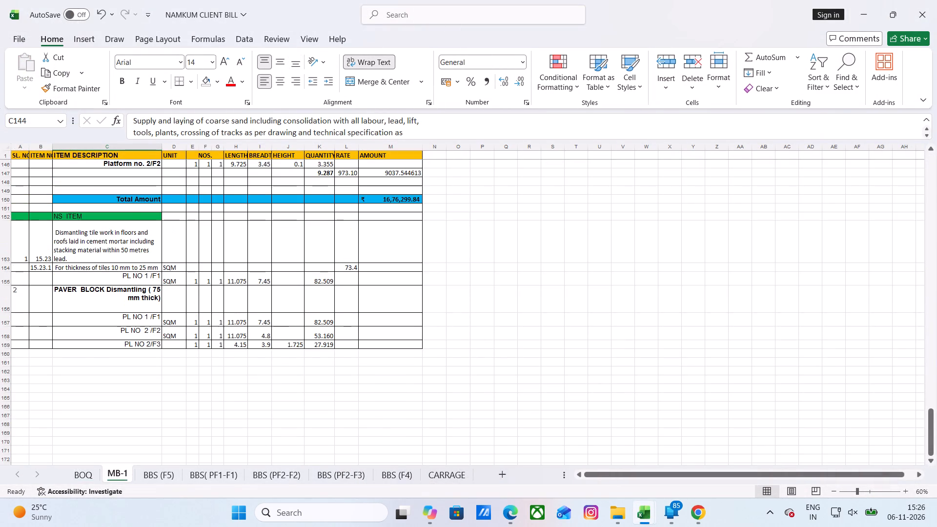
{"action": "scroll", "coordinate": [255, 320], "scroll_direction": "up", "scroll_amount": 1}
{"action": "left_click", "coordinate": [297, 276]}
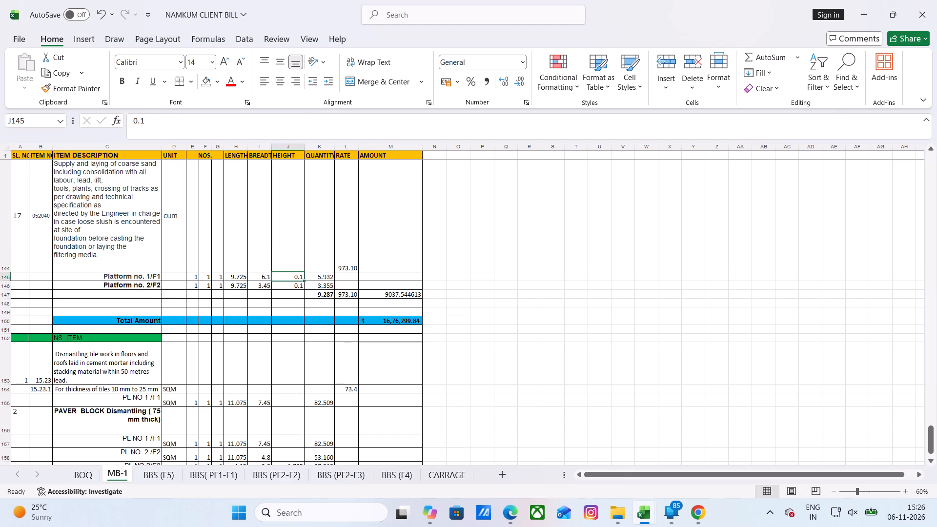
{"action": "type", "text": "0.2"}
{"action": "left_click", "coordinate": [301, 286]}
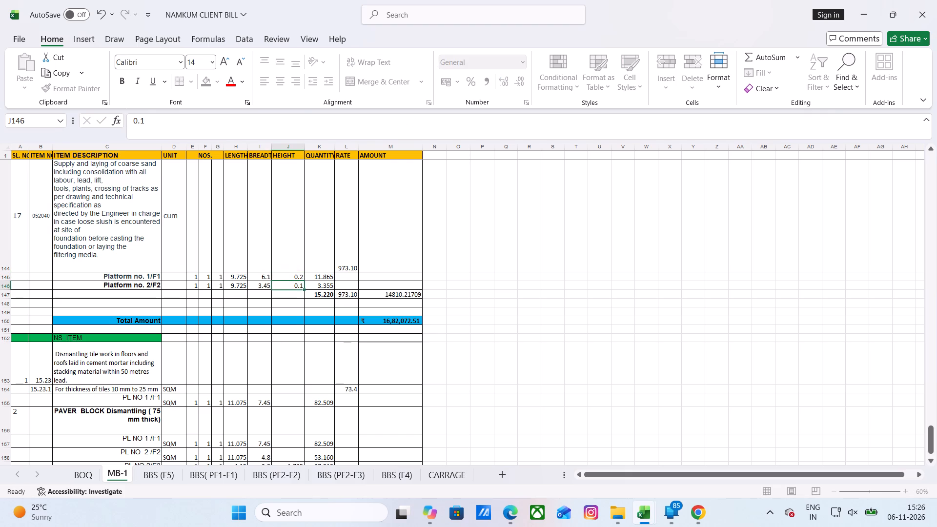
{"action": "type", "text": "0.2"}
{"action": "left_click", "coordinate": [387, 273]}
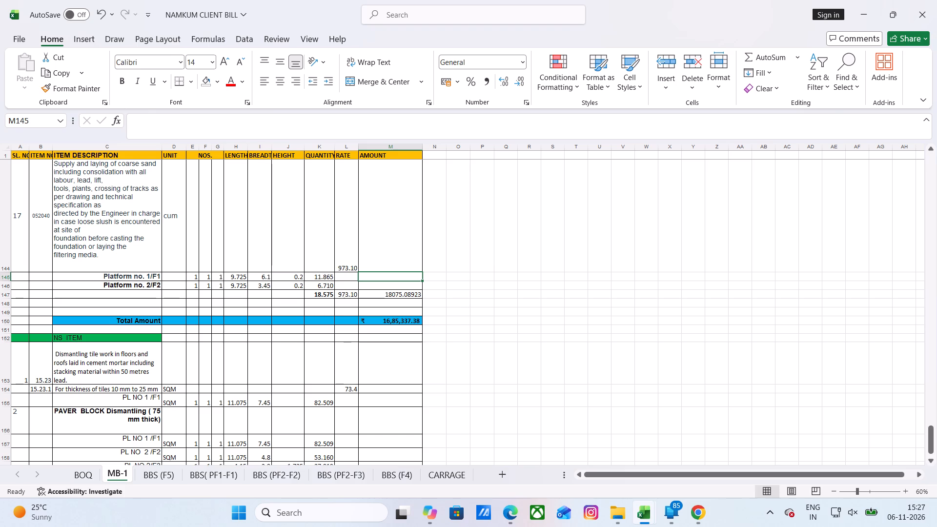
Set item 17's heights in J145 and J146, for Platform no. 1/F1 and Platform no. 2/F2, to 0.15.
{"action": "left_click", "coordinate": [296, 276]}
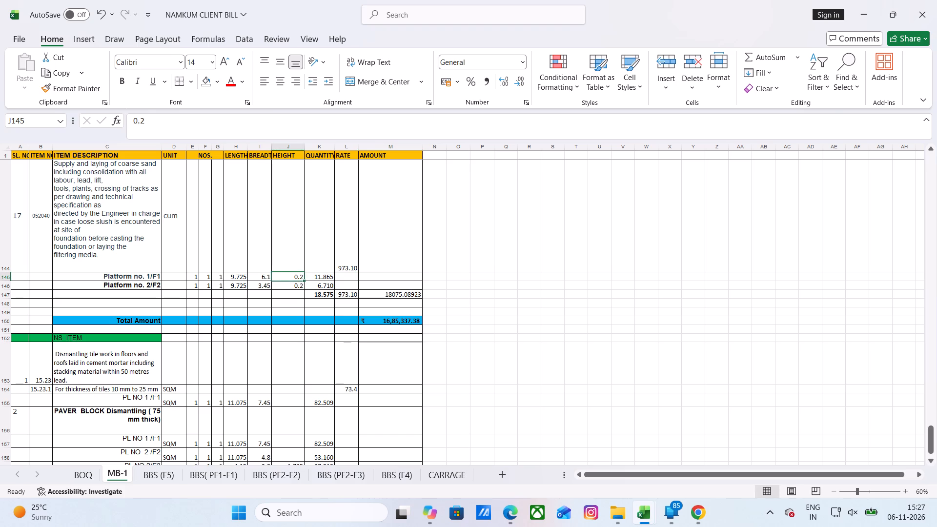
{"action": "type", "text": "0.15"}
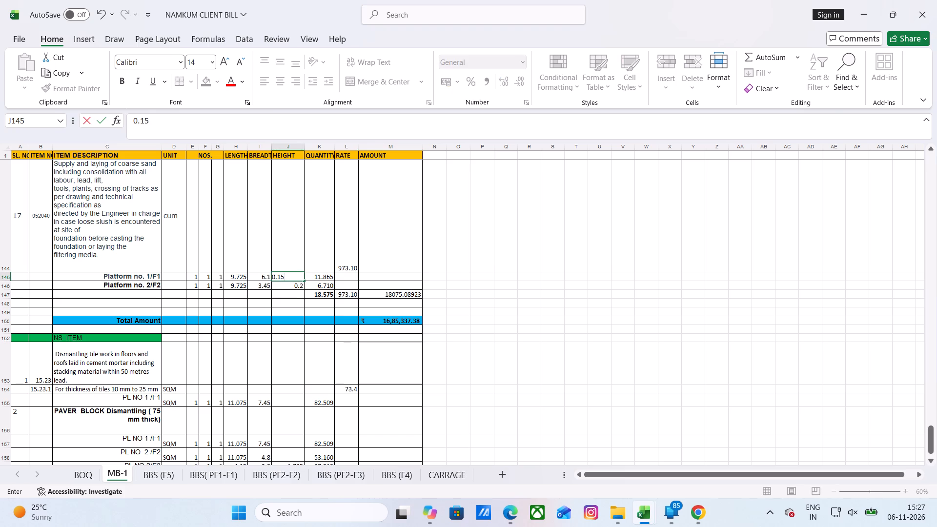
{"action": "left_click", "coordinate": [293, 286]}
{"action": "type", "text": "0.15"}
{"action": "left_click", "coordinate": [377, 279]}
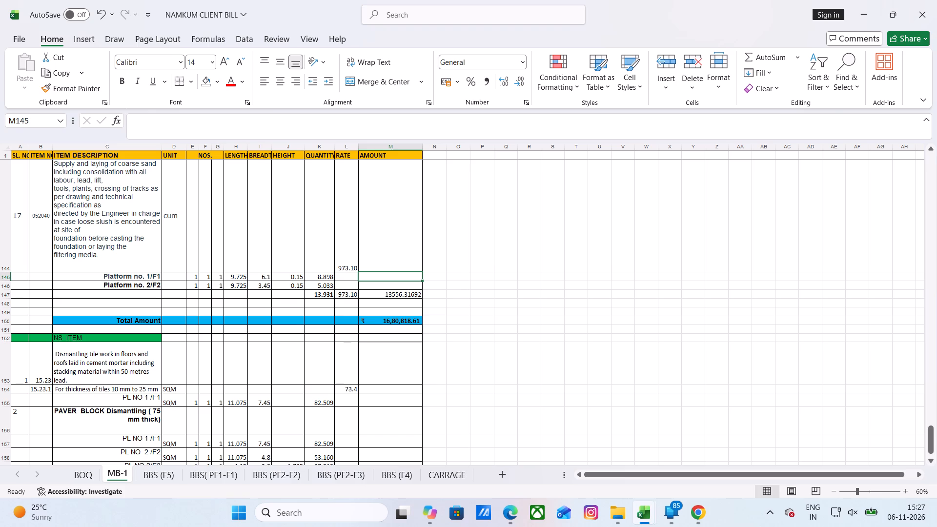
Switch to the LOA PDF in Edge and review Schedule C and the preceding entries for items 14 to 17.
{"action": "scroll", "coordinate": [182, 325], "scroll_direction": "down", "scroll_amount": 1}
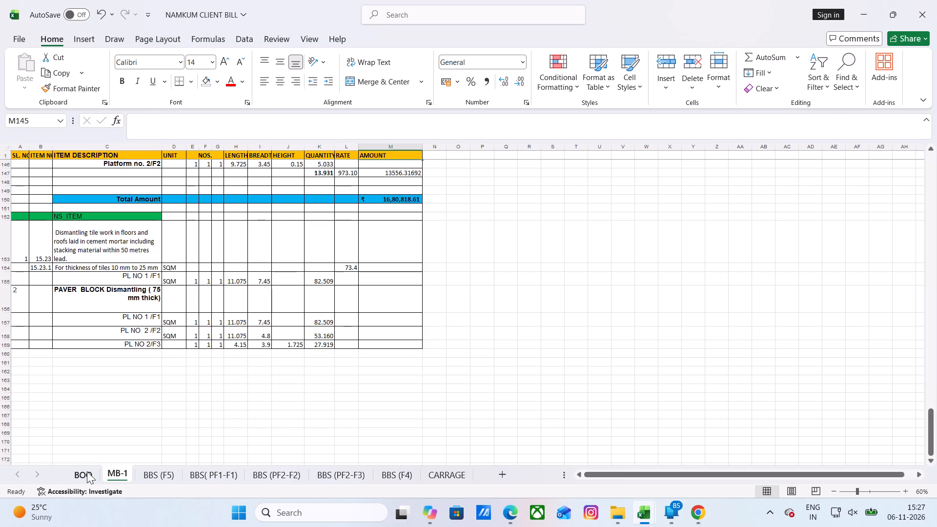
{"action": "left_click", "coordinate": [511, 515]}
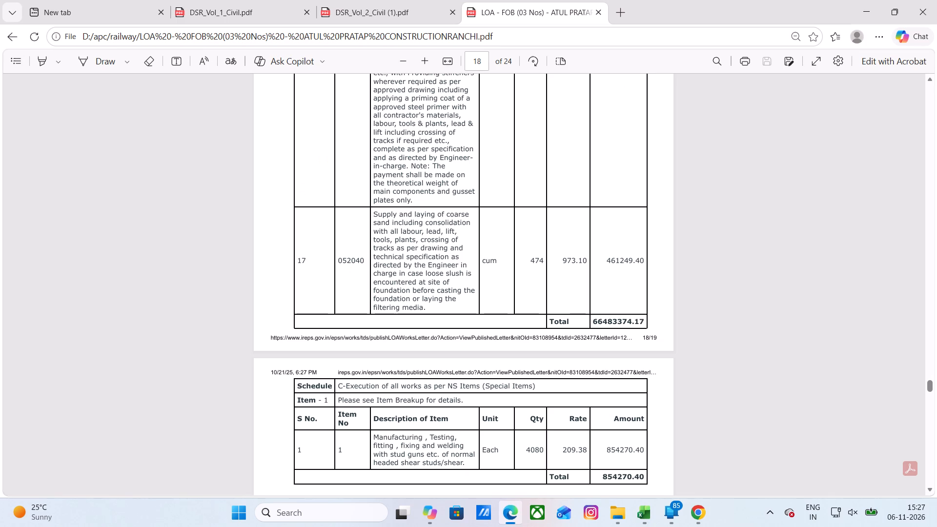
{"action": "scroll", "coordinate": [469, 298], "scroll_direction": "down", "scroll_amount": 2}
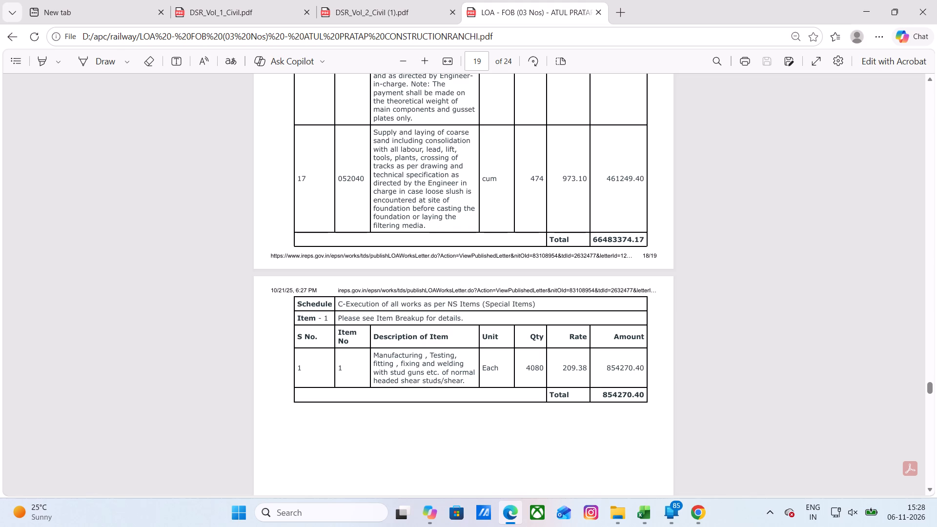
{"action": "scroll", "coordinate": [403, 333], "scroll_direction": "up", "scroll_amount": 6}
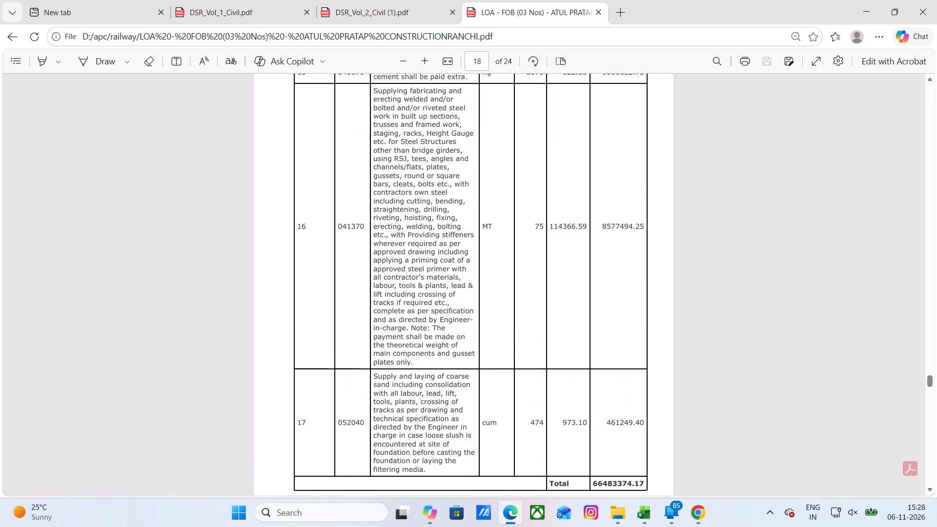
{"action": "scroll", "coordinate": [403, 333], "scroll_direction": "up", "scroll_amount": 1}
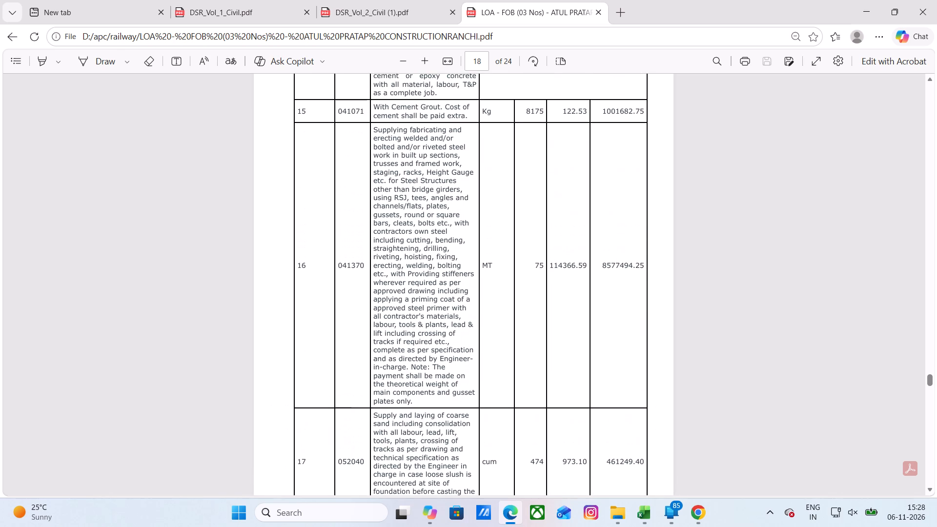
{"action": "scroll", "coordinate": [403, 333], "scroll_direction": "up", "scroll_amount": 5}
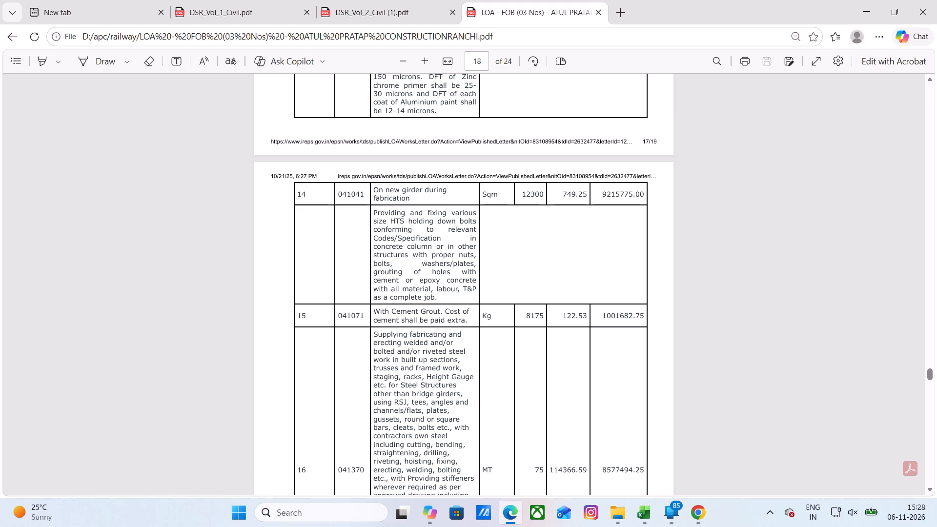
{"action": "left_click_drag", "start_coordinate": [376, 220], "coordinate": [441, 299]}
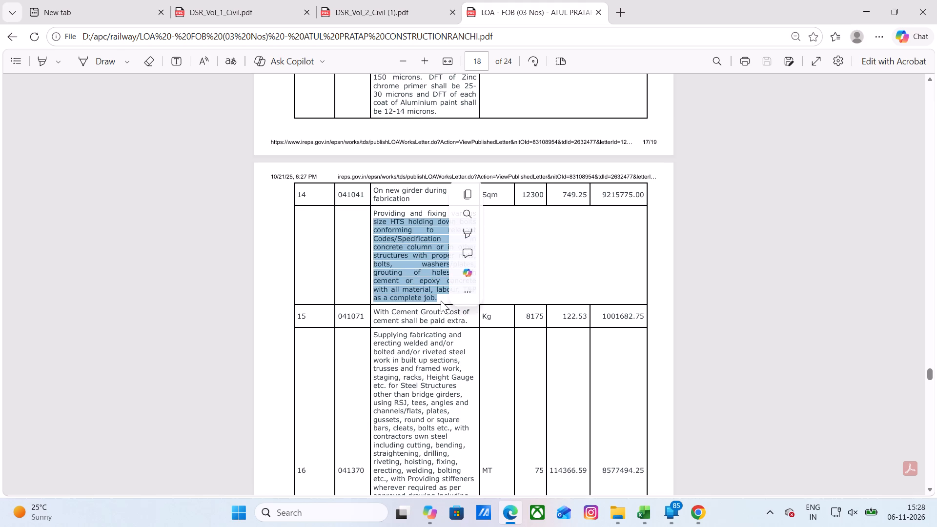
{"action": "key", "text": "ctrl+c"}
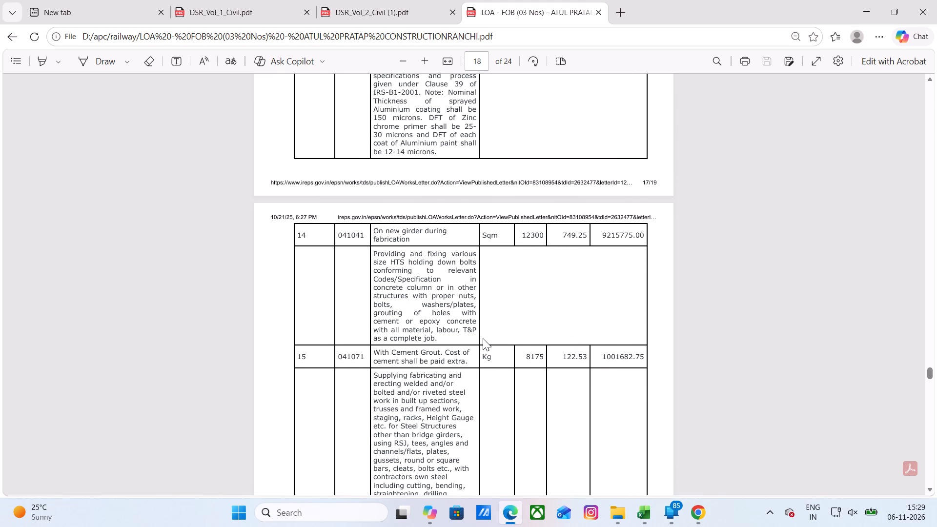
{"action": "scroll", "coordinate": [484, 340], "scroll_direction": "up", "scroll_amount": 2}
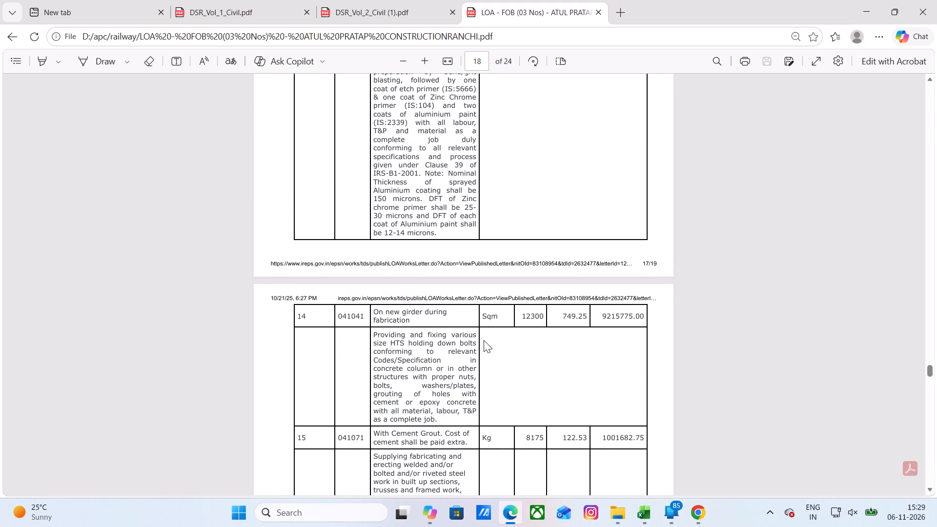
{"action": "scroll", "coordinate": [484, 340], "scroll_direction": "up", "scroll_amount": 1}
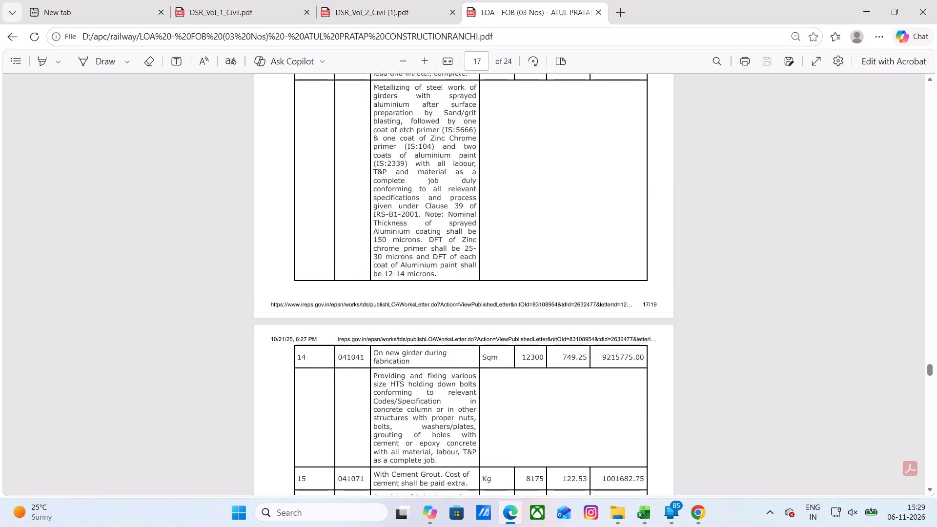
{"action": "scroll", "coordinate": [389, 355], "scroll_direction": "up", "scroll_amount": 2}
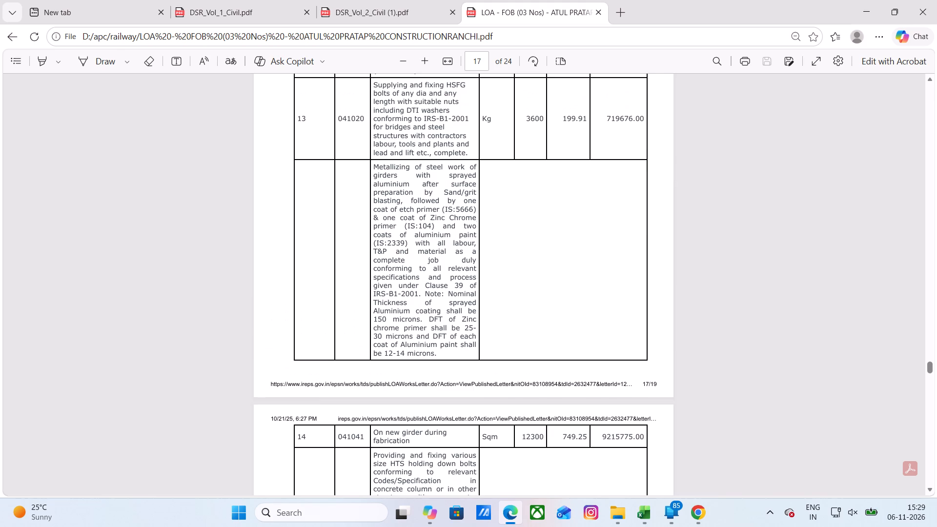
{"action": "scroll", "coordinate": [389, 355], "scroll_direction": "down", "scroll_amount": 5}
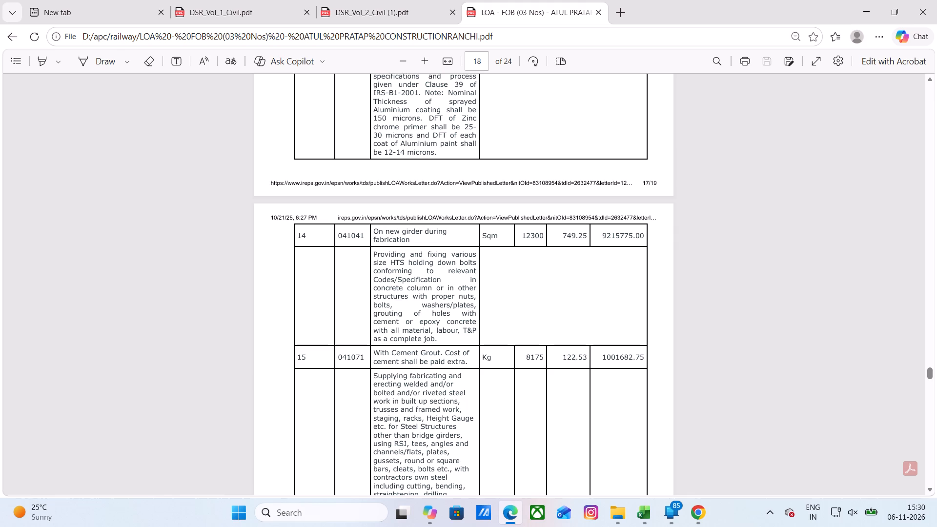
{"action": "scroll", "coordinate": [444, 333], "scroll_direction": "up", "scroll_amount": 9}
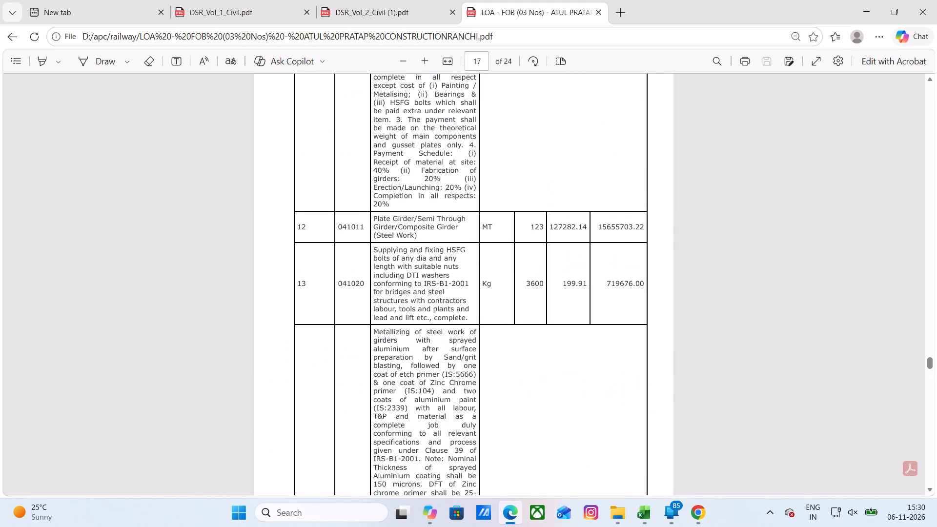
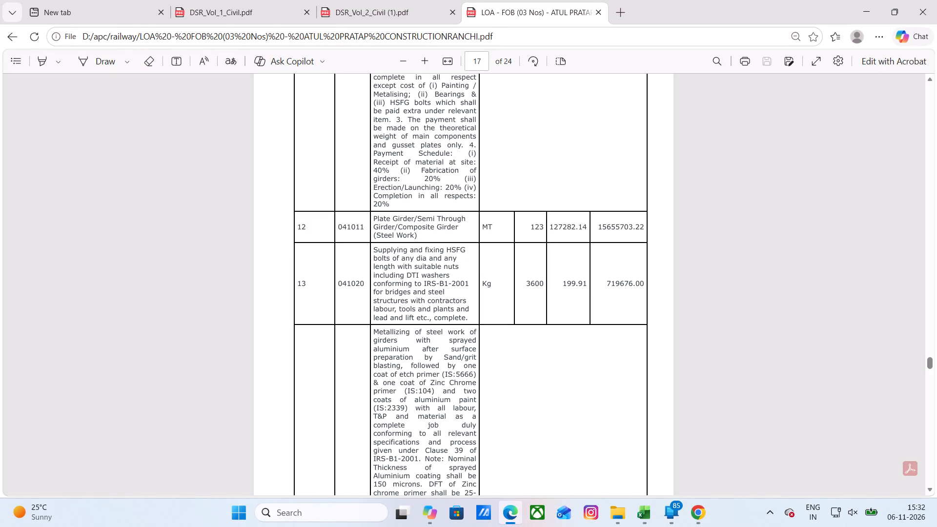
Examine the LOA's steel girder fabrication and launching description above item 12, along with the HSFG bolt and girder metallizing entries.
{"action": "scroll", "coordinate": [408, 311], "scroll_direction": "up", "scroll_amount": 1}
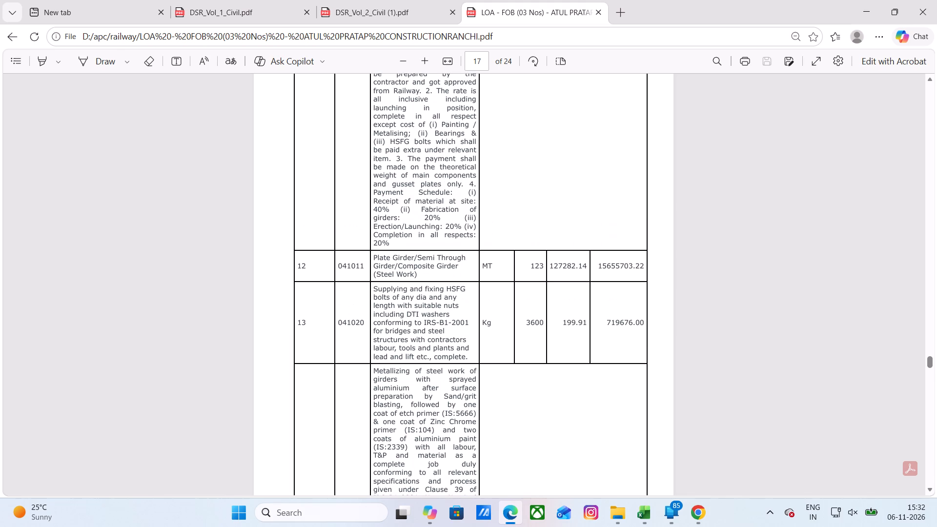
{"action": "scroll", "coordinate": [409, 314], "scroll_direction": "up", "scroll_amount": 2}
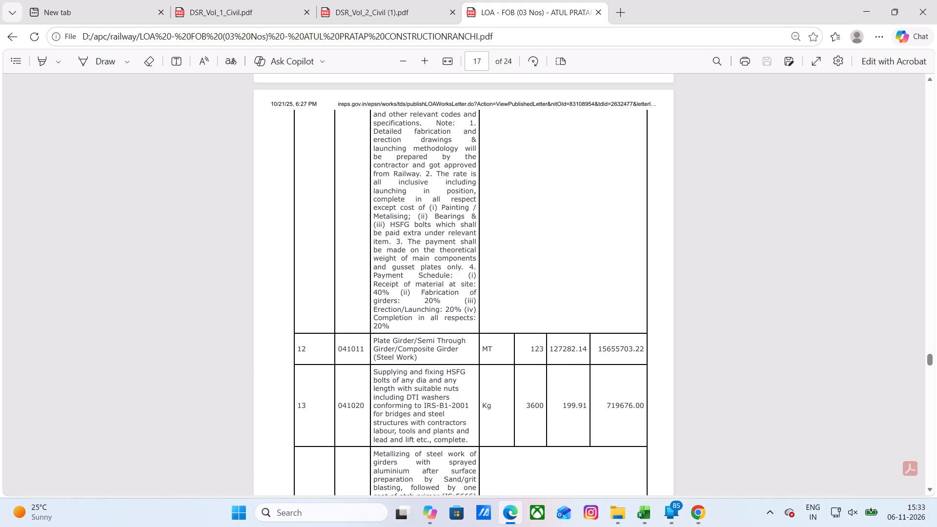
{"action": "scroll", "coordinate": [409, 314], "scroll_direction": "up", "scroll_amount": 6}
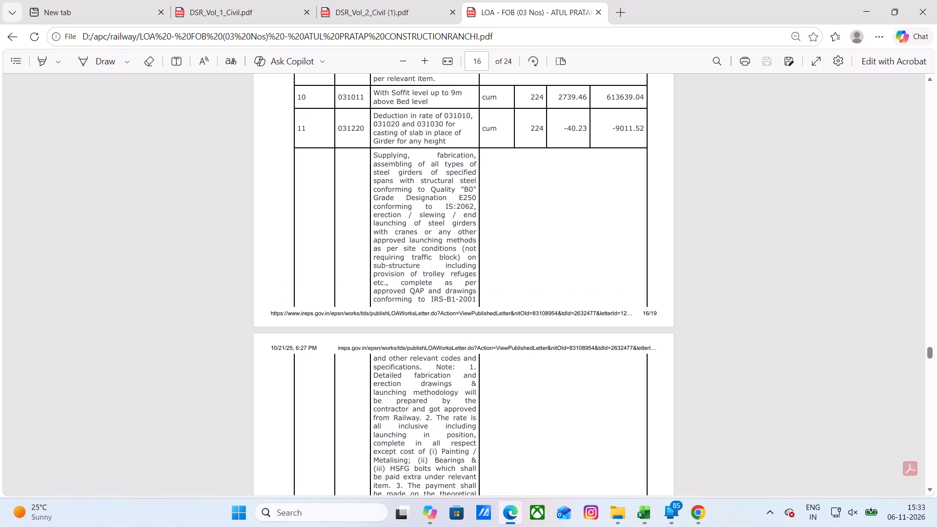
{"action": "scroll", "coordinate": [409, 314], "scroll_direction": "down", "scroll_amount": 10}
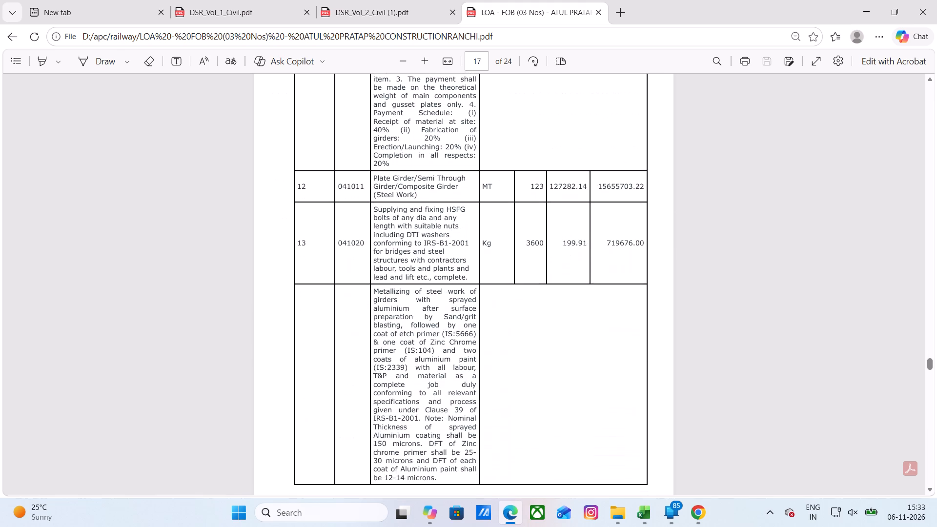
{"action": "scroll", "coordinate": [409, 314], "scroll_direction": "down", "scroll_amount": 2}
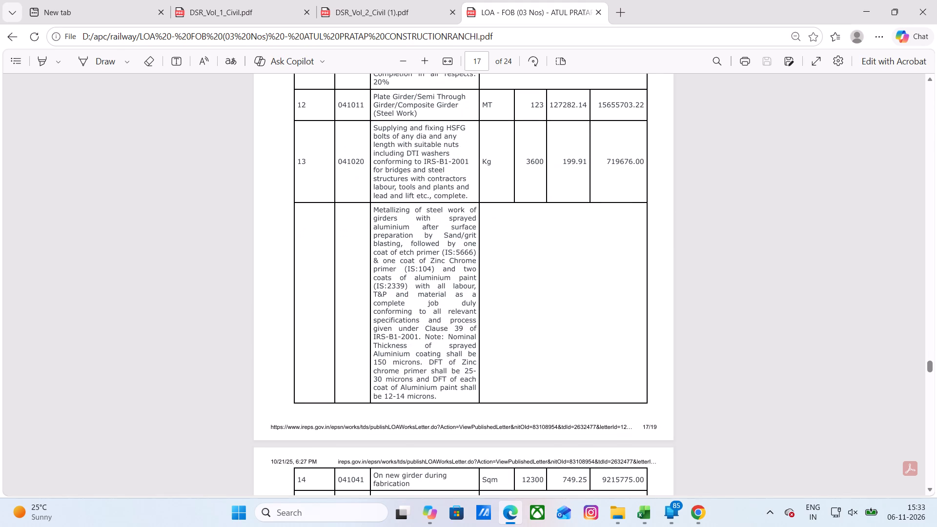
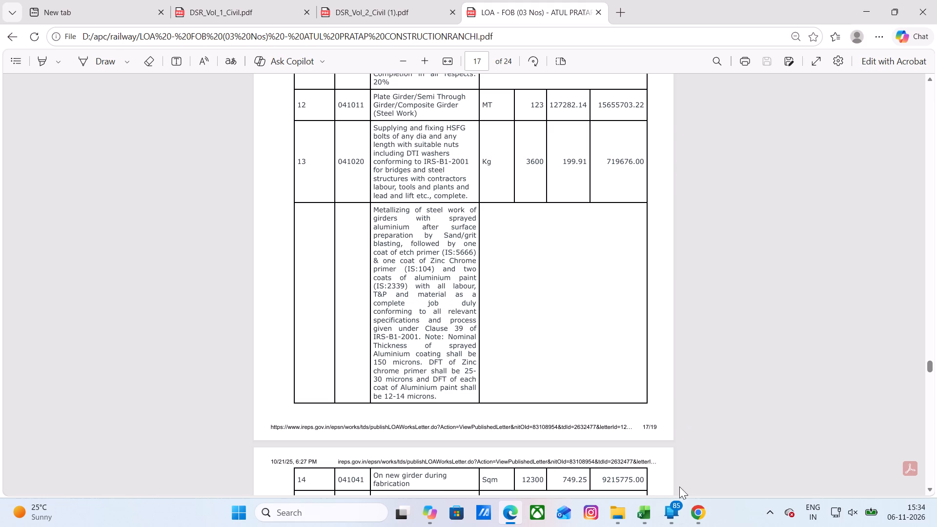
Switch to the NAMKUM CLIENT BILL workbook and delete the PL NO 2/F3 row under the paver block dismantling item in MB-1.
{"action": "left_click", "coordinate": [637, 514]}
{"action": "left_click", "coordinate": [592, 458]}
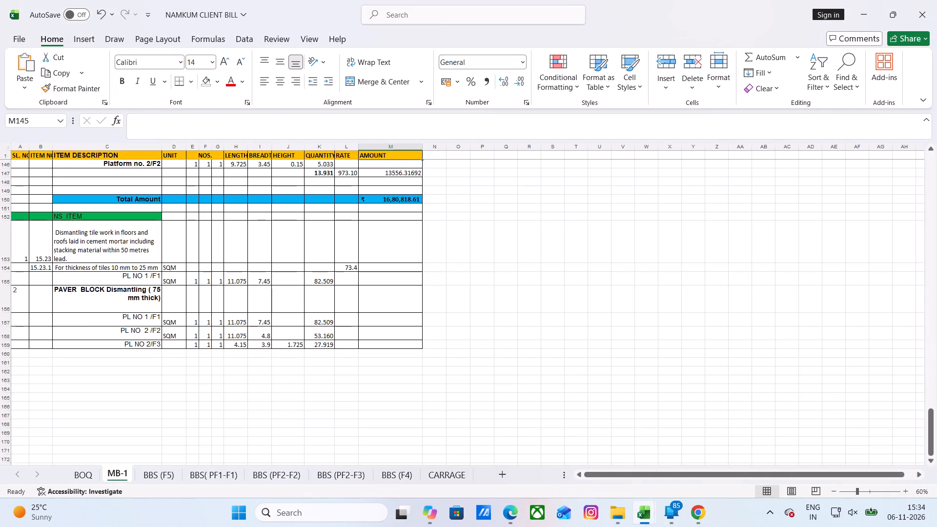
{"action": "left_click", "coordinate": [7, 346]}
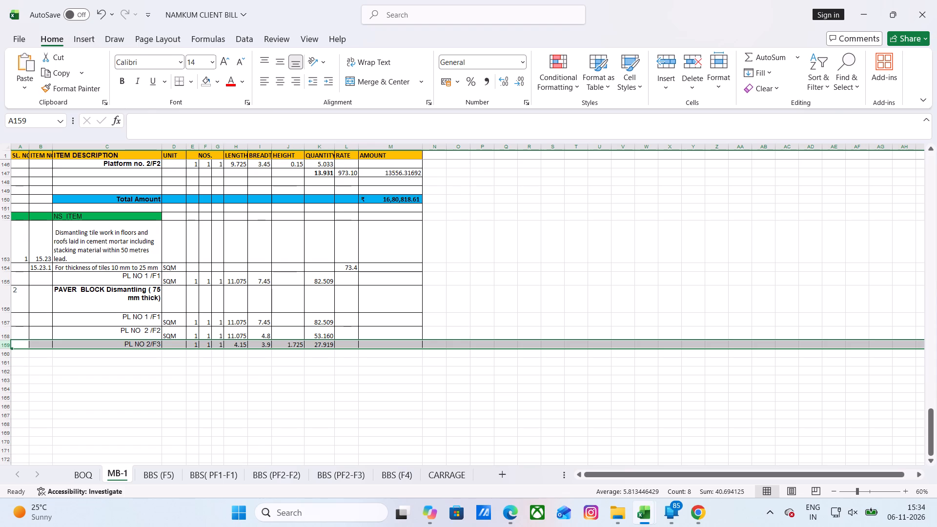
{"action": "left_click", "coordinate": [699, 68]}
{"action": "left_click", "coordinate": [507, 256]}
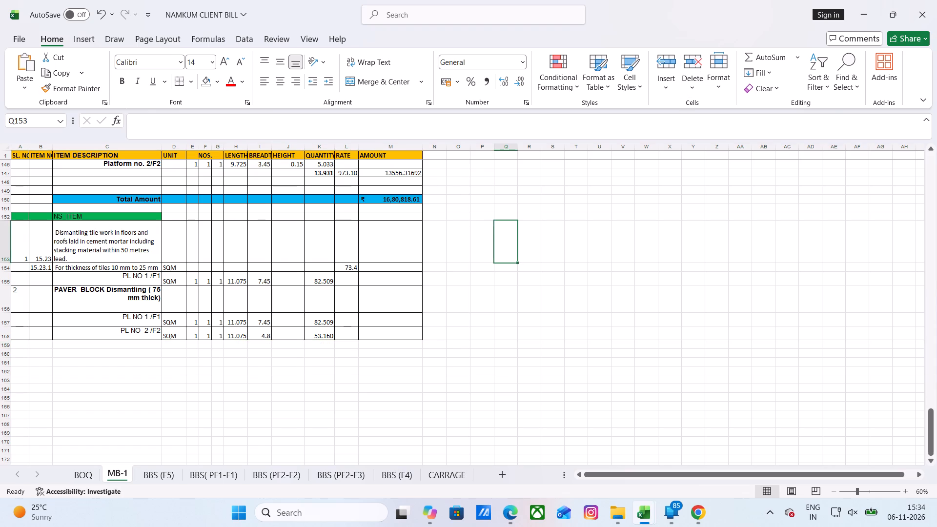
Examine MB-1's measurement rows for the platform rafts, beams and columns, and the bridge superstructure items below them.
{"action": "scroll", "coordinate": [197, 280], "scroll_direction": "up", "scroll_amount": 15}
{"action": "scroll", "coordinate": [197, 280], "scroll_direction": "up", "scroll_amount": 6}
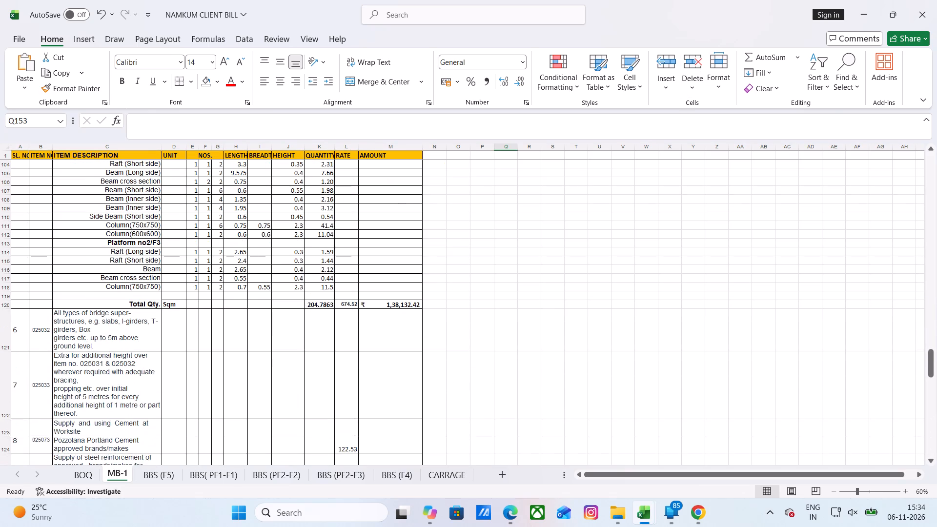
{"action": "scroll", "coordinate": [197, 280], "scroll_direction": "up", "scroll_amount": 13}
{"action": "scroll", "coordinate": [198, 279], "scroll_direction": "down", "scroll_amount": 8}
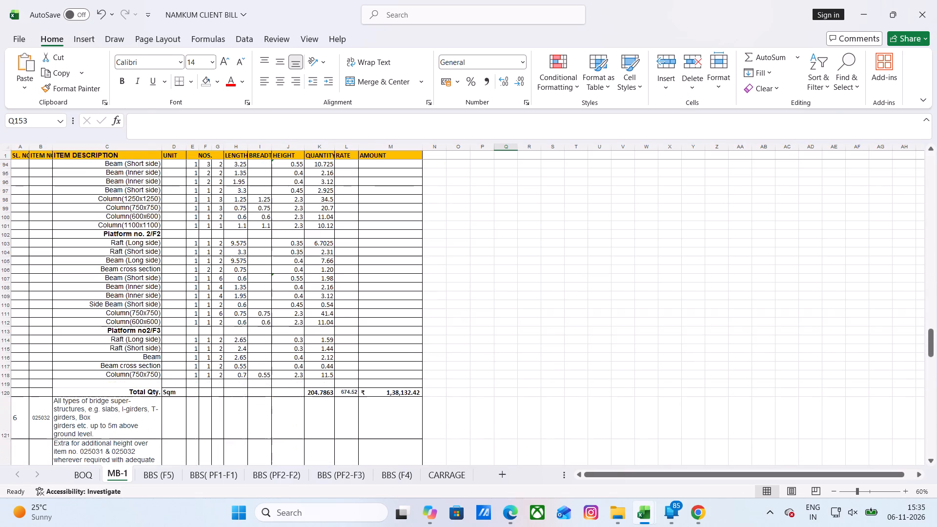
{"action": "scroll", "coordinate": [200, 279], "scroll_direction": "down", "scroll_amount": 6}
Switch to the DSR Vol 2 Civil PDF in the browser and search it for "paver".
{"action": "left_click", "coordinate": [511, 511]}
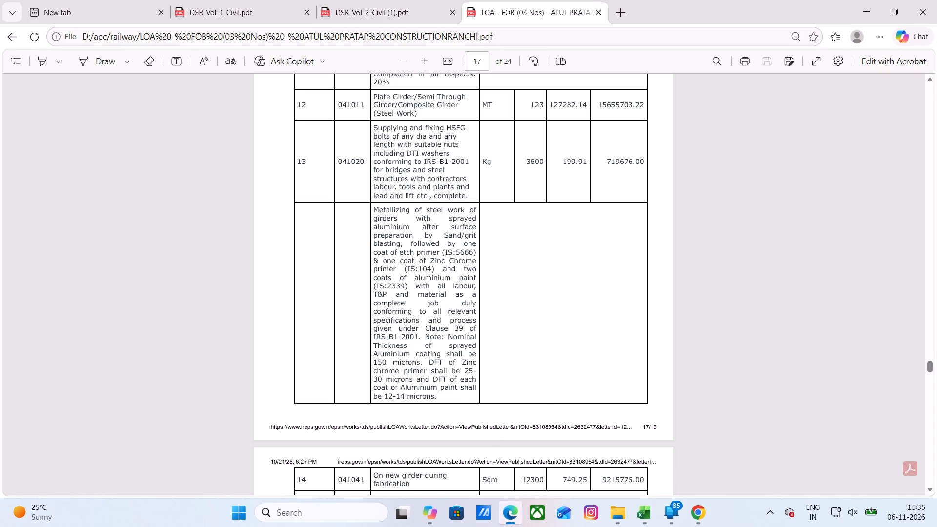
{"action": "left_click", "coordinate": [355, 17]}
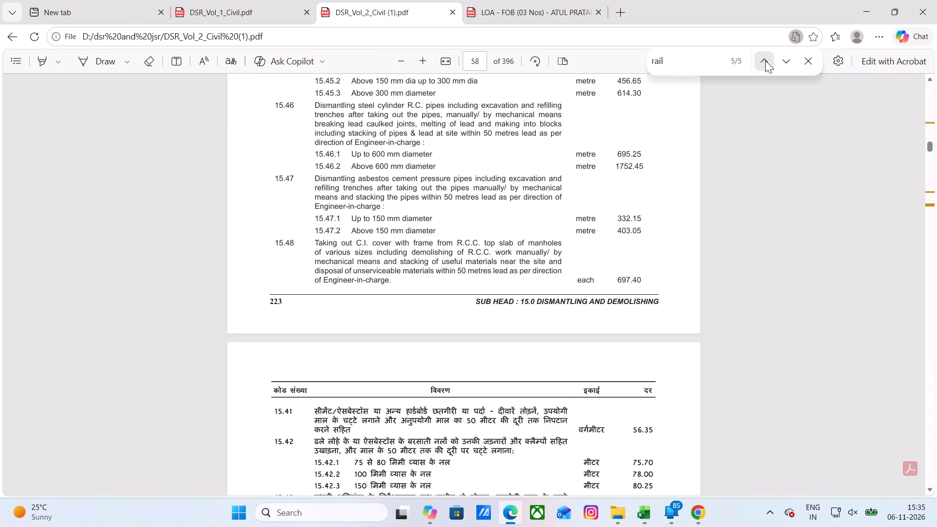
{"action": "left_click", "coordinate": [803, 61]}
{"action": "left_click", "coordinate": [716, 61]}
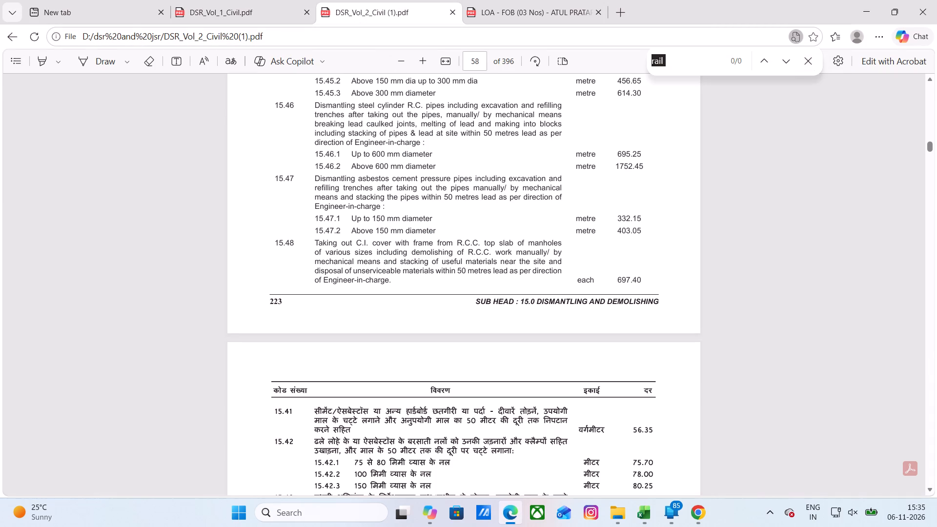
{"action": "key", "text": "BackSpace"}
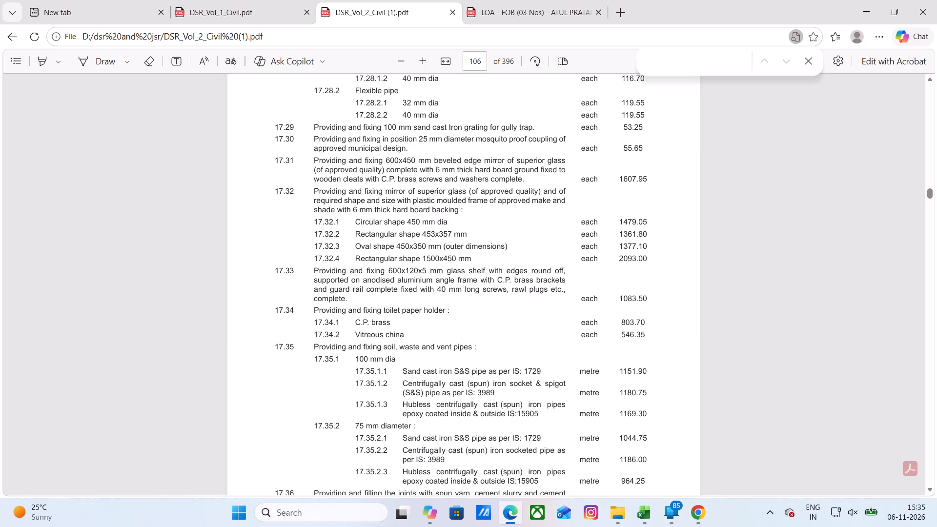
{"action": "type", "text": "pa"}
{"action": "type", "text": "ver"}
{"action": "key", "text": "space"}
Replace the search term and search DSR Vol 2 for "dismentling paver".
{"action": "key", "text": "BackSpace"}
{"action": "key", "text": "BackSpace"}
{"action": "key", "text": "BackSpace"}
{"action": "key", "text": "BackSpace"}
{"action": "key", "text": "BackSpace"}
{"action": "key", "text": "BackSpace"}
{"action": "key", "text": "BackSpace"}
{"action": "key", "text": "BackSpace"}
{"action": "key", "text": "BackSpace"}
{"action": "key", "text": "BackSpace"}
{"action": "key", "text": "BackSpace"}
{"action": "key", "text": "BackSpace"}
{"action": "type", "text": "disment"}
{"action": "type", "text": "ling paver"}
{"action": "key", "text": "Return"}
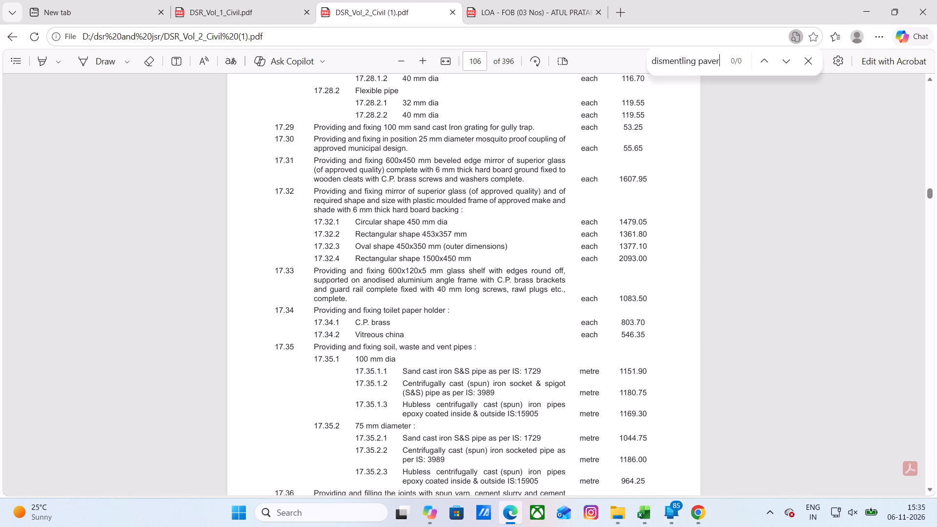
Shorten the search term and search DSR Vol 2 for "paver" alone.
{"action": "key", "text": "BackSpace"}
{"action": "key", "text": "BackSpace"}
{"action": "key", "text": "BackSpace"}
{"action": "key", "text": "BackSpace"}
{"action": "key", "text": "BackSpace"}
{"action": "key", "text": "BackSpace"}
{"action": "key", "text": "BackSpace"}
{"action": "key", "text": "BackSpace"}
{"action": "key", "text": "BackSpace"}
{"action": "key", "text": "BackSpace"}
{"action": "key", "text": "BackSpace"}
{"action": "key", "text": "BackSpace"}
{"action": "key", "text": "BackSpace"}
{"action": "key", "text": "BackSpace"}
{"action": "key", "text": "BackSpace"}
{"action": "key", "text": "BackSpace"}
{"action": "key", "text": "BackSpace"}
{"action": "key", "text": "BackSpace"}
{"action": "key", "text": "BackSpace"}
{"action": "key", "text": "BackSpace"}
{"action": "type", "text": "paver"}
{"action": "key", "text": "Return"}
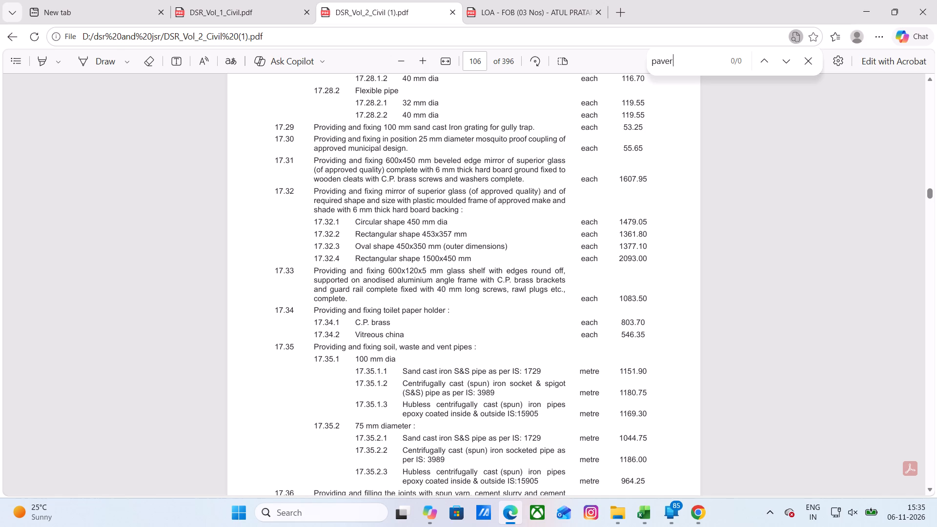
{"action": "left_click", "coordinate": [698, 63]}
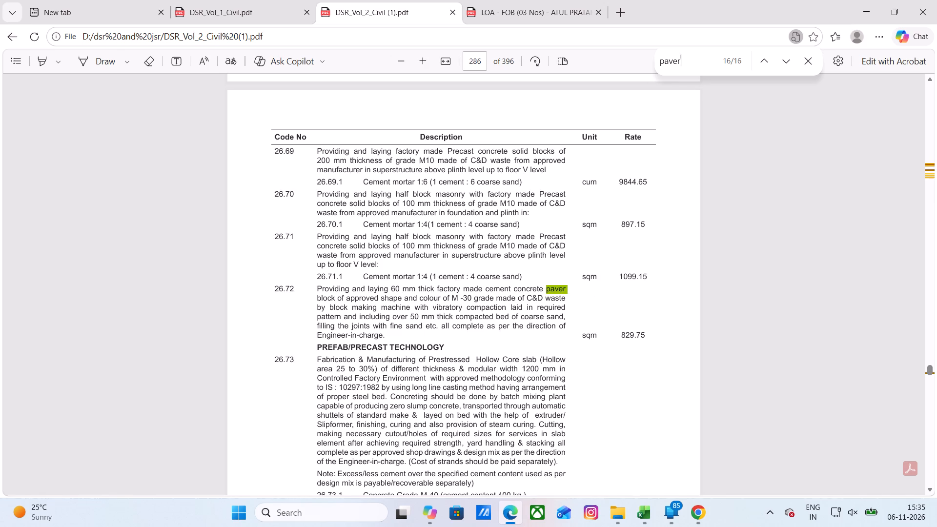
Read through sub head 26.0, New Technologies and Materials, from paver block item 26.72 onward, looking for a paver block dismantling rate.
{"action": "scroll", "coordinate": [466, 307], "scroll_direction": "down", "scroll_amount": 5}
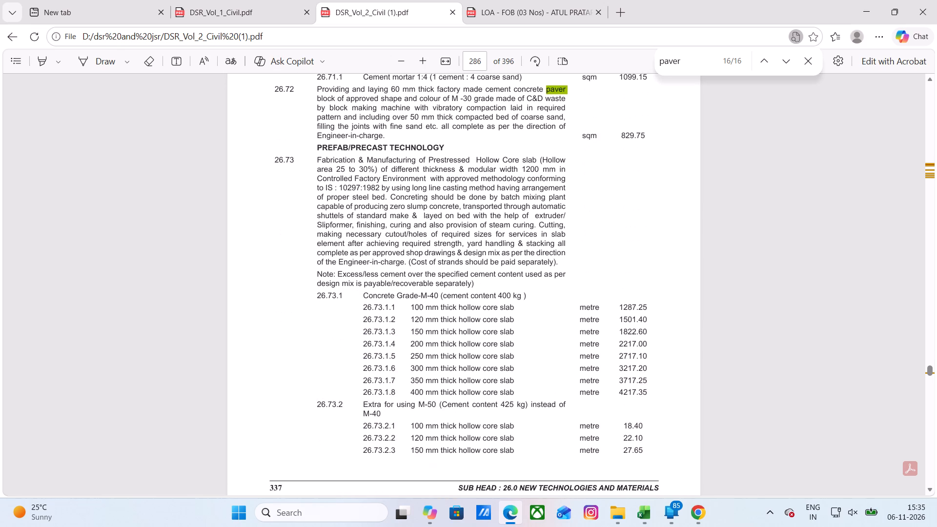
{"action": "scroll", "coordinate": [468, 310], "scroll_direction": "down", "scroll_amount": 16}
{"action": "scroll", "coordinate": [469, 312], "scroll_direction": "down", "scroll_amount": 11}
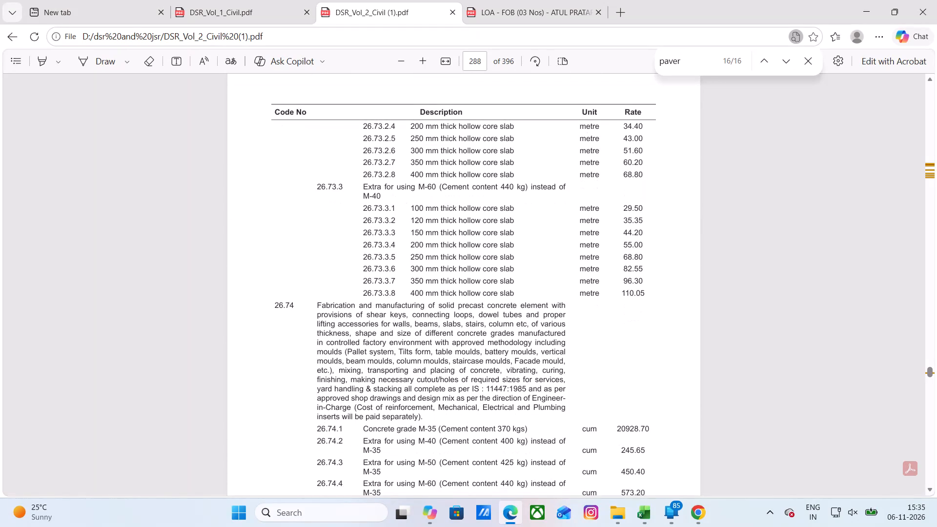
{"action": "scroll", "coordinate": [469, 312], "scroll_direction": "down", "scroll_amount": 13}
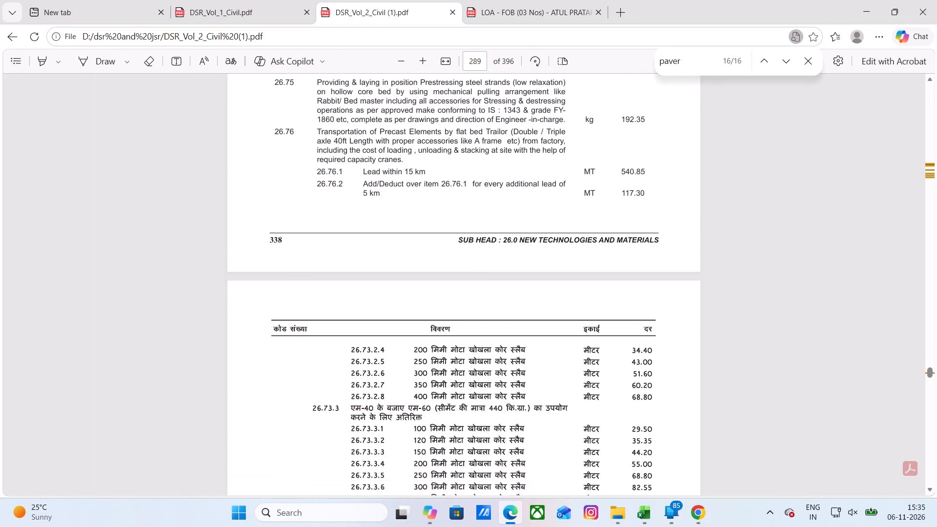
{"action": "scroll", "coordinate": [469, 312], "scroll_direction": "down", "scroll_amount": 18}
{"action": "scroll", "coordinate": [469, 312], "scroll_direction": "down", "scroll_amount": 3}
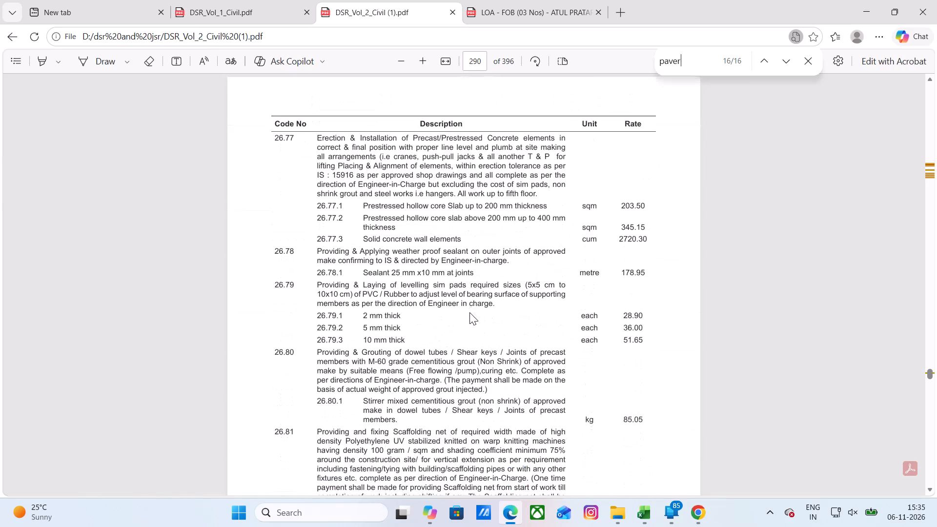
{"action": "scroll", "coordinate": [469, 312], "scroll_direction": "down", "scroll_amount": 18}
{"action": "scroll", "coordinate": [470, 312], "scroll_direction": "down", "scroll_amount": 7}
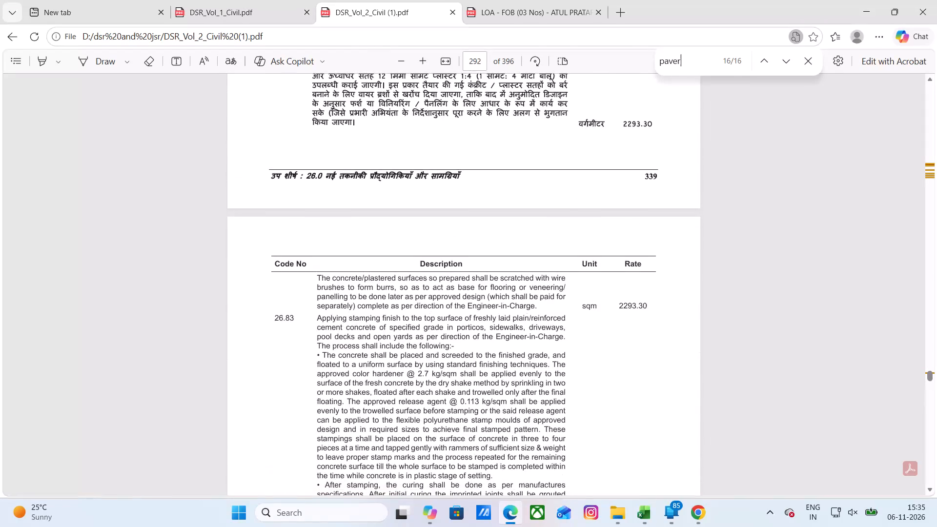
{"action": "scroll", "coordinate": [473, 313], "scroll_direction": "down", "scroll_amount": 16}
{"action": "scroll", "coordinate": [476, 313], "scroll_direction": "down", "scroll_amount": 7}
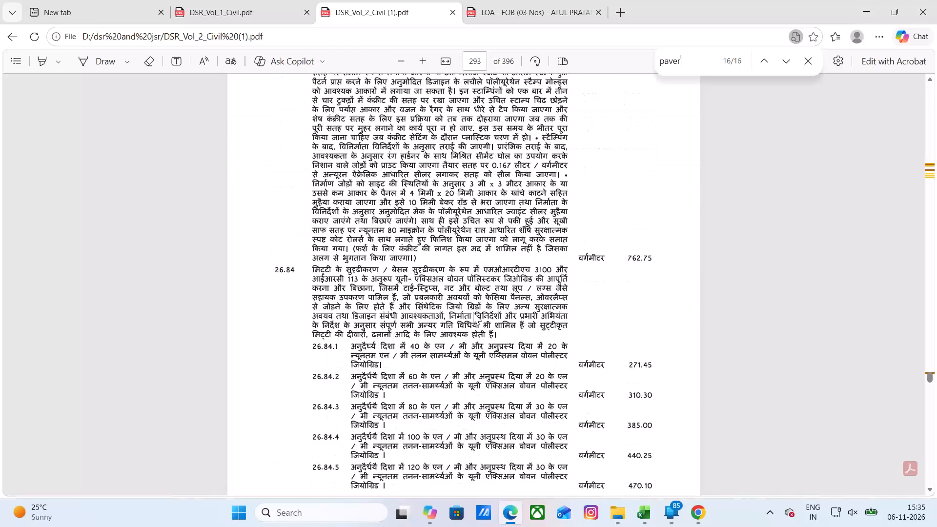
{"action": "scroll", "coordinate": [473, 312], "scroll_direction": "down", "scroll_amount": 19}
{"action": "scroll", "coordinate": [476, 304], "scroll_direction": "down", "scroll_amount": 7}
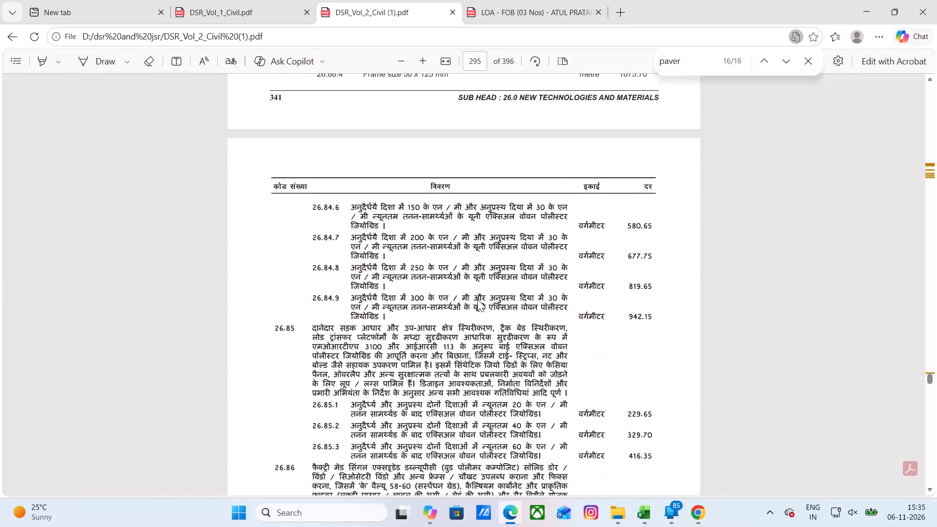
{"action": "scroll", "coordinate": [477, 299], "scroll_direction": "down", "scroll_amount": 19}
{"action": "scroll", "coordinate": [480, 289], "scroll_direction": "down", "scroll_amount": 7}
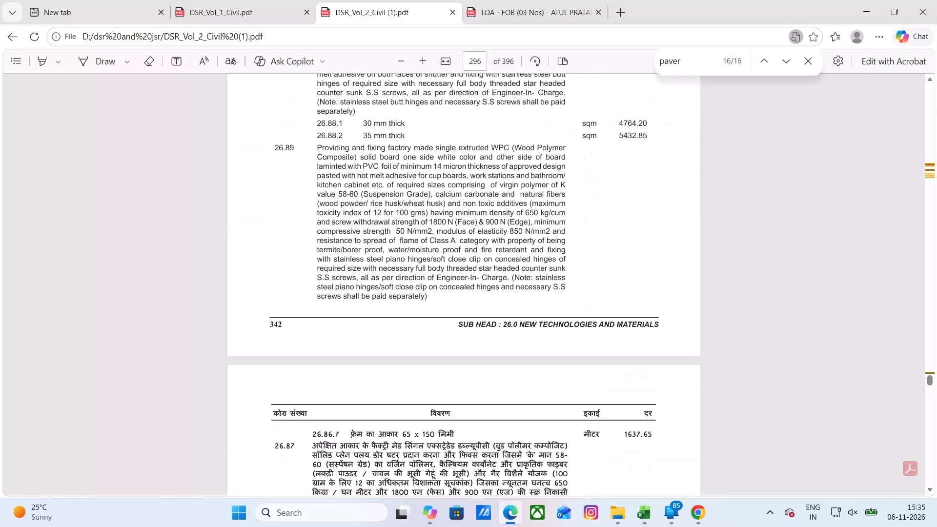
{"action": "scroll", "coordinate": [481, 289], "scroll_direction": "down", "scroll_amount": 4}
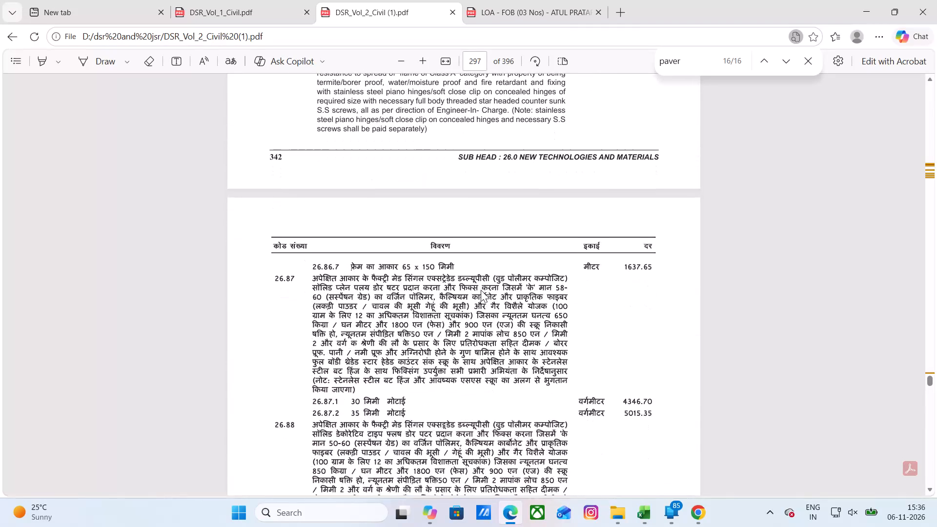
{"action": "scroll", "coordinate": [481, 290], "scroll_direction": "down", "scroll_amount": 19}
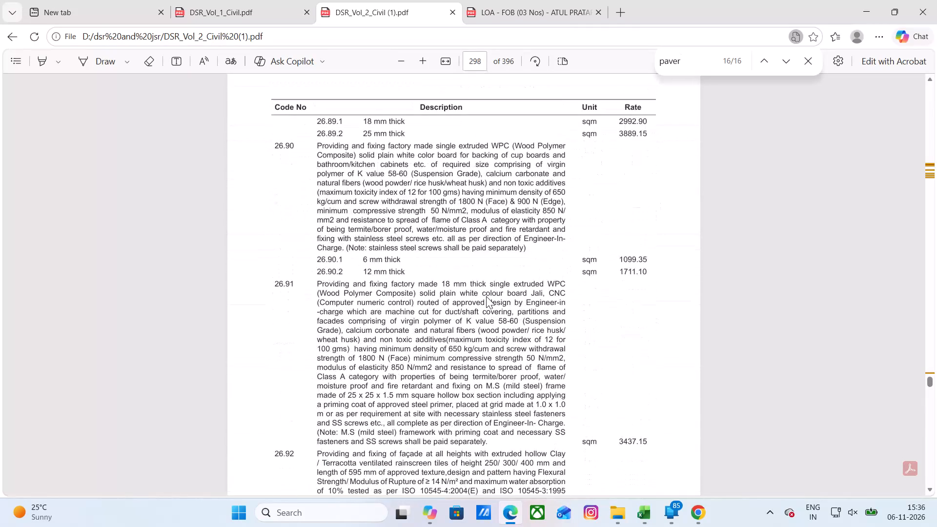
{"action": "scroll", "coordinate": [486, 296], "scroll_direction": "down", "scroll_amount": 18}
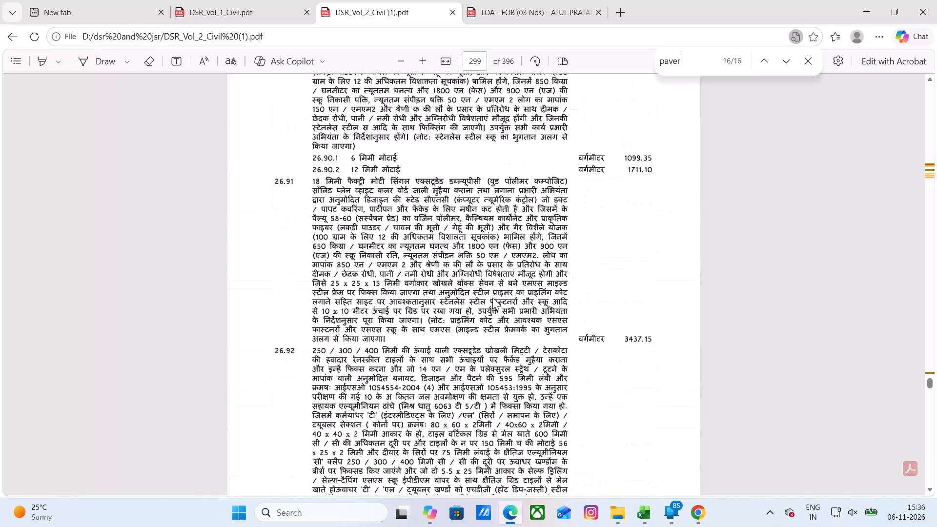
{"action": "scroll", "coordinate": [497, 290], "scroll_direction": "down", "scroll_amount": 10}
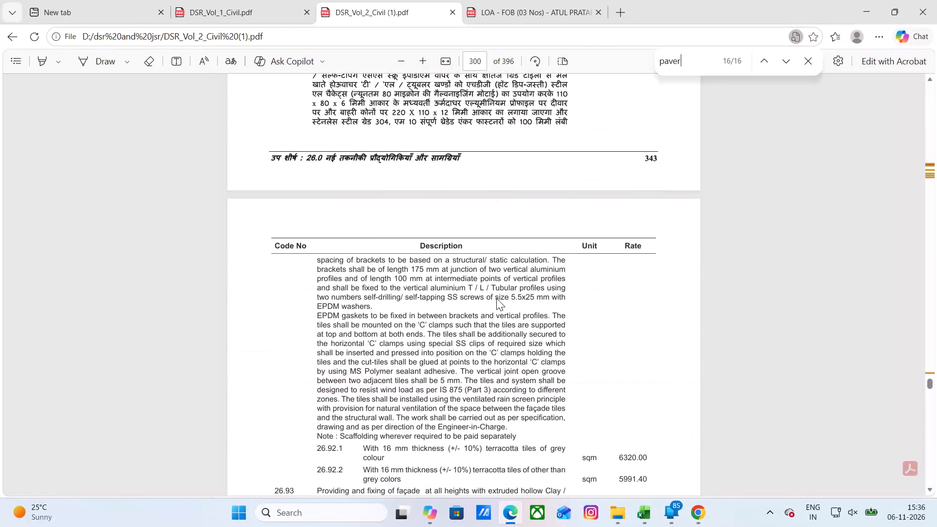
{"action": "scroll", "coordinate": [496, 298], "scroll_direction": "down", "scroll_amount": 8}
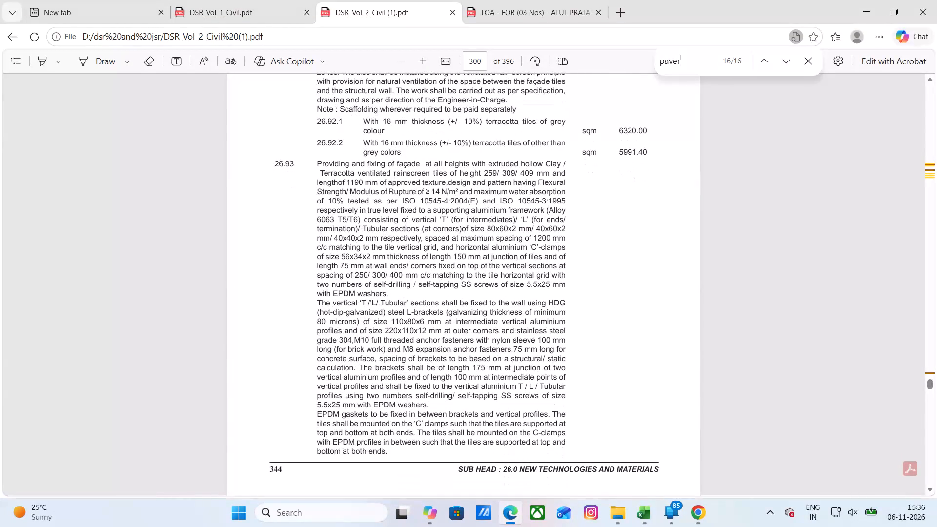
{"action": "scroll", "coordinate": [496, 298], "scroll_direction": "down", "scroll_amount": 8}
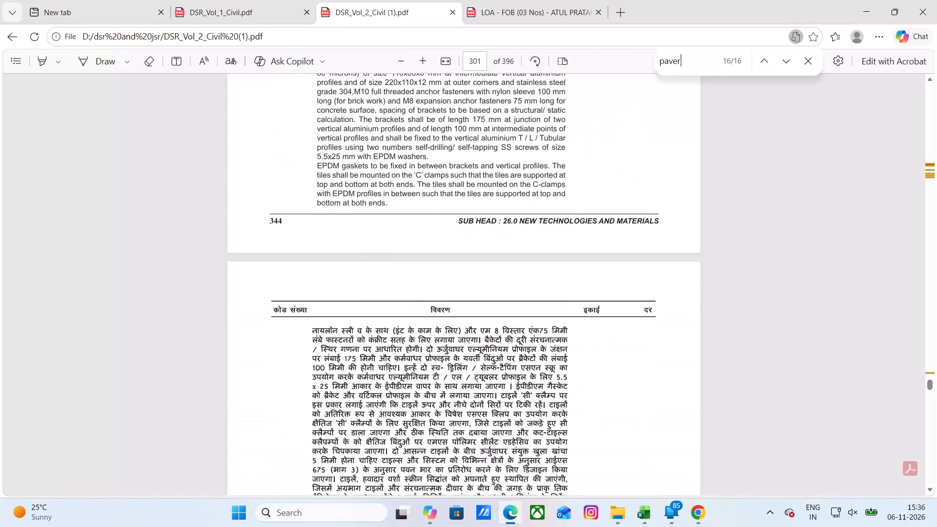
{"action": "scroll", "coordinate": [496, 298], "scroll_direction": "down", "scroll_amount": 20}
{"action": "scroll", "coordinate": [496, 293], "scroll_direction": "down", "scroll_amount": 5}
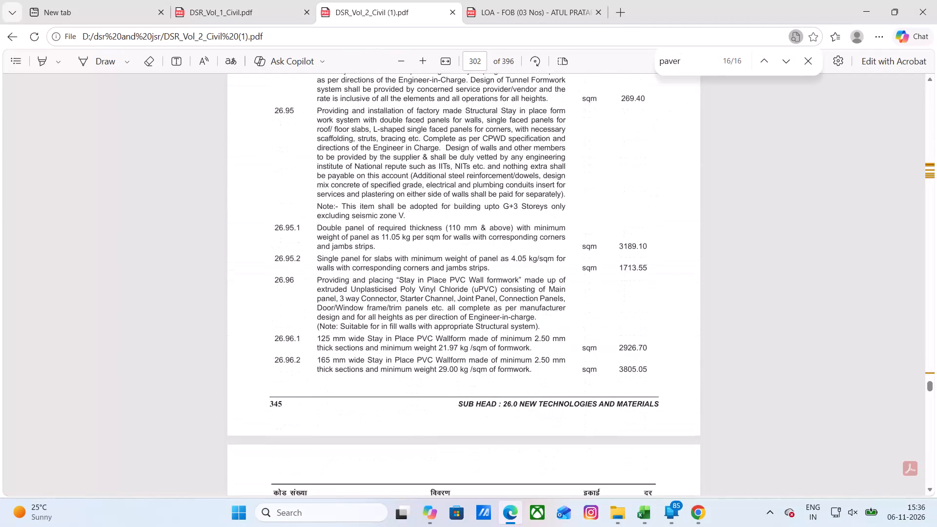
{"action": "scroll", "coordinate": [496, 287], "scroll_direction": "up", "scroll_amount": 6}
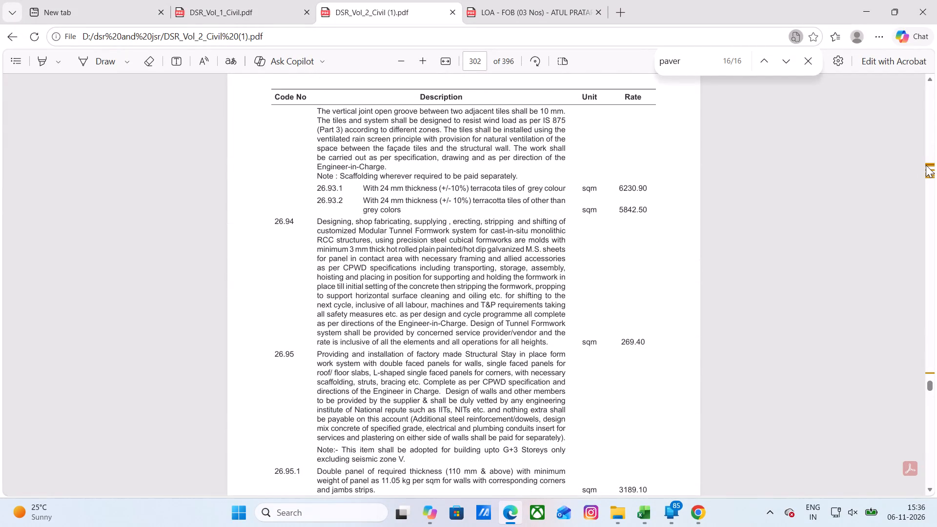
Go back to sub head 16.0, Road Work, and look backward from item 16.54 to 16.26 for a paver block dismantling rate.
{"action": "left_click", "coordinate": [926, 165]}
{"action": "left_click", "coordinate": [929, 162]}
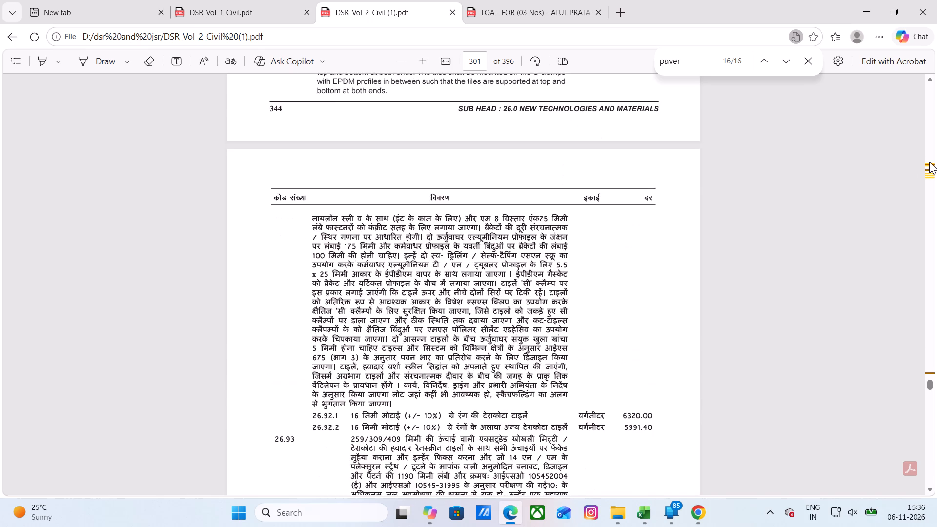
{"action": "left_click", "coordinate": [929, 162]}
{"action": "left_click", "coordinate": [929, 162]}
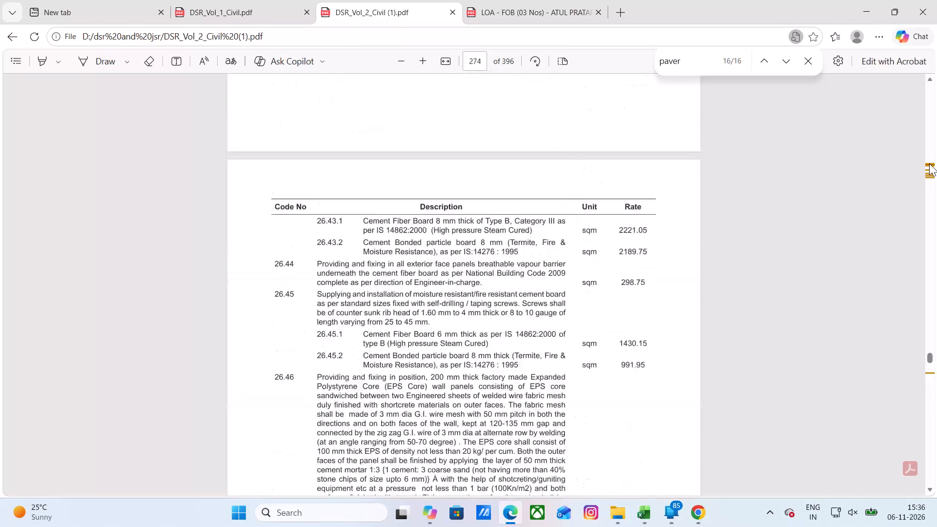
{"action": "middle_click", "coordinate": [778, 277]}
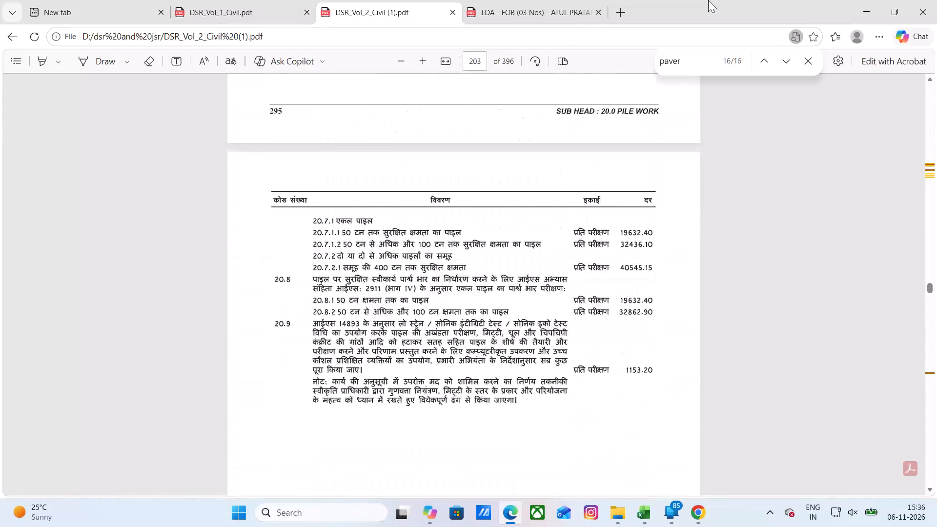
{"action": "left_click", "coordinate": [826, 310]}
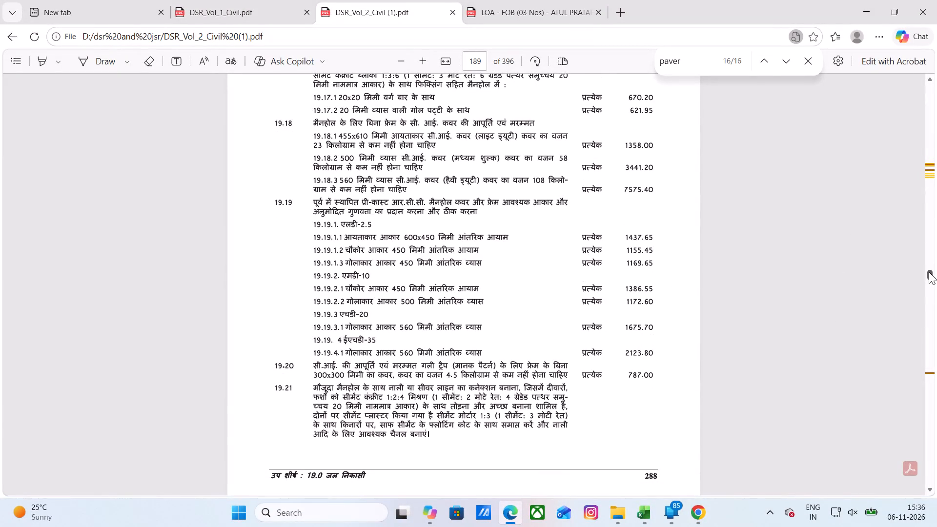
{"action": "left_click_drag", "start_coordinate": [929, 272], "coordinate": [936, 165]}
{"action": "scroll", "coordinate": [586, 258], "scroll_direction": "up", "scroll_amount": 5}
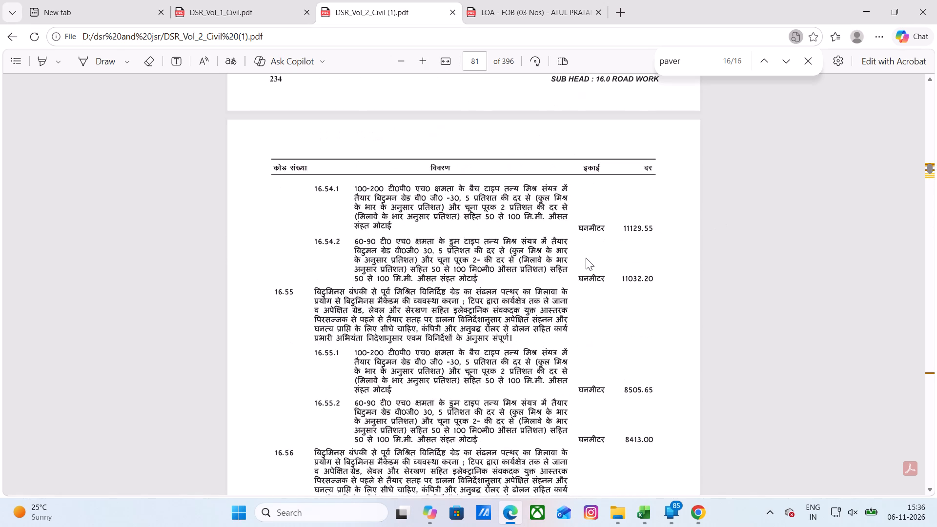
{"action": "scroll", "coordinate": [586, 258], "scroll_direction": "up", "scroll_amount": 20}
{"action": "scroll", "coordinate": [588, 258], "scroll_direction": "up", "scroll_amount": 11}
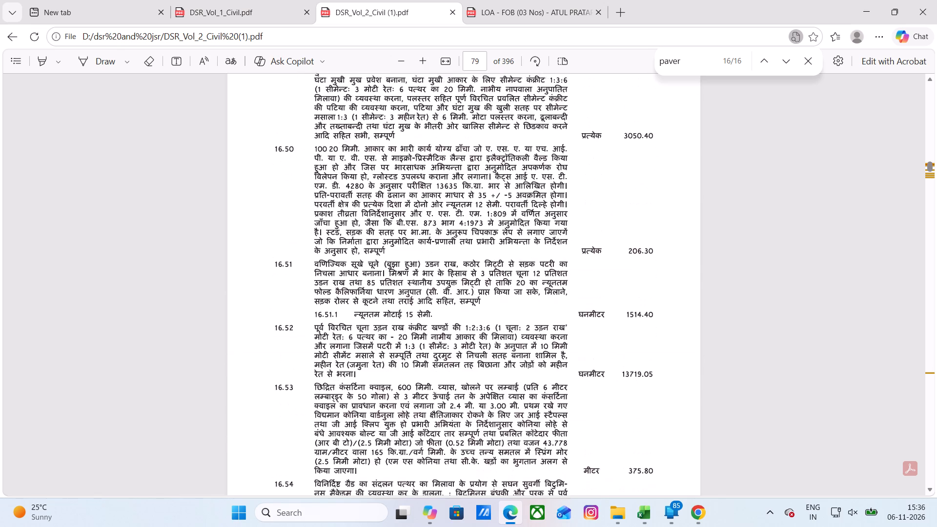
{"action": "scroll", "coordinate": [588, 258], "scroll_direction": "up", "scroll_amount": 17}
{"action": "scroll", "coordinate": [588, 258], "scroll_direction": "up", "scroll_amount": 6}
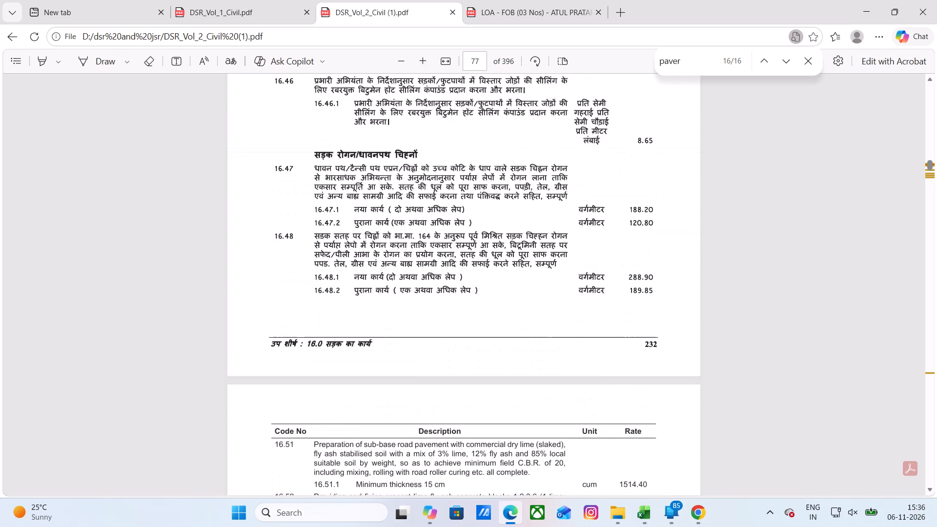
{"action": "scroll", "coordinate": [588, 258], "scroll_direction": "up", "scroll_amount": 16}
{"action": "scroll", "coordinate": [588, 258], "scroll_direction": "up", "scroll_amount": 17}
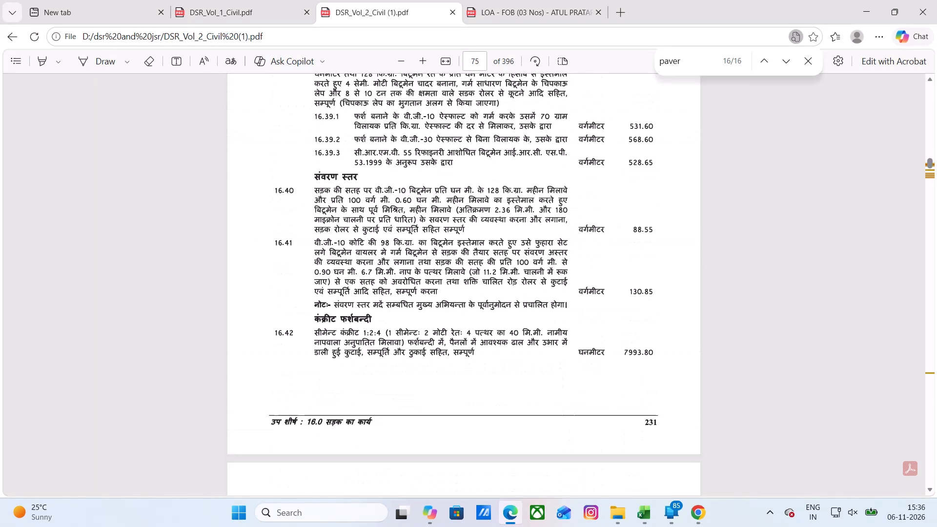
{"action": "scroll", "coordinate": [588, 258], "scroll_direction": "up", "scroll_amount": 15}
{"action": "scroll", "coordinate": [588, 258], "scroll_direction": "up", "scroll_amount": 15}
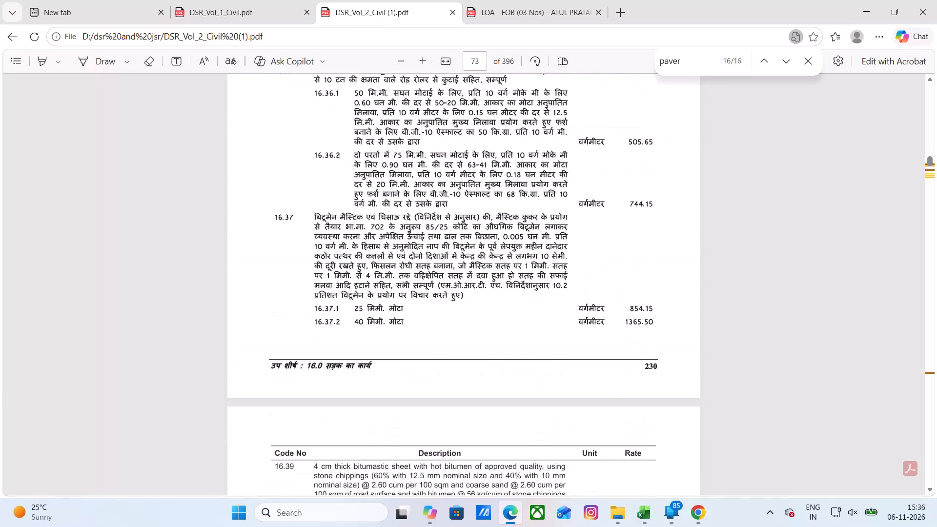
{"action": "scroll", "coordinate": [588, 258], "scroll_direction": "up", "scroll_amount": 16}
{"action": "scroll", "coordinate": [588, 258], "scroll_direction": "up", "scroll_amount": 15}
{"action": "scroll", "coordinate": [588, 258], "scroll_direction": "up", "scroll_amount": 6}
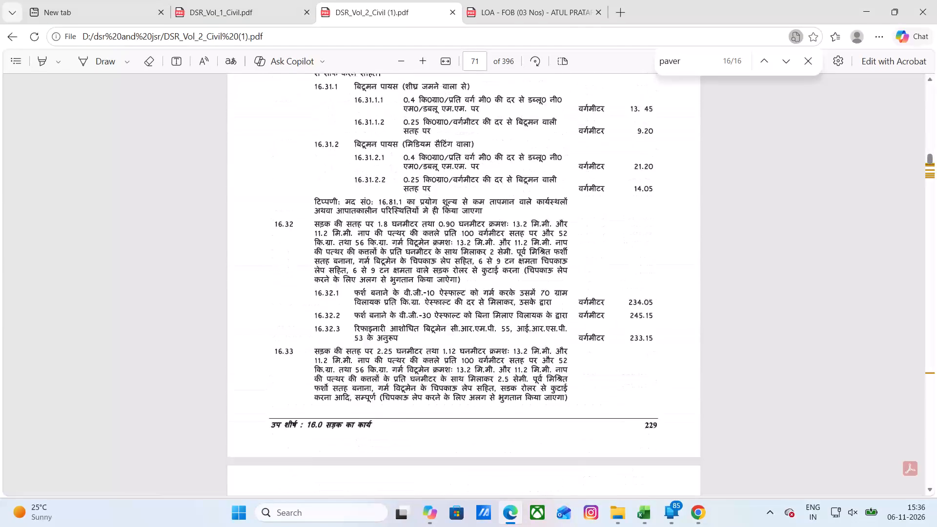
{"action": "scroll", "coordinate": [588, 258], "scroll_direction": "up", "scroll_amount": 16}
{"action": "scroll", "coordinate": [588, 258], "scroll_direction": "up", "scroll_amount": 7}
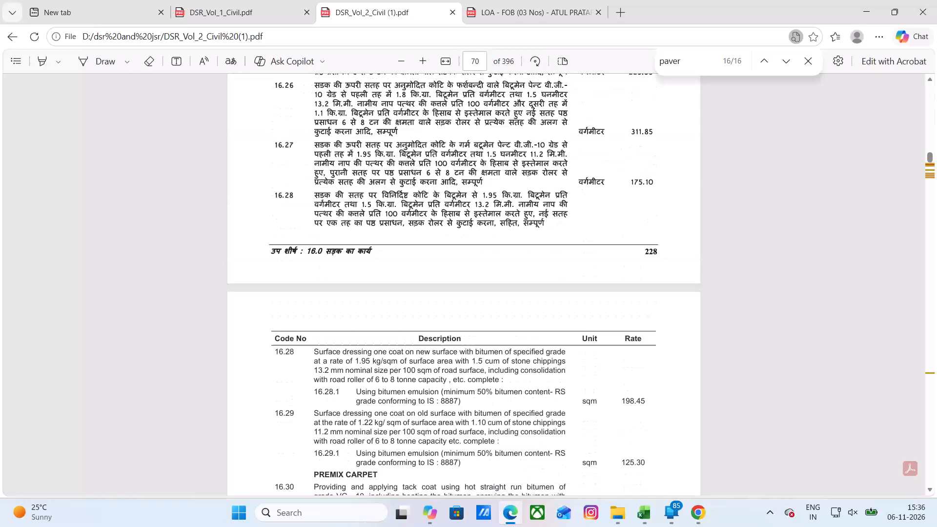
Read forward through the Road Work items from 16.28 to 16.57, checking for any paver block dismantling item.
{"action": "scroll", "coordinate": [588, 258], "scroll_direction": "down", "scroll_amount": 15}
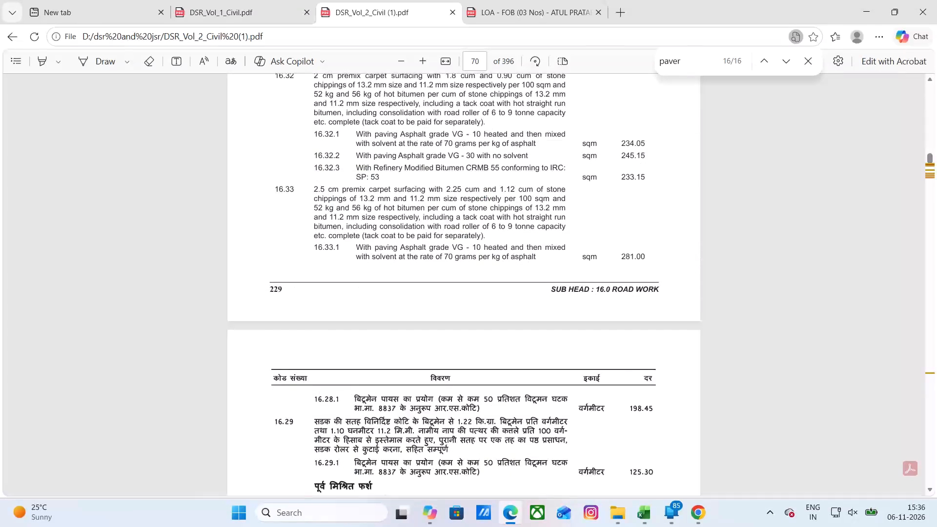
{"action": "scroll", "coordinate": [589, 260], "scroll_direction": "down", "scroll_amount": 20}
{"action": "scroll", "coordinate": [589, 260], "scroll_direction": "down", "scroll_amount": 7}
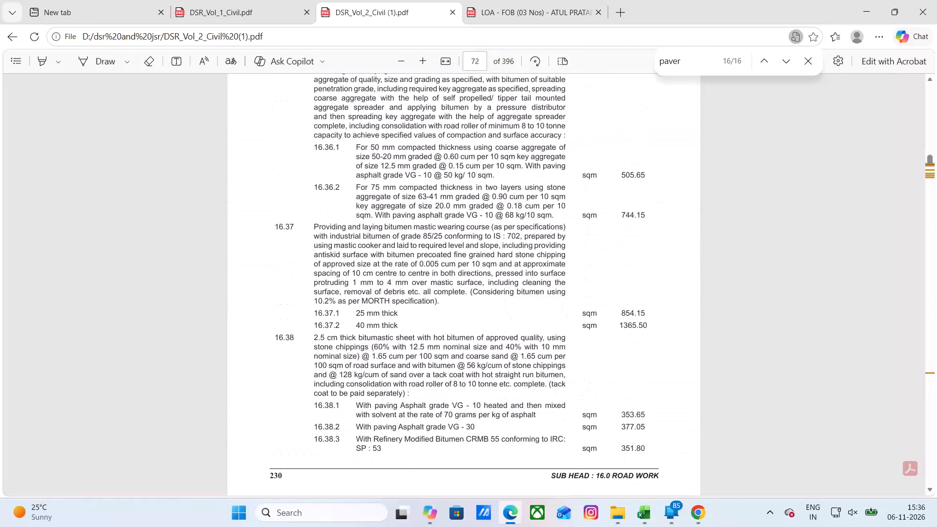
{"action": "scroll", "coordinate": [593, 257], "scroll_direction": "down", "scroll_amount": 20}
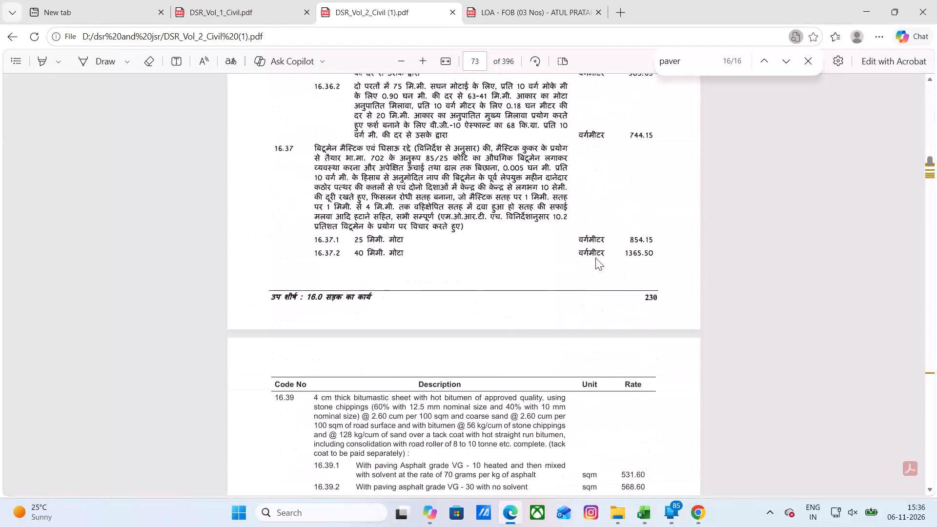
{"action": "scroll", "coordinate": [597, 252], "scroll_direction": "down", "scroll_amount": 8}
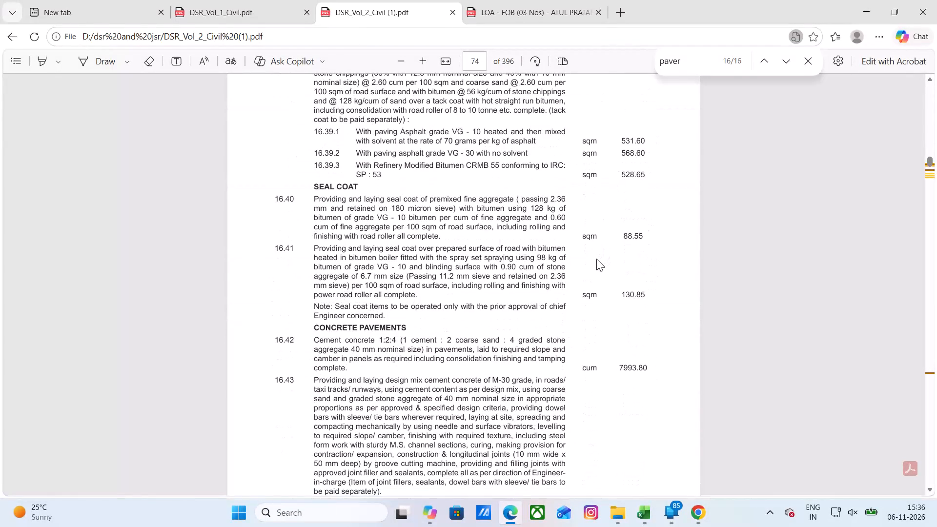
{"action": "scroll", "coordinate": [596, 259], "scroll_direction": "down", "scroll_amount": 15}
{"action": "scroll", "coordinate": [596, 259], "scroll_direction": "down", "scroll_amount": 15}
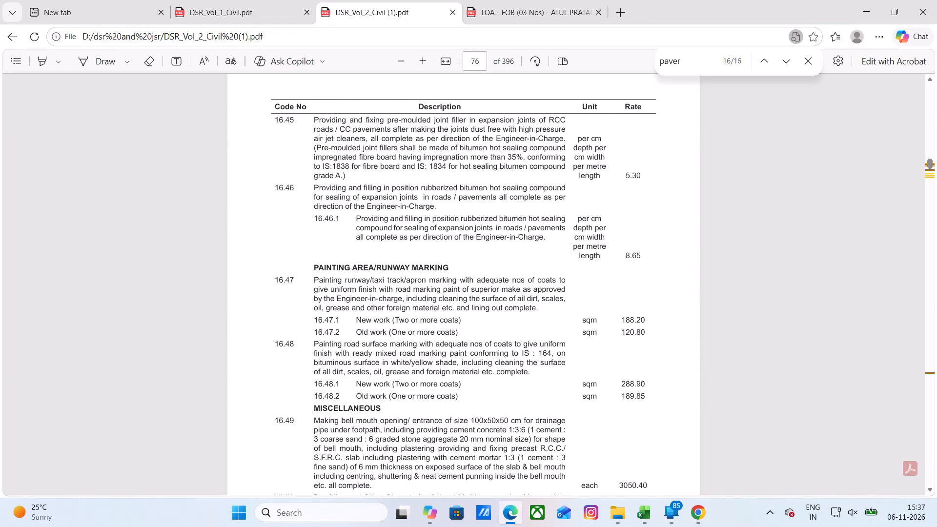
{"action": "scroll", "coordinate": [593, 261], "scroll_direction": "up", "scroll_amount": 2}
{"action": "scroll", "coordinate": [593, 261], "scroll_direction": "down", "scroll_amount": 3}
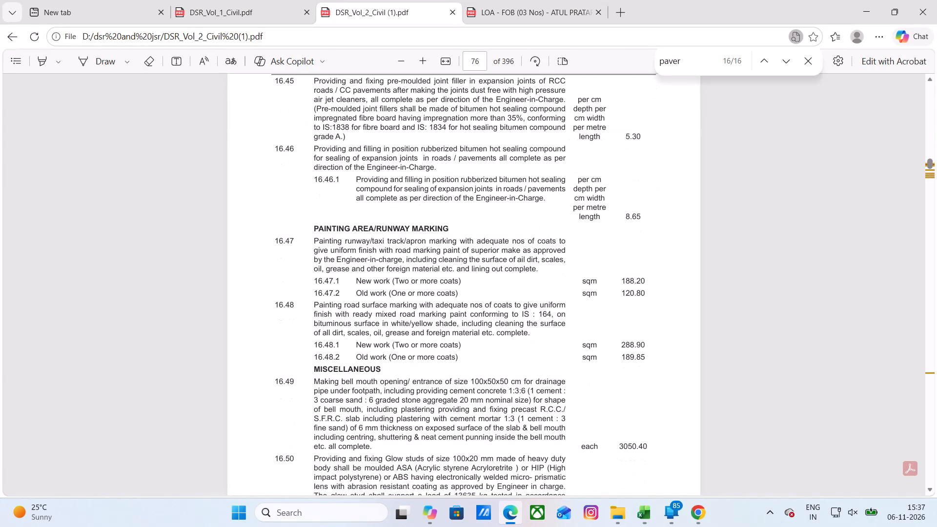
{"action": "scroll", "coordinate": [593, 261], "scroll_direction": "down", "scroll_amount": 15}
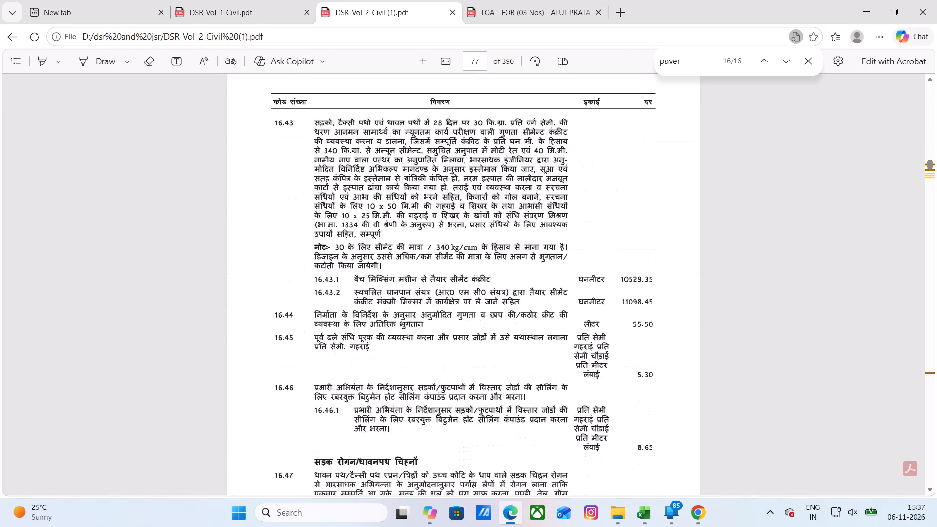
{"action": "scroll", "coordinate": [593, 261], "scroll_direction": "down", "scroll_amount": 14}
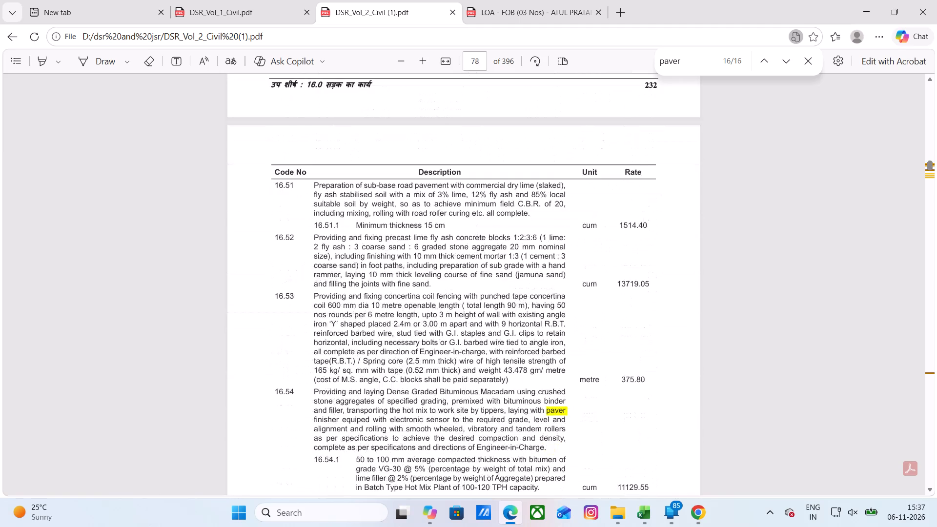
{"action": "scroll", "coordinate": [593, 261], "scroll_direction": "down", "scroll_amount": 1}
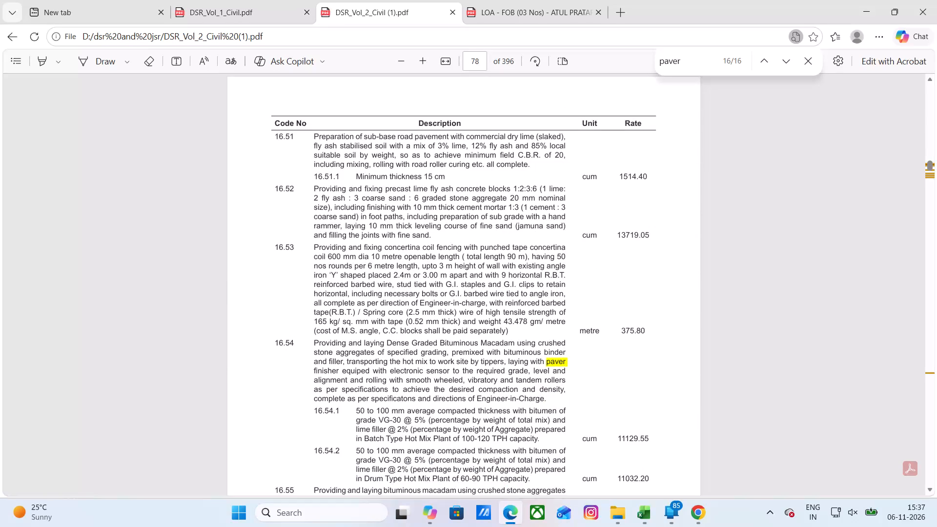
{"action": "scroll", "coordinate": [593, 261], "scroll_direction": "down", "scroll_amount": 15}
{"action": "scroll", "coordinate": [593, 261], "scroll_direction": "down", "scroll_amount": 15}
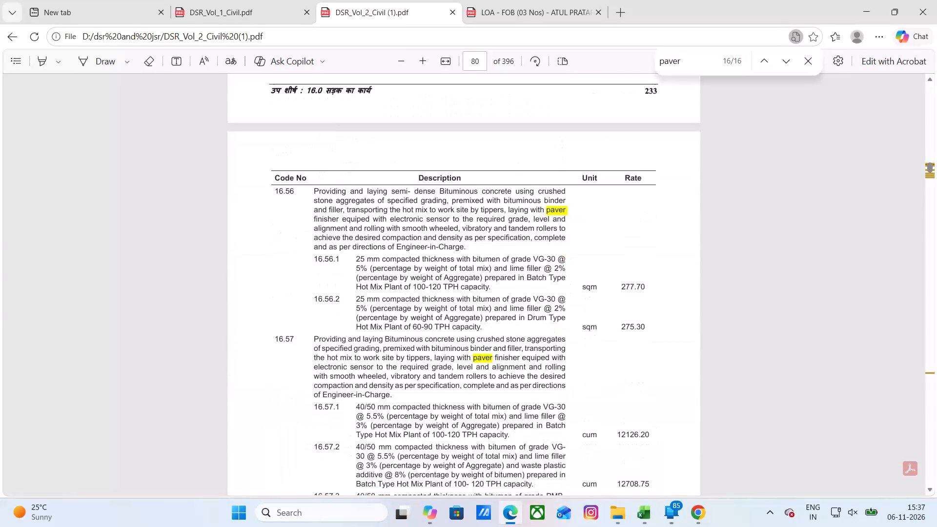
{"action": "scroll", "coordinate": [593, 261], "scroll_direction": "up", "scroll_amount": 8}
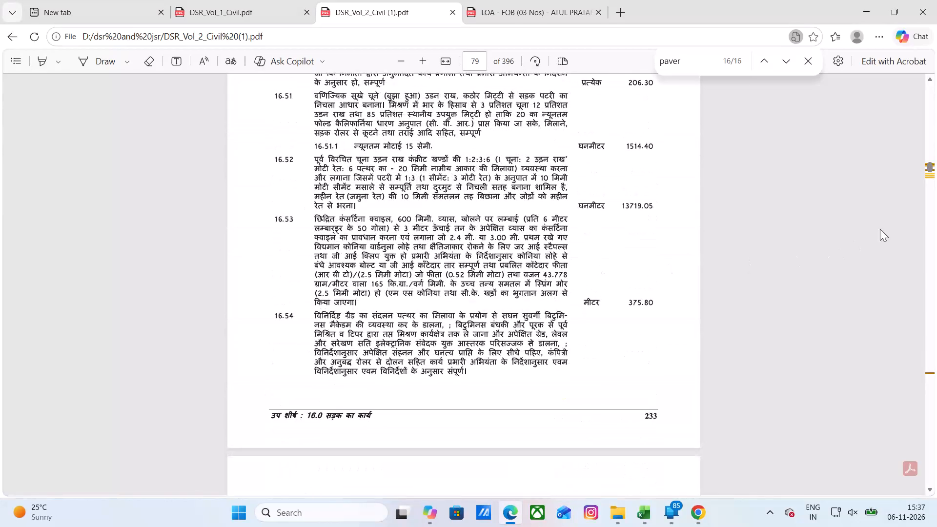
Go to sub head 15.0, Dismantling and Demolishing, and read items 15.12 through 15.46 for a rate applicable to paver block dismantling.
{"action": "left_click_drag", "start_coordinate": [928, 166], "coordinate": [930, 144]}
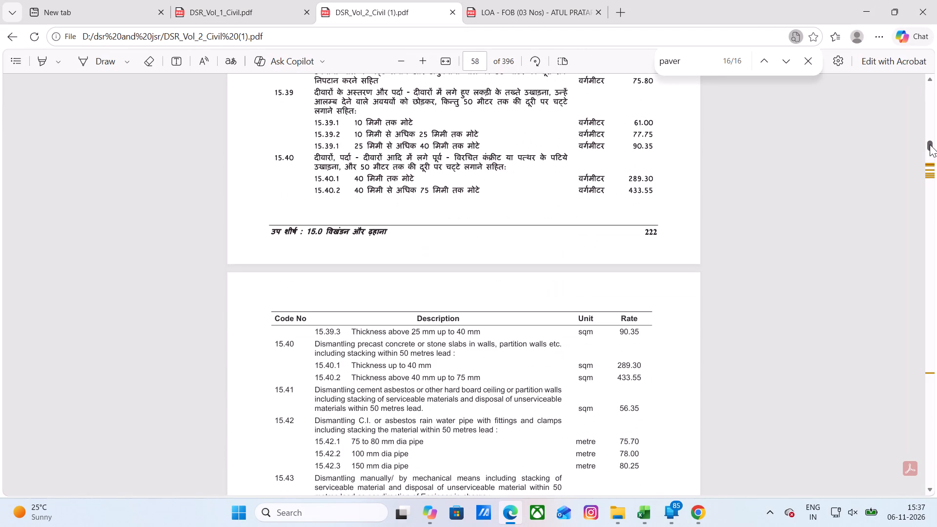
{"action": "left_click_drag", "start_coordinate": [930, 144], "coordinate": [931, 140]}
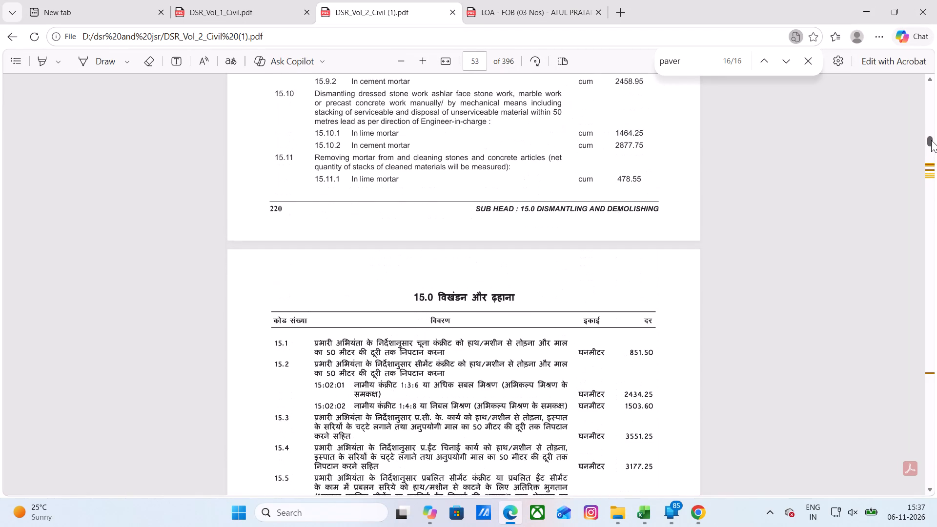
{"action": "left_click_drag", "start_coordinate": [931, 140], "coordinate": [931, 138]}
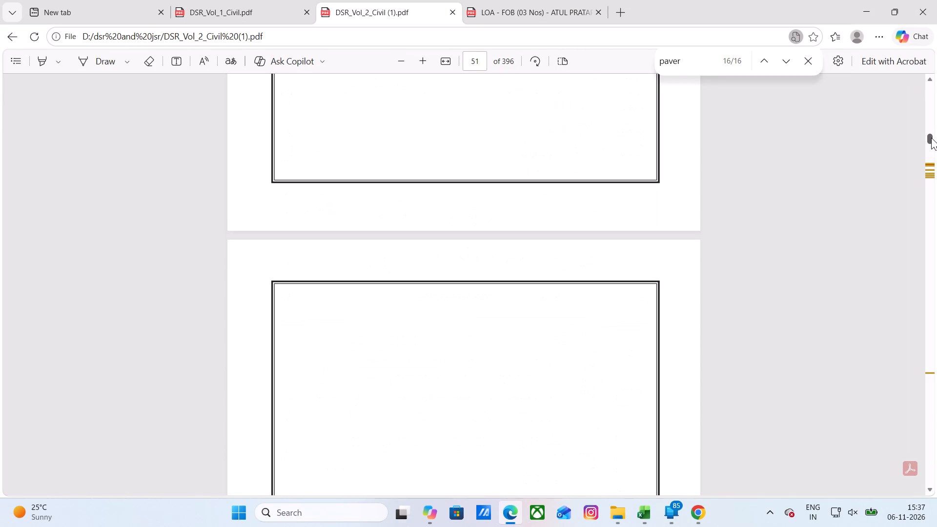
{"action": "left_click_drag", "start_coordinate": [931, 138], "coordinate": [933, 141]}
{"action": "scroll", "coordinate": [492, 249], "scroll_direction": "down", "scroll_amount": 6}
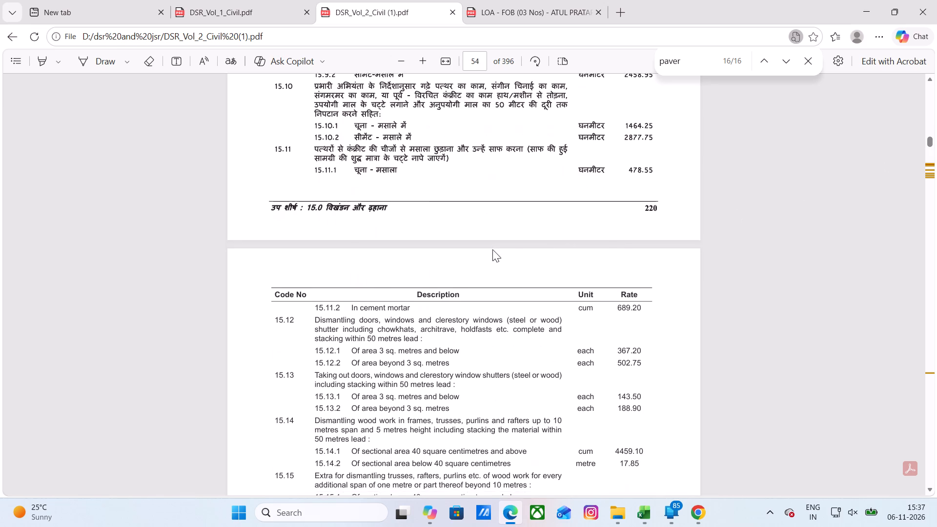
{"action": "scroll", "coordinate": [493, 249], "scroll_direction": "down", "scroll_amount": 20}
{"action": "scroll", "coordinate": [495, 249], "scroll_direction": "down", "scroll_amount": 9}
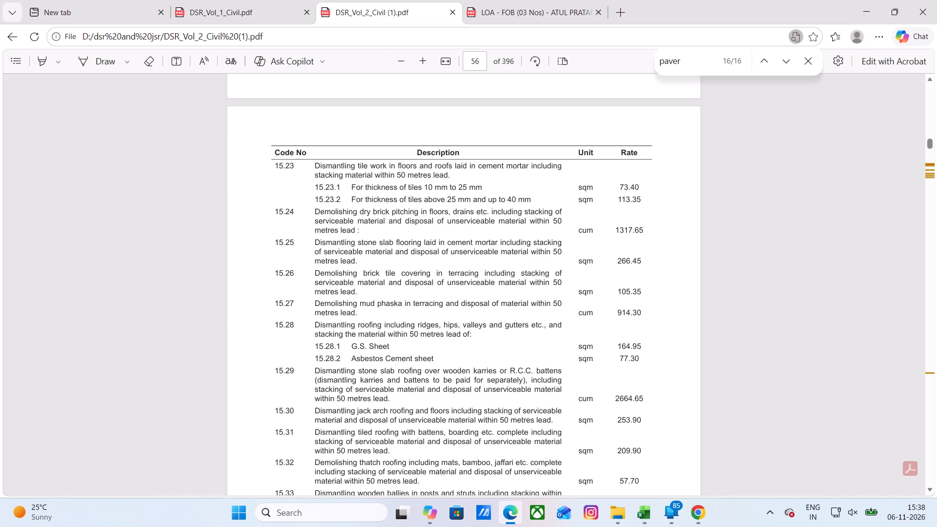
{"action": "scroll", "coordinate": [384, 322], "scroll_direction": "down", "scroll_amount": 2}
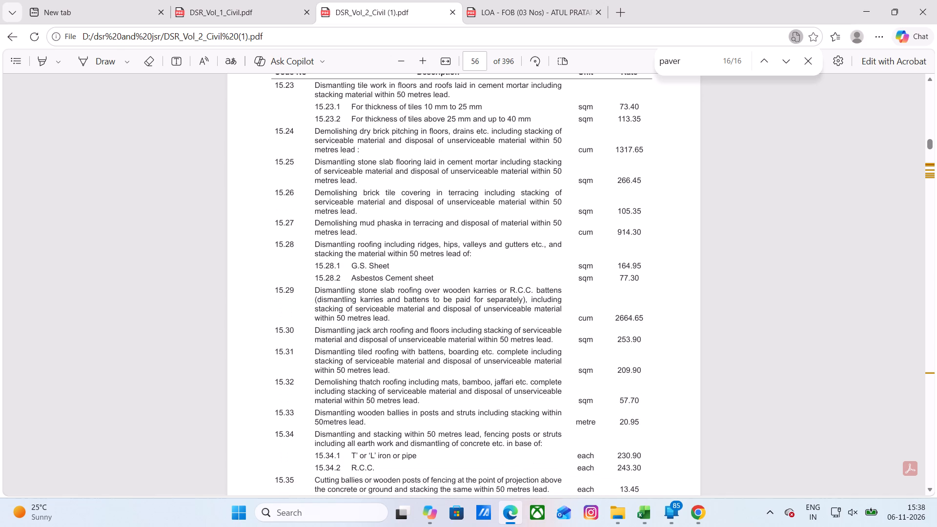
{"action": "scroll", "coordinate": [384, 322], "scroll_direction": "down", "scroll_amount": 2}
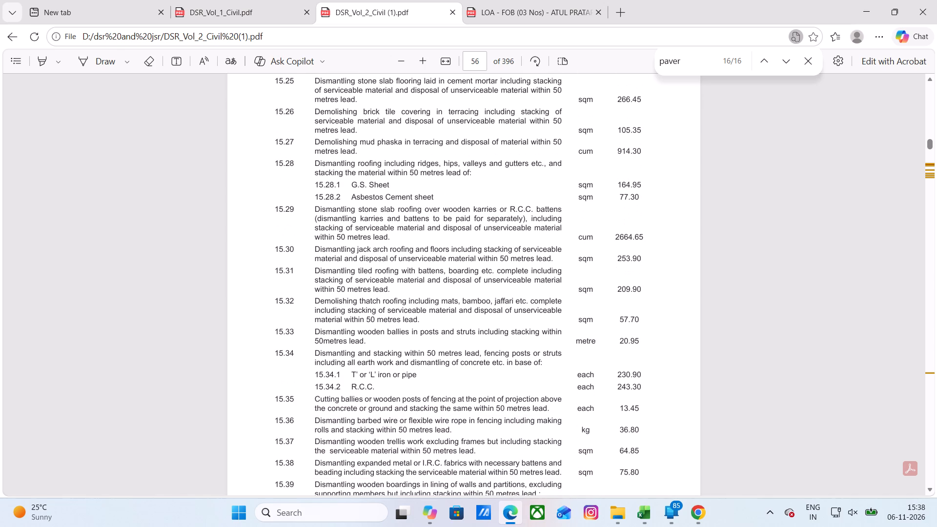
{"action": "scroll", "coordinate": [385, 321], "scroll_direction": "down", "scroll_amount": 2}
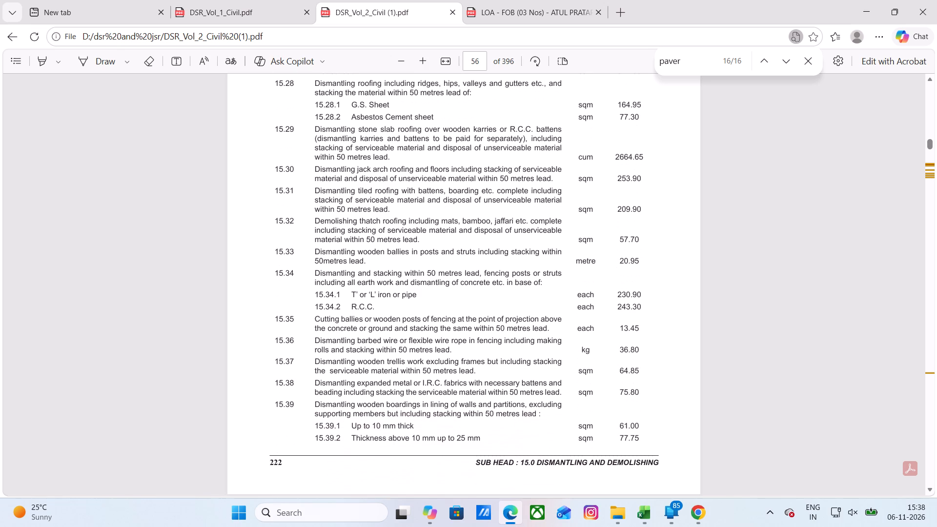
{"action": "scroll", "coordinate": [385, 321], "scroll_direction": "down", "scroll_amount": 2}
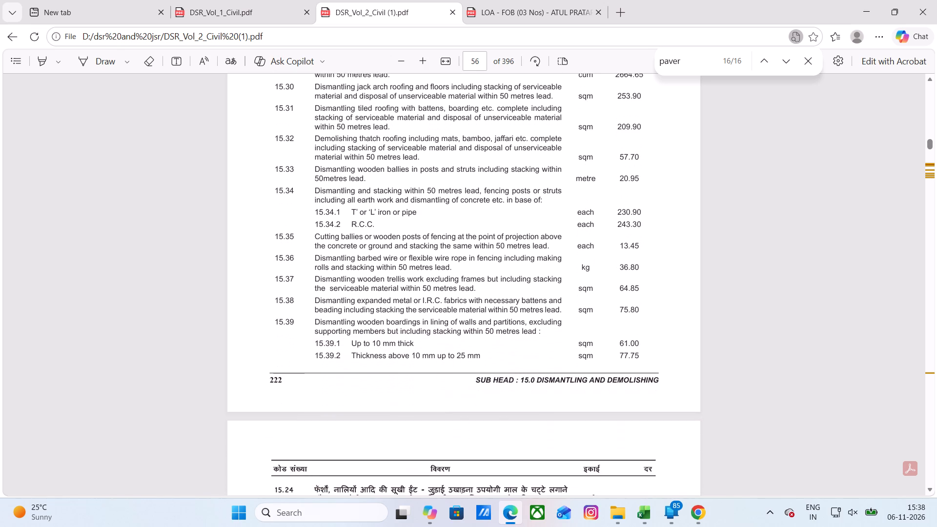
{"action": "scroll", "coordinate": [385, 321], "scroll_direction": "down", "scroll_amount": 16}
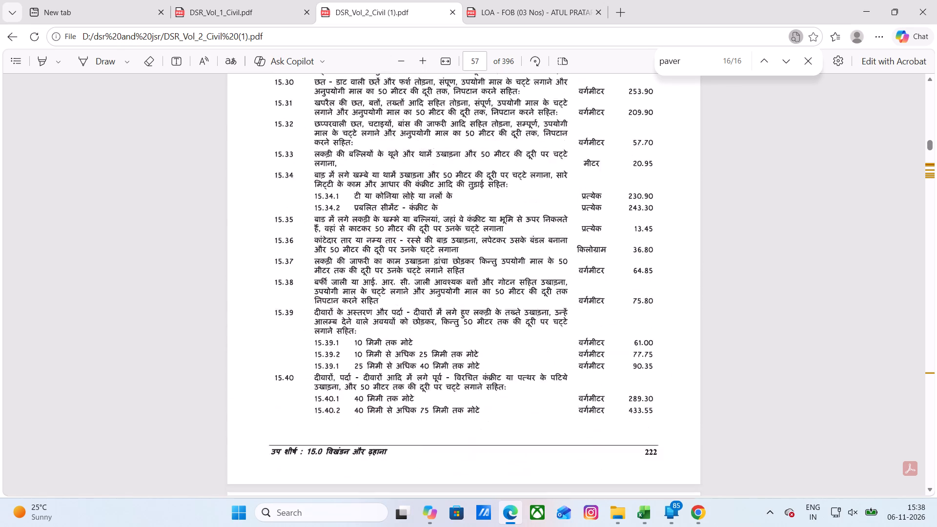
{"action": "scroll", "coordinate": [385, 321], "scroll_direction": "down", "scroll_amount": 5}
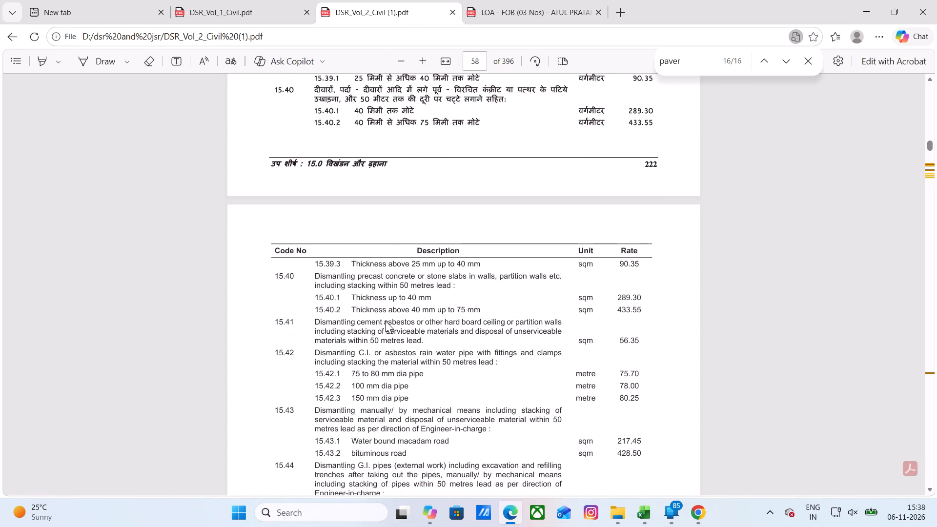
{"action": "scroll", "coordinate": [385, 321], "scroll_direction": "down", "scroll_amount": 5}
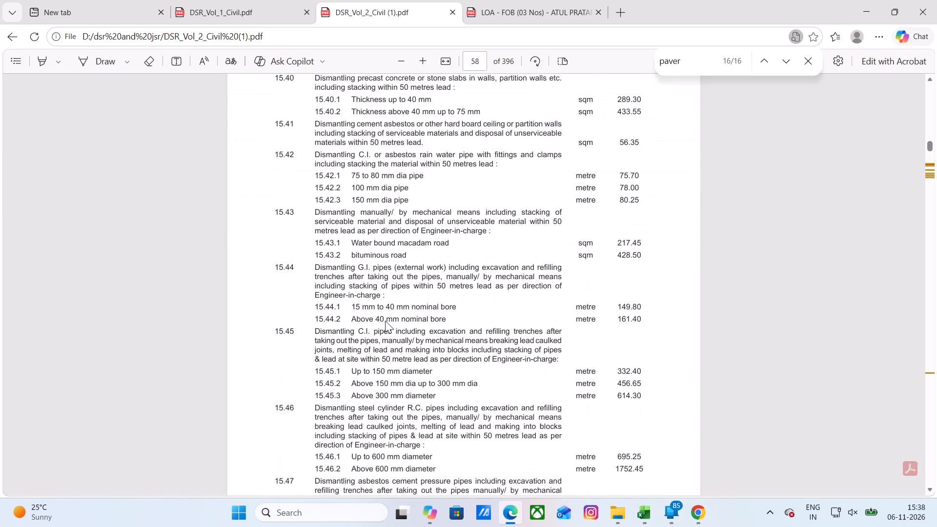
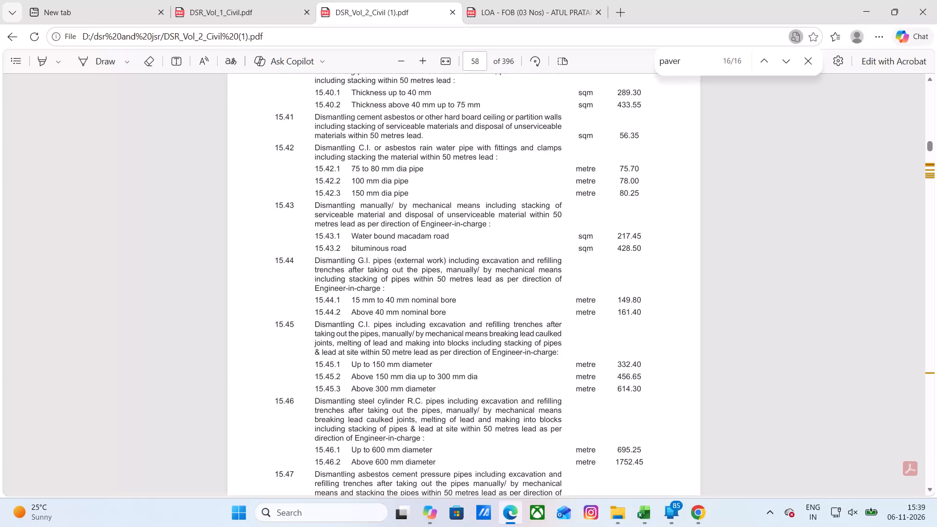
Read the remaining Dismantling and Demolishing items from 15.47 through 15.60 for a rate applicable to paver block dismantling.
{"action": "scroll", "coordinate": [389, 318], "scroll_direction": "down", "scroll_amount": 2}
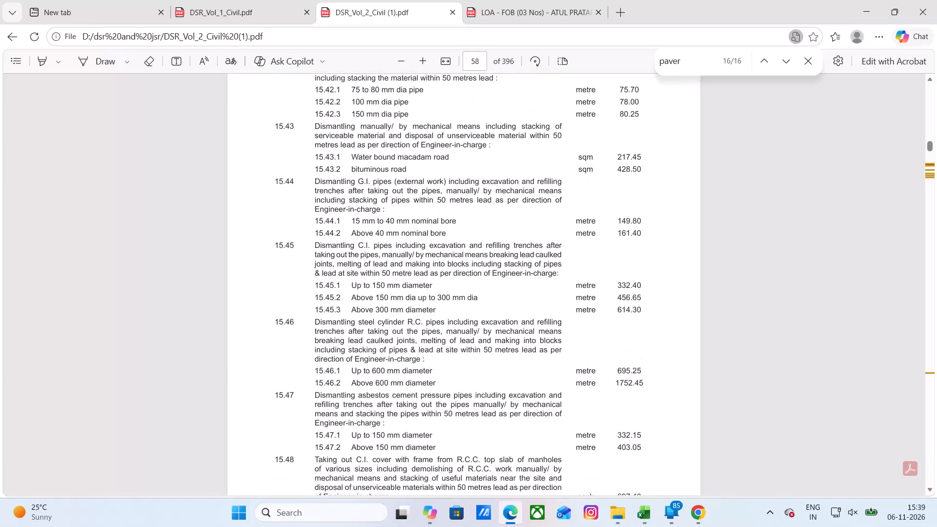
{"action": "scroll", "coordinate": [389, 318], "scroll_direction": "down", "scroll_amount": 6}
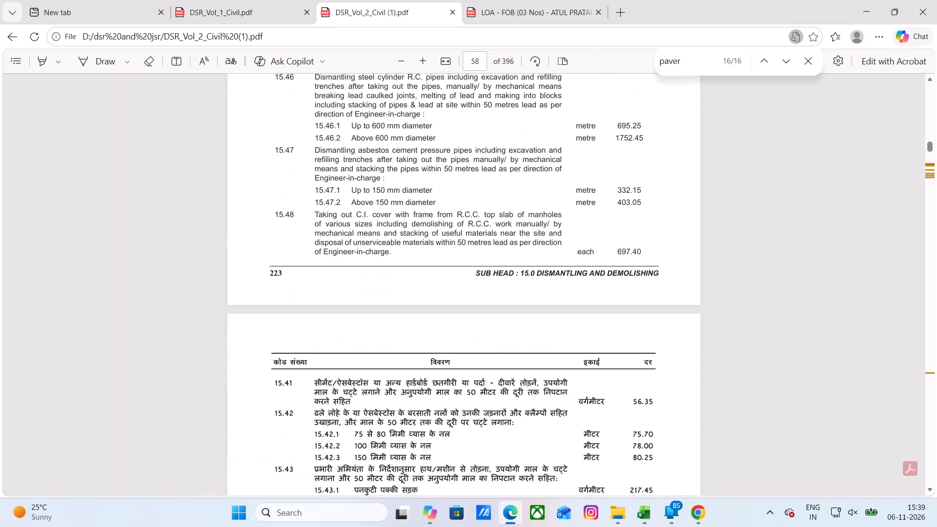
{"action": "scroll", "coordinate": [389, 318], "scroll_direction": "down", "scroll_amount": 20}
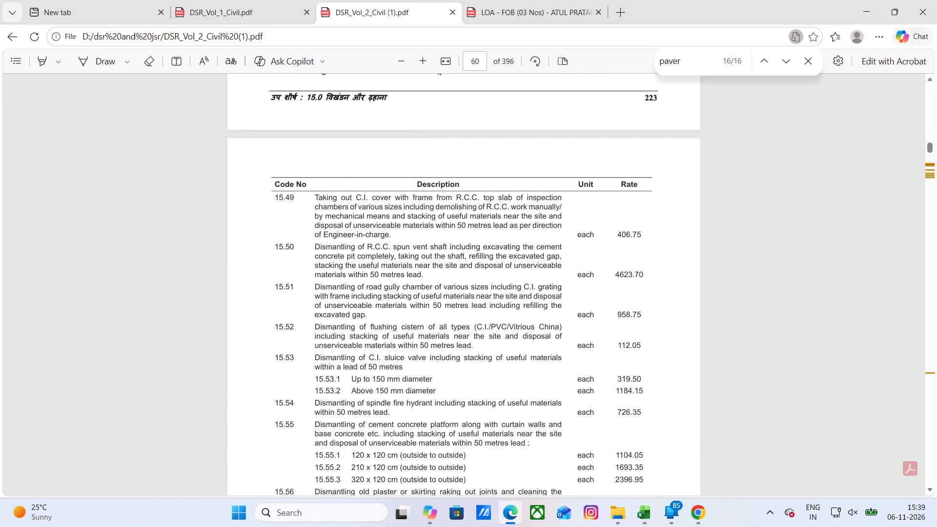
{"action": "scroll", "coordinate": [390, 318], "scroll_direction": "down", "scroll_amount": 5}
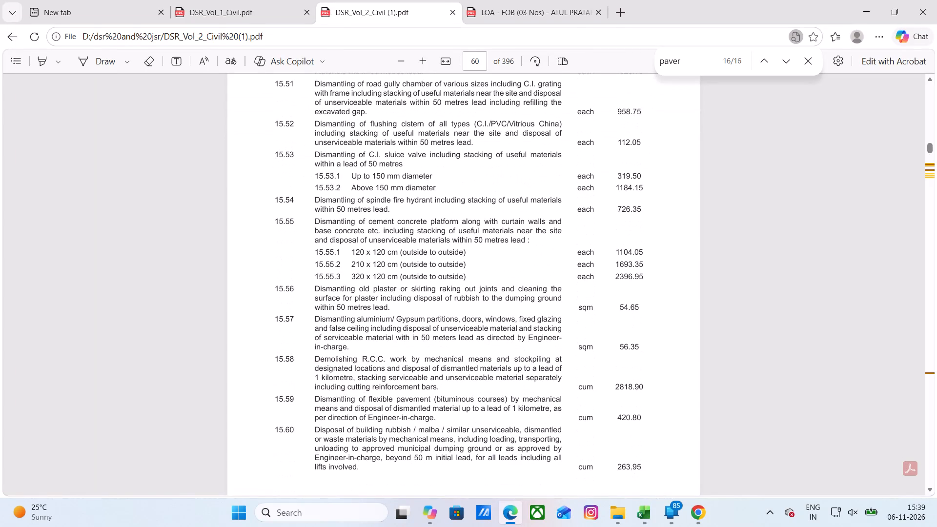
{"action": "scroll", "coordinate": [390, 318], "scroll_direction": "down", "scroll_amount": 4}
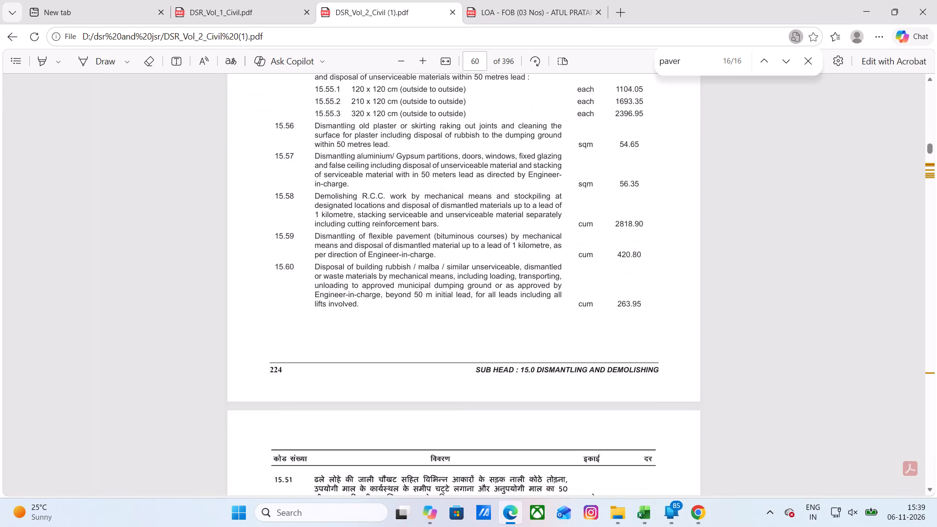
{"action": "scroll", "coordinate": [390, 318], "scroll_direction": "down", "scroll_amount": 19}
{"action": "scroll", "coordinate": [390, 318], "scroll_direction": "down", "scroll_amount": 5}
{"action": "scroll", "coordinate": [390, 318], "scroll_direction": "up", "scroll_amount": 7}
{"action": "scroll", "coordinate": [390, 318], "scroll_direction": "up", "scroll_amount": 14}
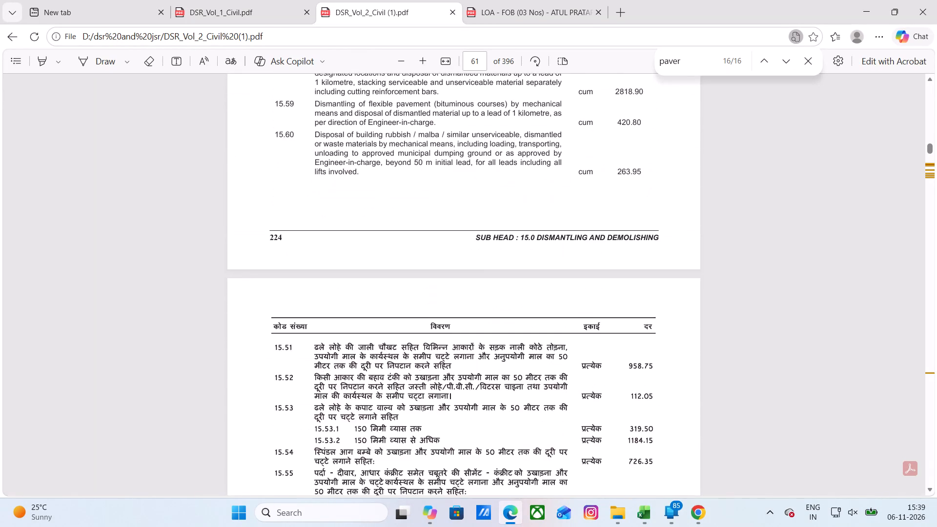
{"action": "scroll", "coordinate": [390, 318], "scroll_direction": "up", "scroll_amount": 18}
{"action": "scroll", "coordinate": [390, 318], "scroll_direction": "up", "scroll_amount": 13}
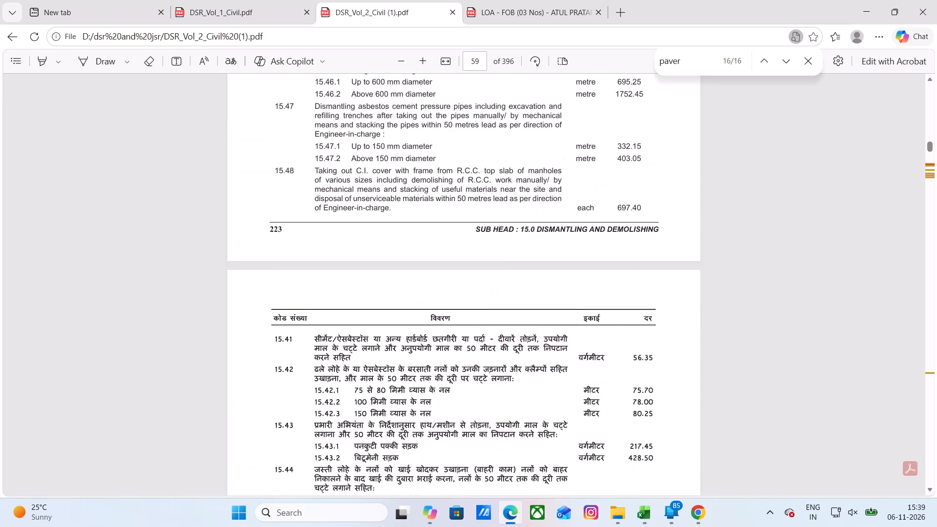
{"action": "scroll", "coordinate": [390, 318], "scroll_direction": "up", "scroll_amount": 18}
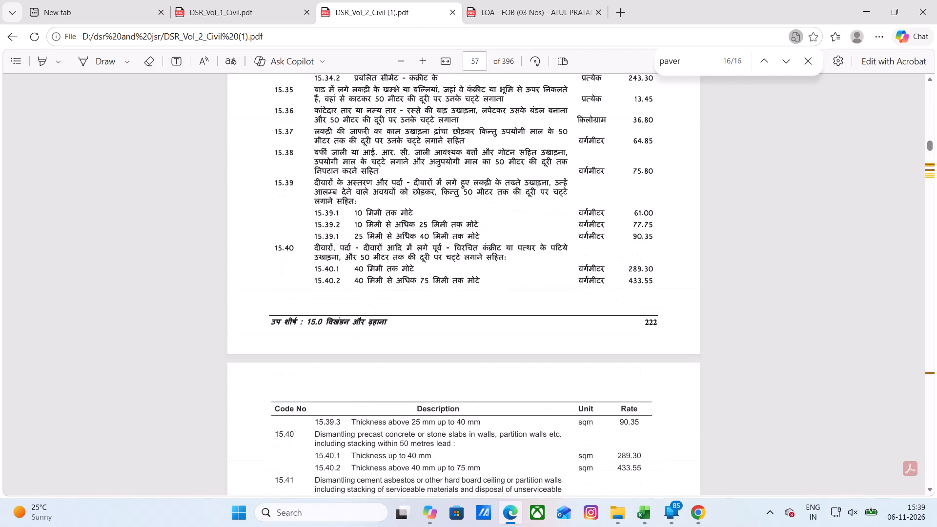
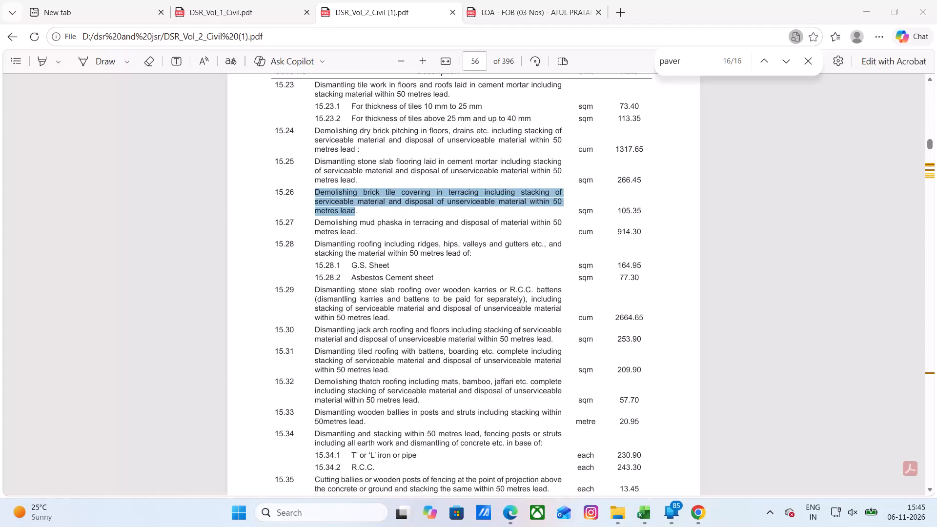
Look back through Dismantling and Demolishing items 15.22 to 15.1 for a rate matching paver block dismantling, rechecking the items from 15.4 to 15.11.
{"action": "scroll", "coordinate": [359, 317], "scroll_direction": "up", "scroll_amount": 16}
{"action": "scroll", "coordinate": [359, 317], "scroll_direction": "up", "scroll_amount": 7}
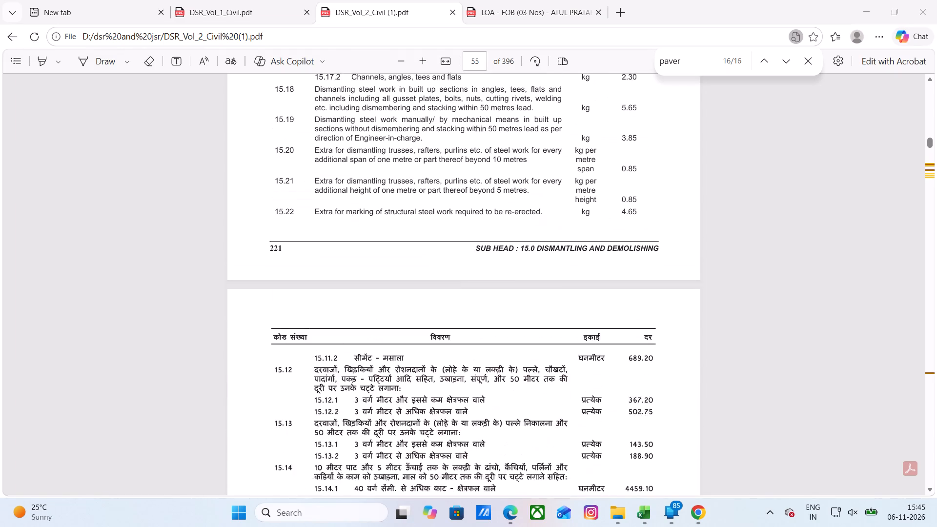
{"action": "scroll", "coordinate": [359, 317], "scroll_direction": "up", "scroll_amount": 5}
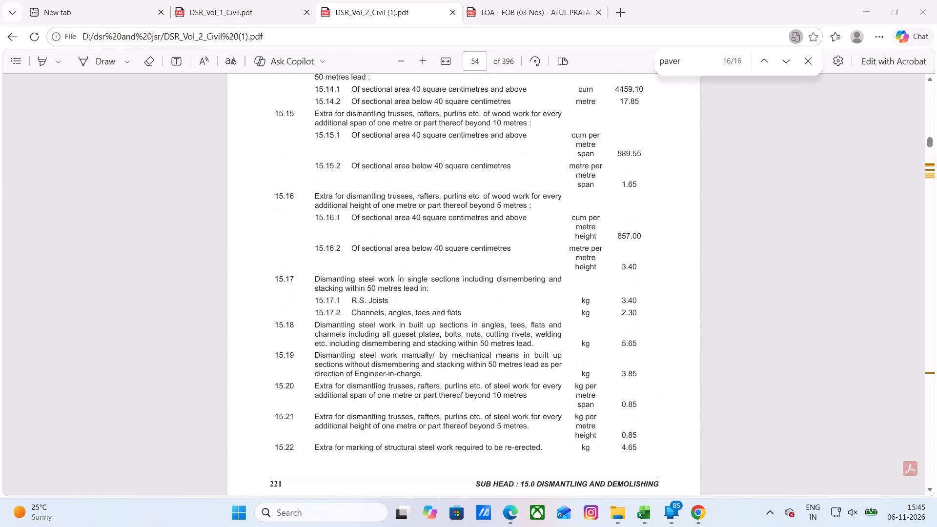
{"action": "scroll", "coordinate": [359, 317], "scroll_direction": "up", "scroll_amount": 6}
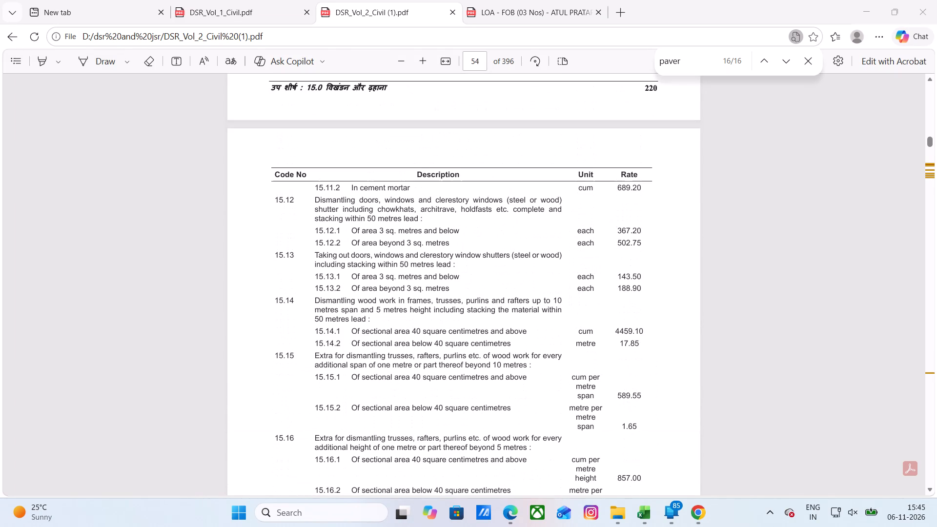
{"action": "scroll", "coordinate": [359, 317], "scroll_direction": "up", "scroll_amount": 6}
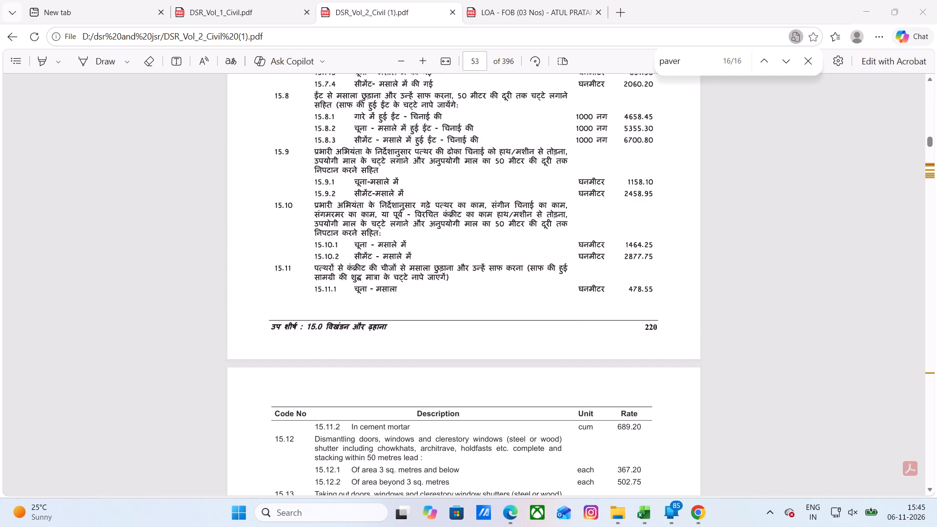
{"action": "scroll", "coordinate": [359, 317], "scroll_direction": "up", "scroll_amount": 19}
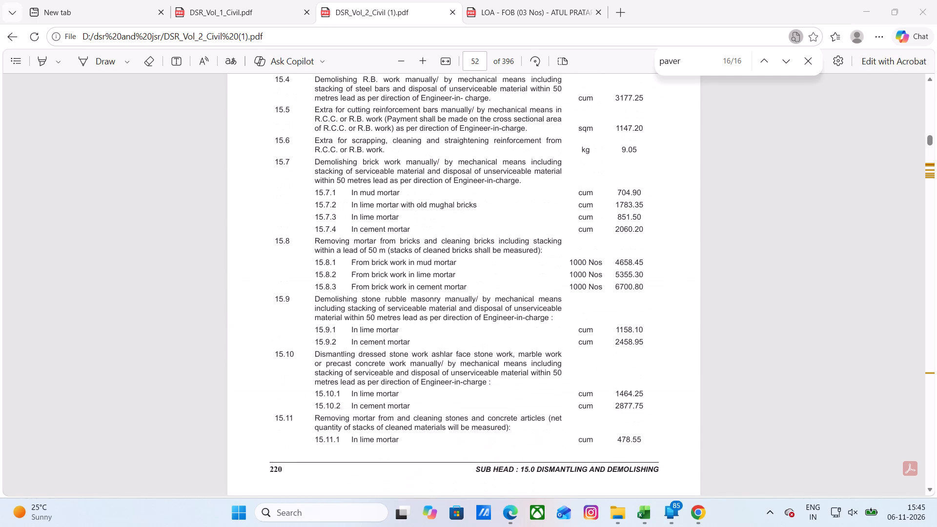
{"action": "scroll", "coordinate": [359, 317], "scroll_direction": "up", "scroll_amount": 5}
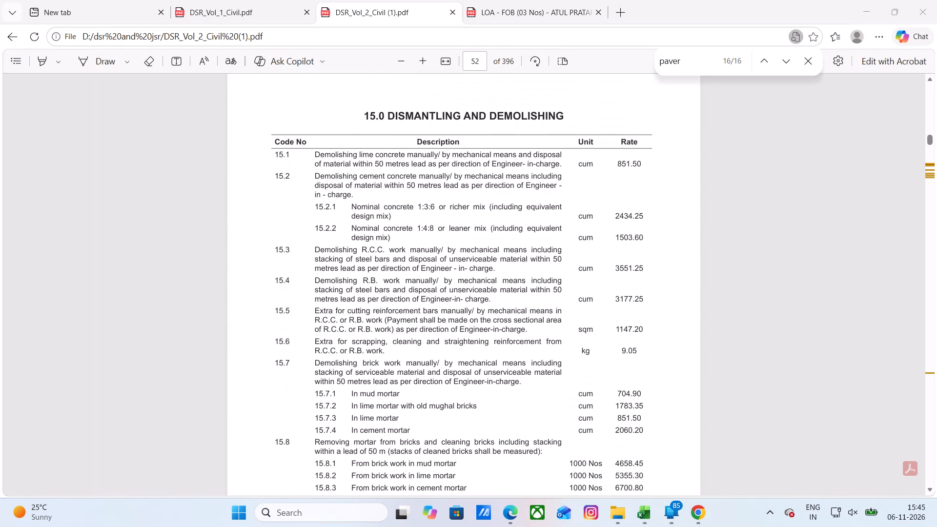
{"action": "scroll", "coordinate": [358, 317], "scroll_direction": "down", "scroll_amount": 6}
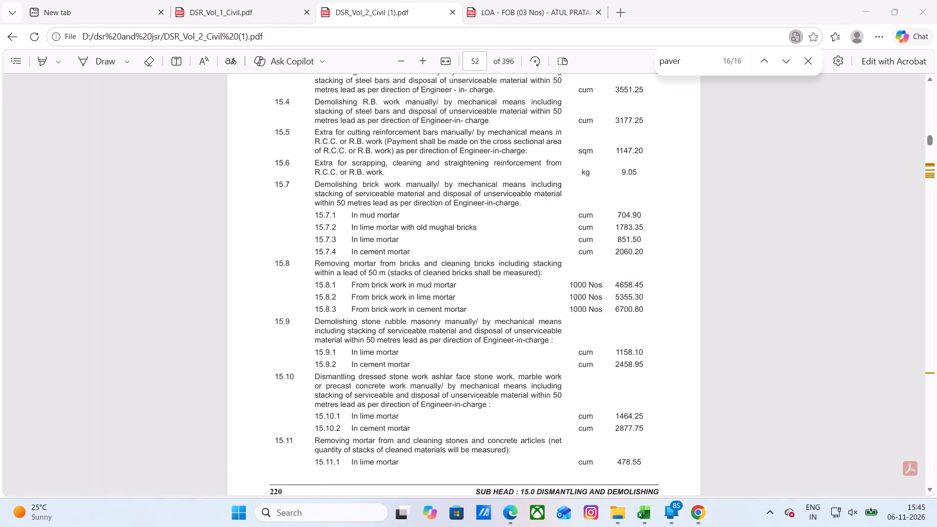
{"action": "scroll", "coordinate": [361, 322], "scroll_direction": "down", "scroll_amount": 11}
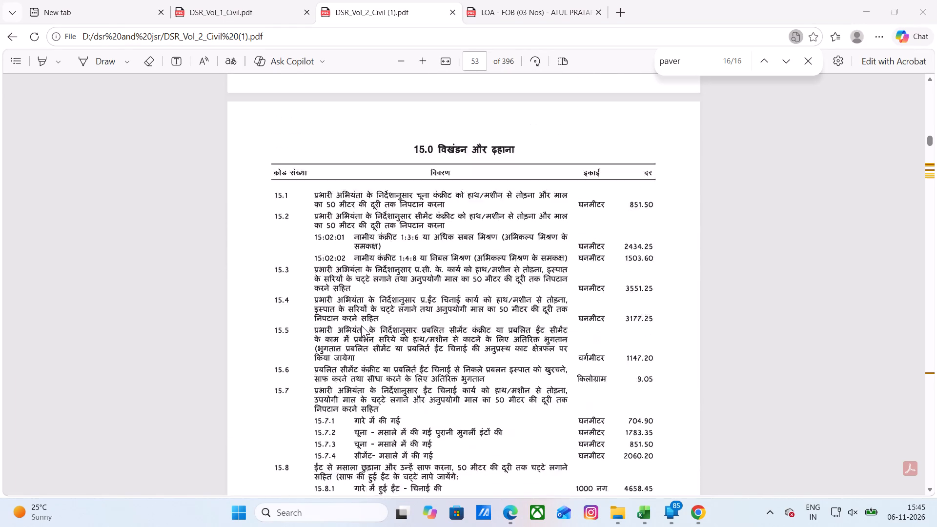
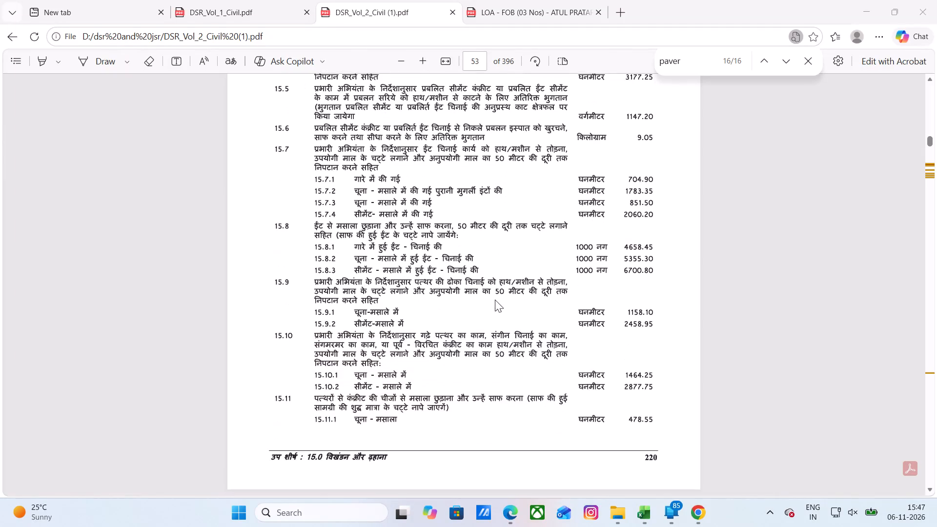
Read on through Dismantling and Demolishing items 15.12 to 15.39 for a rate suitable for dismantling paver blocks.
{"action": "scroll", "coordinate": [495, 300], "scroll_direction": "down", "scroll_amount": 19}
{"action": "scroll", "coordinate": [493, 300], "scroll_direction": "down", "scroll_amount": 6}
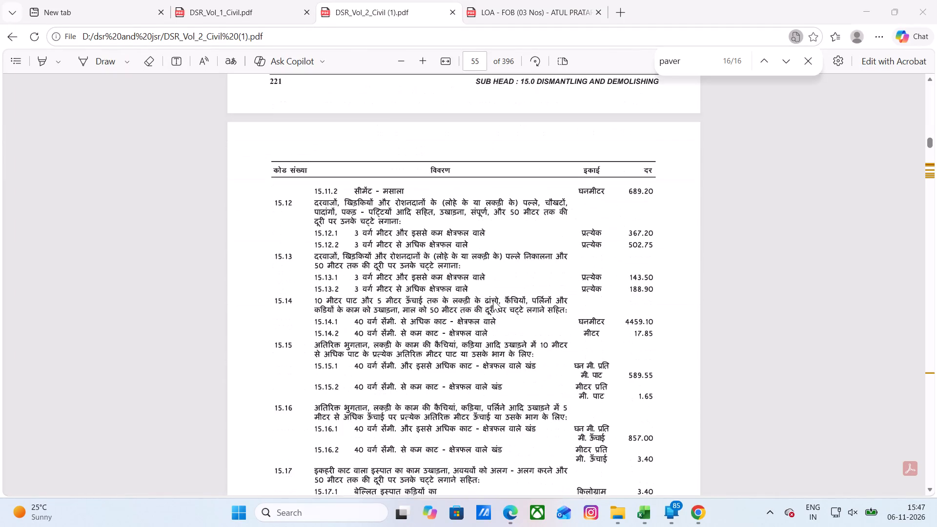
{"action": "scroll", "coordinate": [493, 300], "scroll_direction": "down", "scroll_amount": 19}
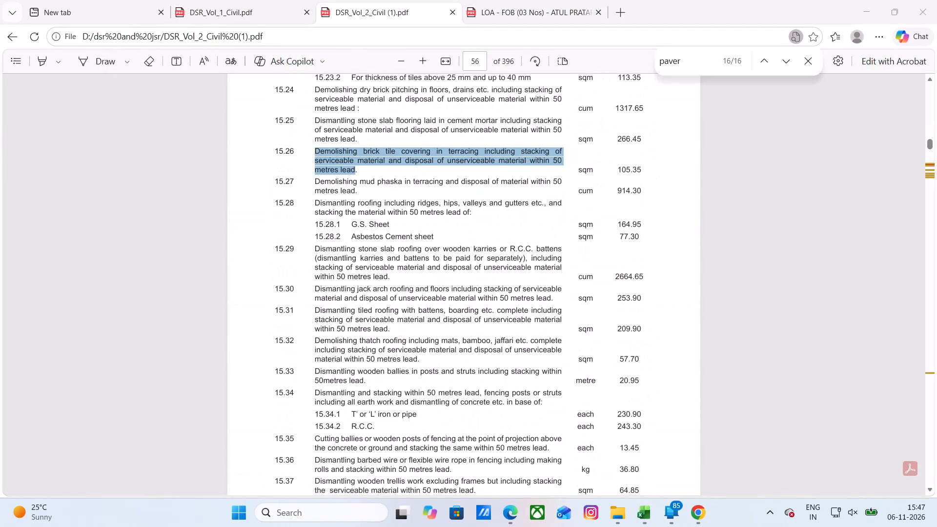
{"action": "left_click", "coordinate": [430, 299]}
{"action": "scroll", "coordinate": [430, 299], "scroll_direction": "down", "scroll_amount": 1}
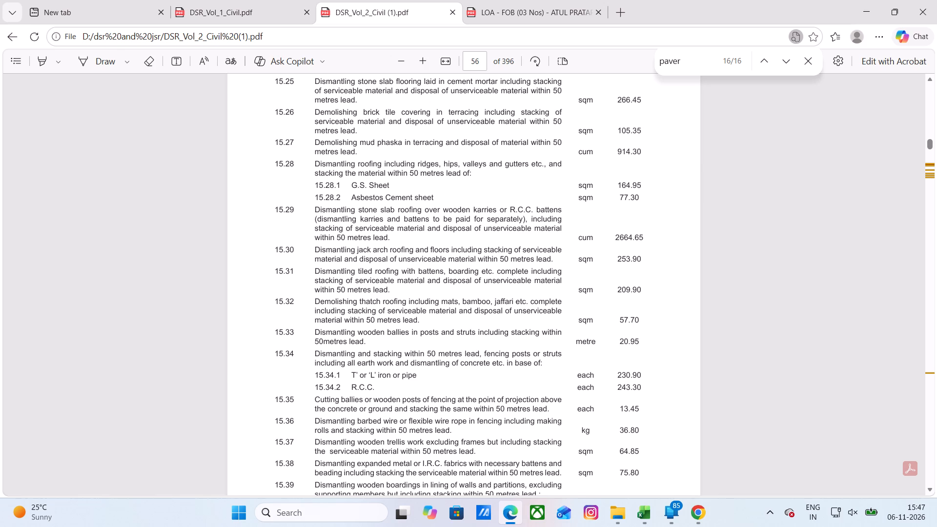
{"action": "scroll", "coordinate": [399, 344], "scroll_direction": "down", "scroll_amount": 3}
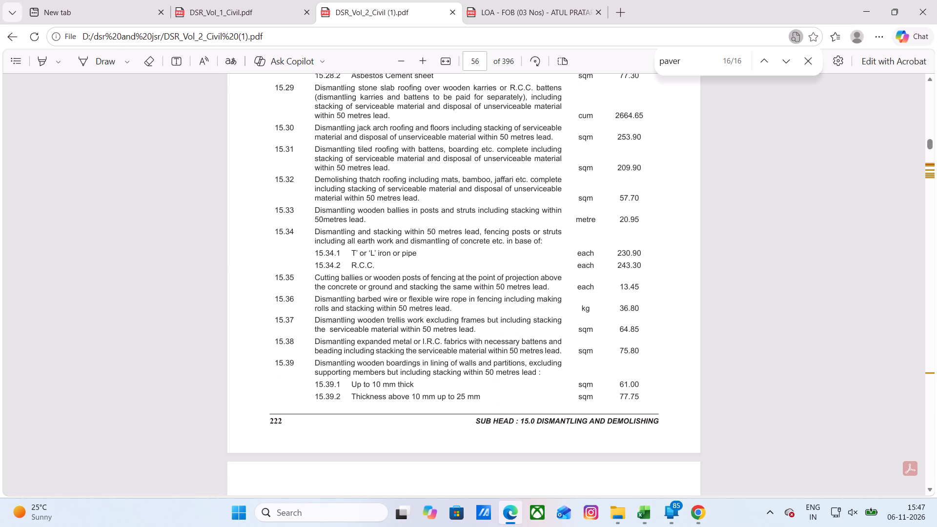
{"action": "scroll", "coordinate": [398, 347], "scroll_direction": "down", "scroll_amount": 1}
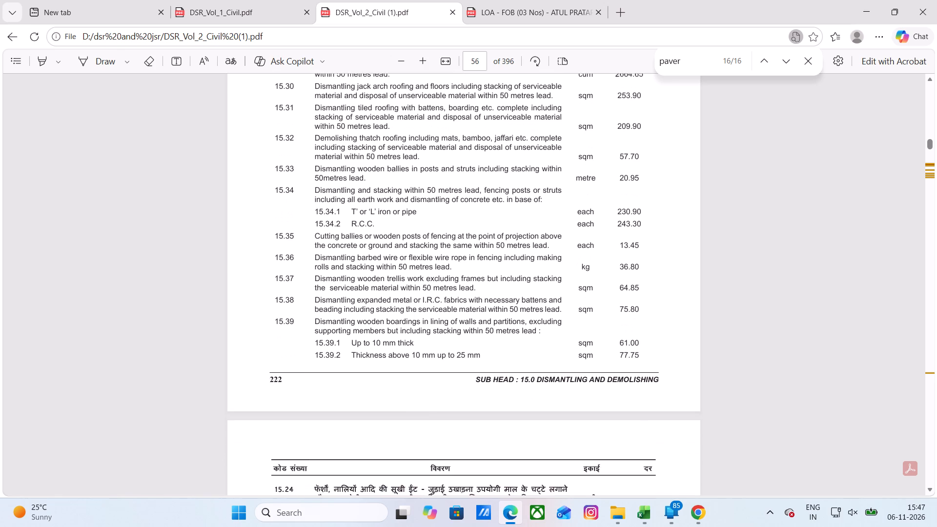
Examine Dismantling and Demolishing items 15.40 to 15.48, covering slabs, roads and pipes, for a comparable paver block dismantling rate.
{"action": "scroll", "coordinate": [398, 349], "scroll_direction": "down", "scroll_amount": 20}
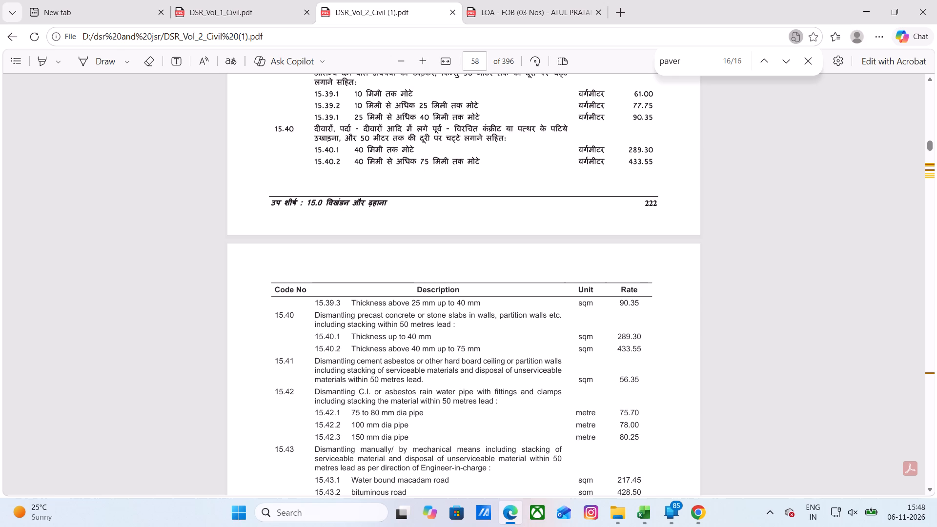
{"action": "scroll", "coordinate": [420, 302], "scroll_direction": "down", "scroll_amount": 1}
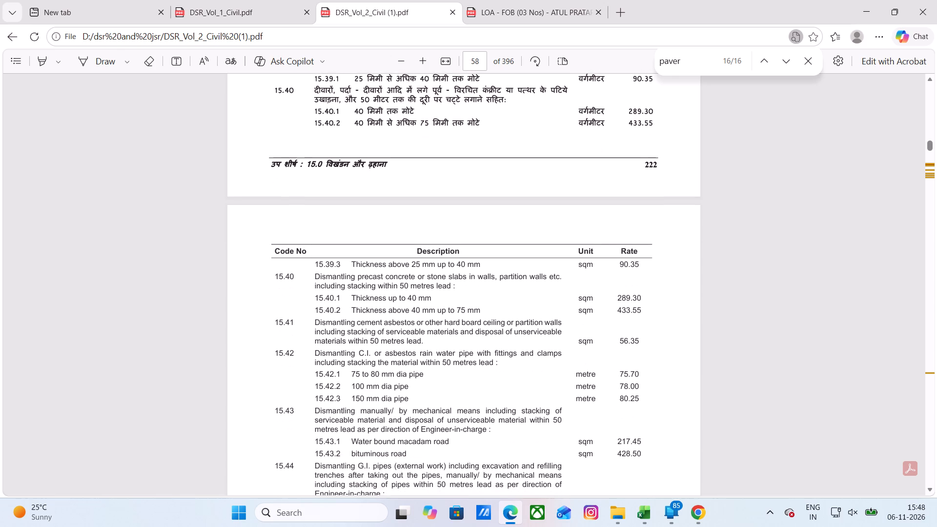
{"action": "scroll", "coordinate": [421, 299], "scroll_direction": "down", "scroll_amount": 3}
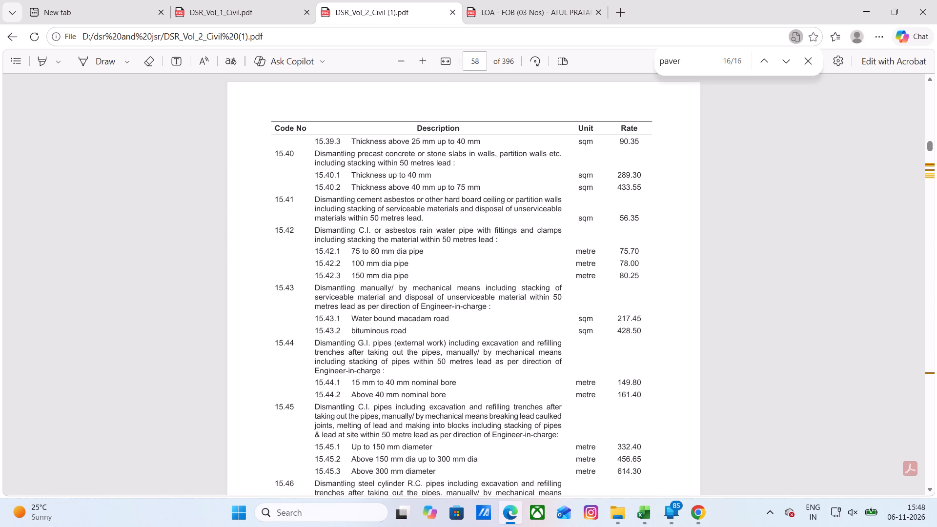
{"action": "scroll", "coordinate": [421, 299], "scroll_direction": "down", "scroll_amount": 3}
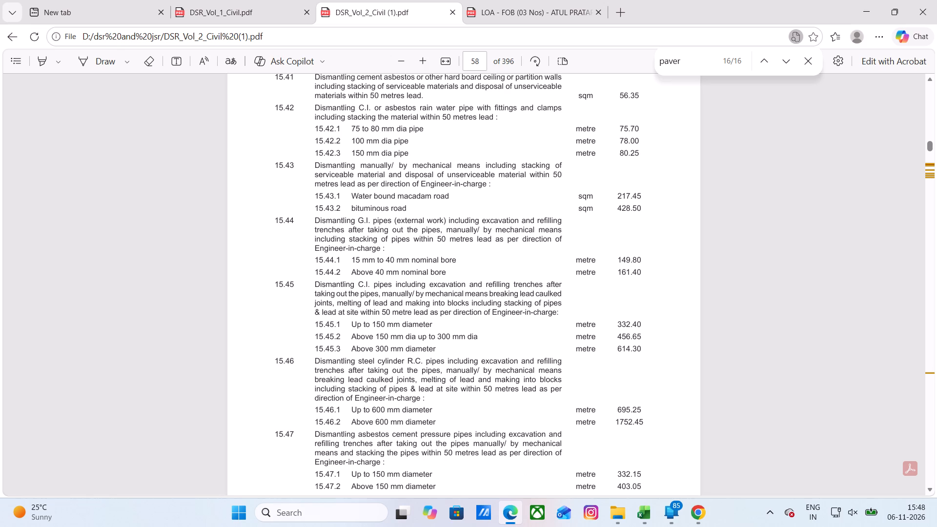
{"action": "scroll", "coordinate": [409, 264], "scroll_direction": "down", "scroll_amount": 1}
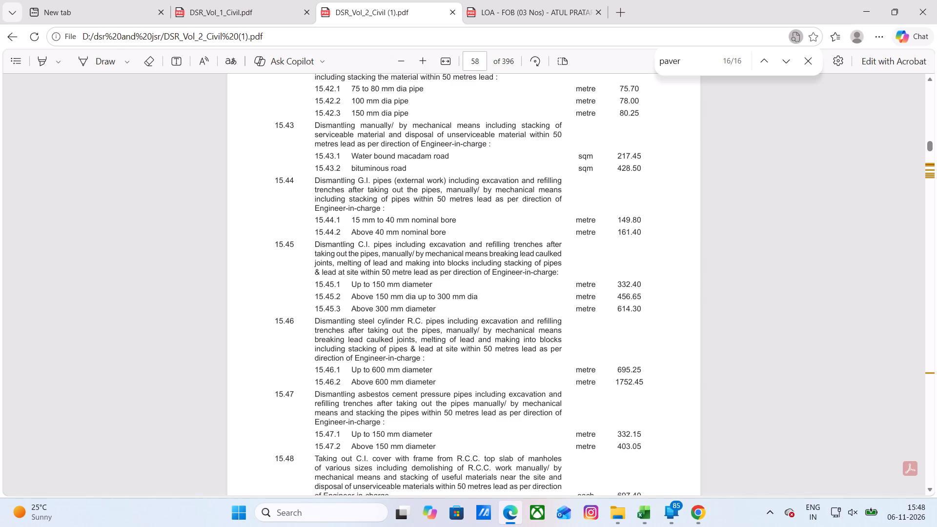
{"action": "scroll", "coordinate": [377, 331], "scroll_direction": "down", "scroll_amount": 5}
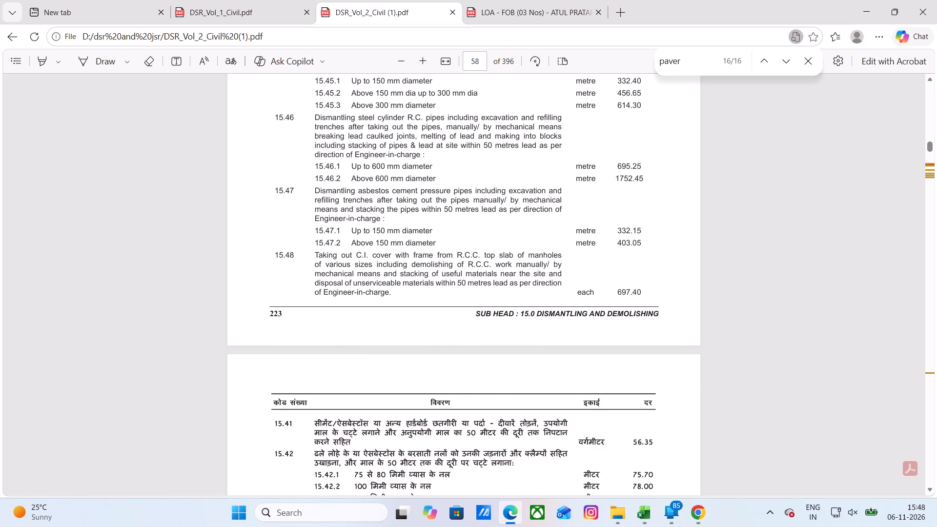
Check the remaining Dismantling and Demolishing items, 15.49 to 15.60, for a rate applicable to paver block dismantling.
{"action": "scroll", "coordinate": [377, 331], "scroll_direction": "down", "scroll_amount": 20}
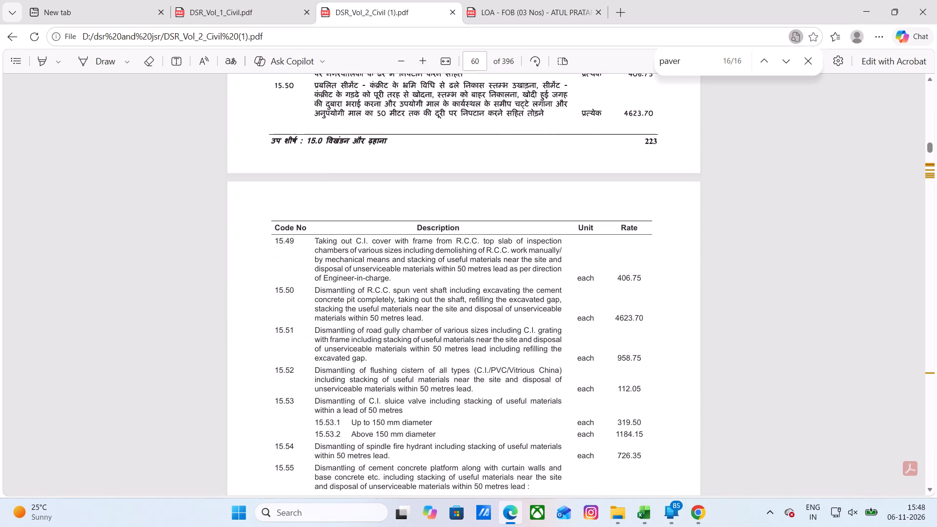
{"action": "scroll", "coordinate": [377, 333], "scroll_direction": "down", "scroll_amount": 2}
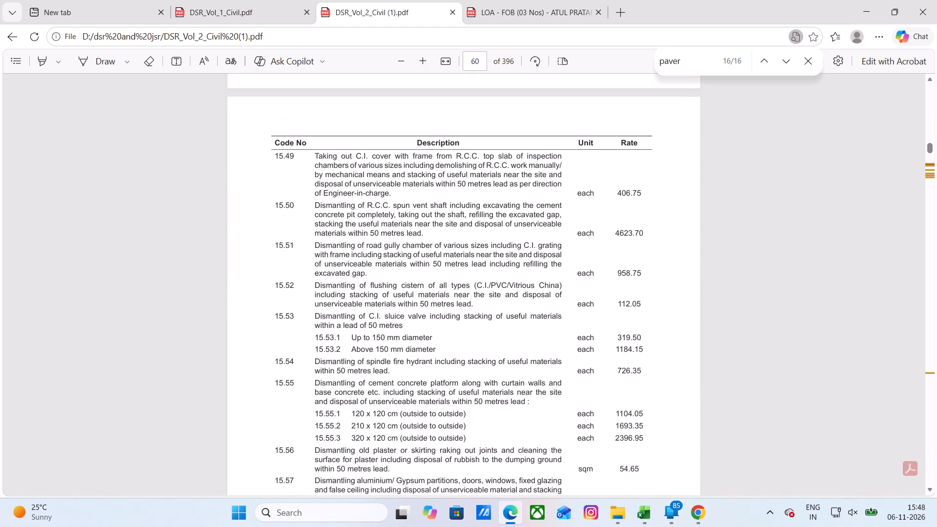
{"action": "scroll", "coordinate": [377, 333], "scroll_direction": "down", "scroll_amount": 2}
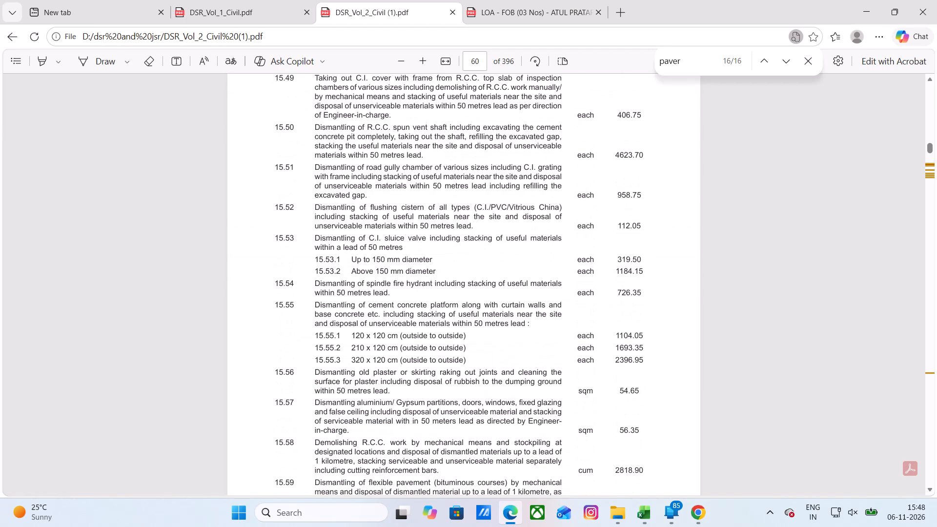
{"action": "scroll", "coordinate": [377, 332], "scroll_direction": "down", "scroll_amount": 6}
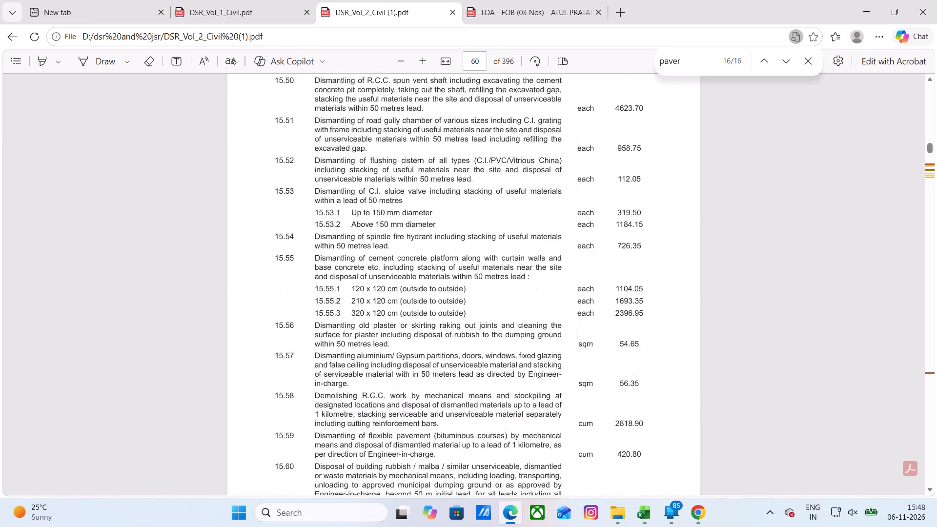
{"action": "scroll", "coordinate": [377, 332], "scroll_direction": "down", "scroll_amount": 13}
{"action": "scroll", "coordinate": [378, 331], "scroll_direction": "down", "scroll_amount": 8}
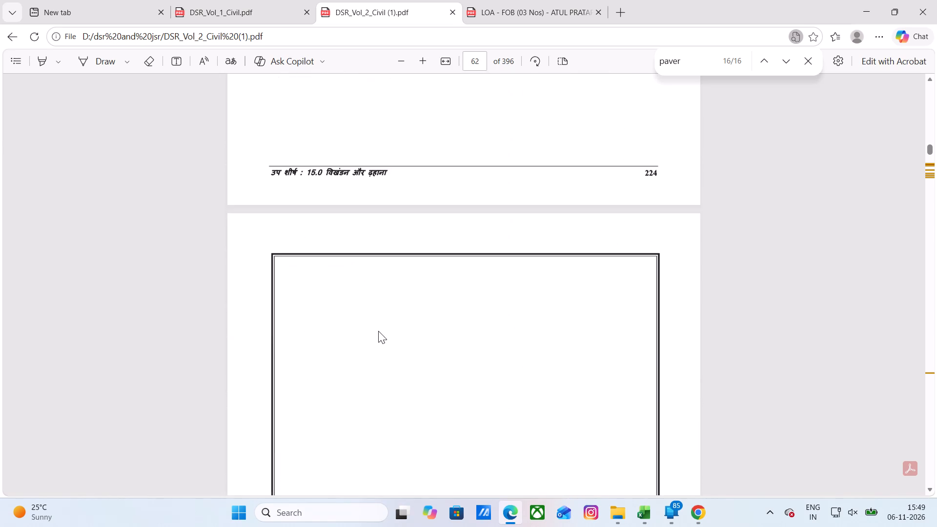
Continue into sub head 16.0 Road Work and examine the items from 16.1 onward for a suitable paver block rate.
{"action": "scroll", "coordinate": [378, 331], "scroll_direction": "down", "scroll_amount": 14}
{"action": "scroll", "coordinate": [378, 331], "scroll_direction": "down", "scroll_amount": 15}
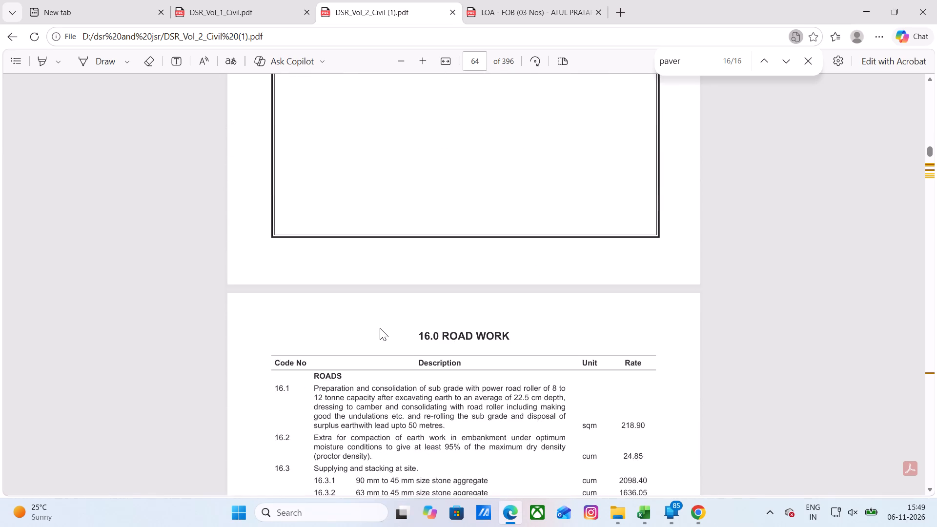
{"action": "scroll", "coordinate": [380, 328], "scroll_direction": "down", "scroll_amount": 6}
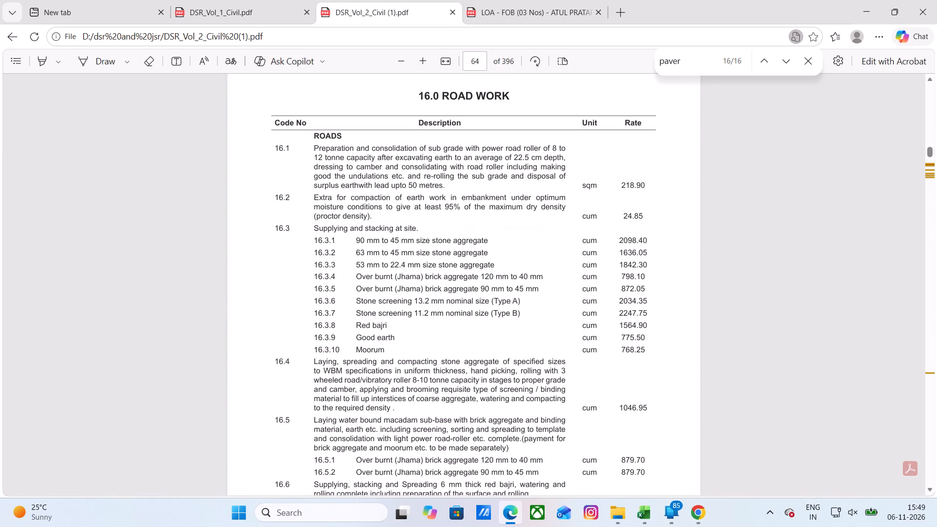
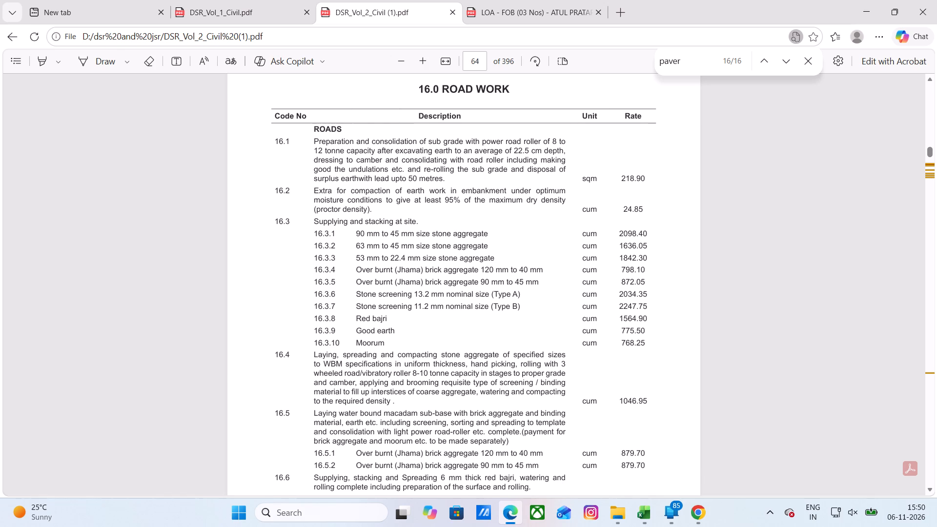
Examine Road Work items 16.1 to 16.9 for a rate applicable to paver block dismantling.
{"action": "scroll", "coordinate": [360, 354], "scroll_direction": "down", "scroll_amount": 3}
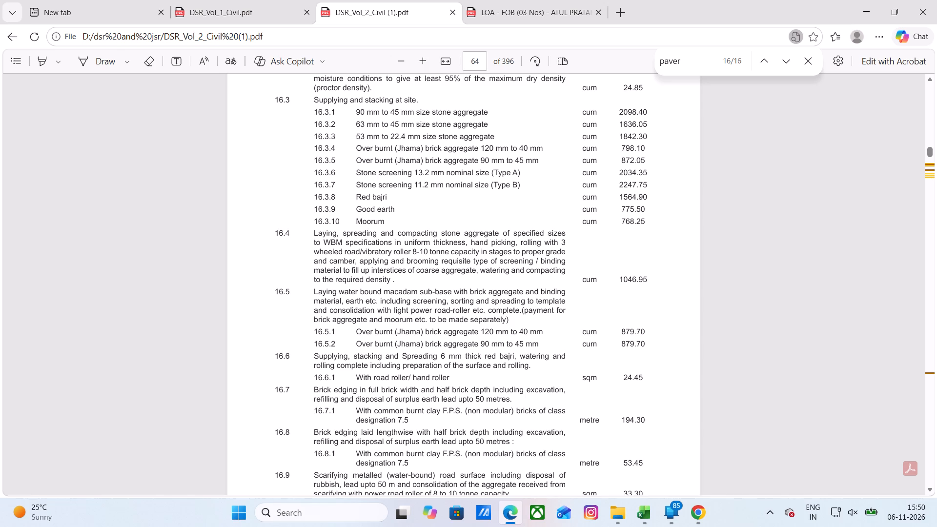
{"action": "scroll", "coordinate": [346, 349], "scroll_direction": "down", "scroll_amount": 5}
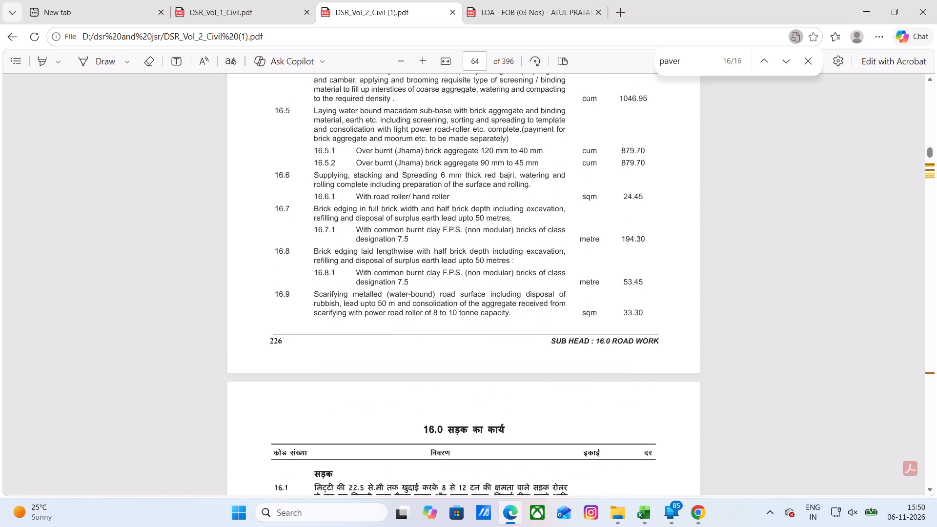
{"action": "scroll", "coordinate": [346, 349], "scroll_direction": "down", "scroll_amount": 10}
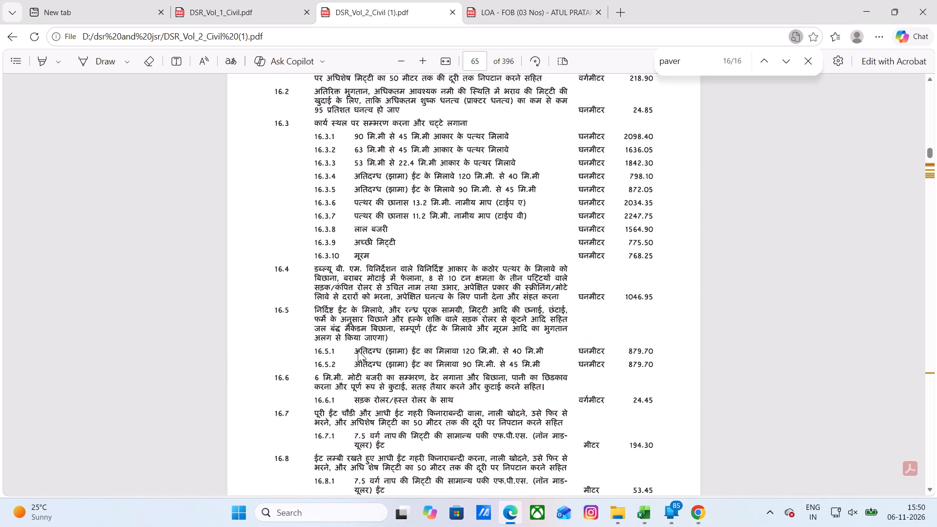
{"action": "scroll", "coordinate": [358, 350], "scroll_direction": "down", "scroll_amount": 4}
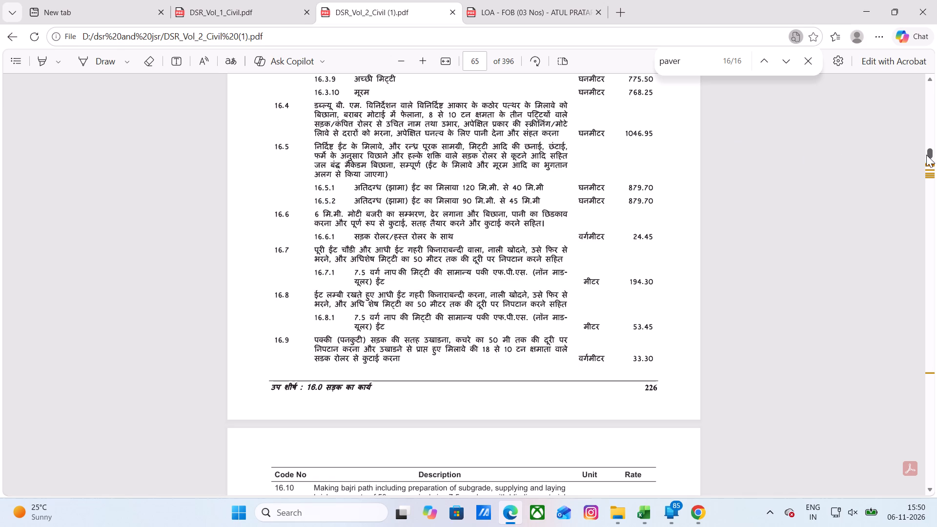
Return to the front of DSR Volume 2 and review the Vol. 1 and Vol. 2 contents lists for a relevant sub-head.
{"action": "left_click_drag", "start_coordinate": [929, 155], "coordinate": [936, 38]}
{"action": "scroll", "coordinate": [471, 406], "scroll_direction": "down", "scroll_amount": 3}
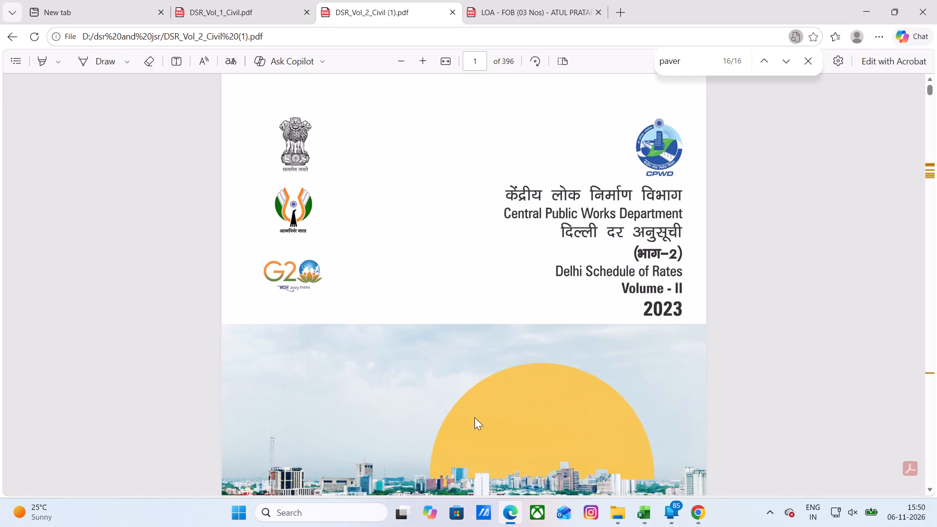
{"action": "scroll", "coordinate": [474, 417], "scroll_direction": "down", "scroll_amount": 20}
{"action": "scroll", "coordinate": [474, 417], "scroll_direction": "down", "scroll_amount": 8}
{"action": "scroll", "coordinate": [483, 418], "scroll_direction": "down", "scroll_amount": 13}
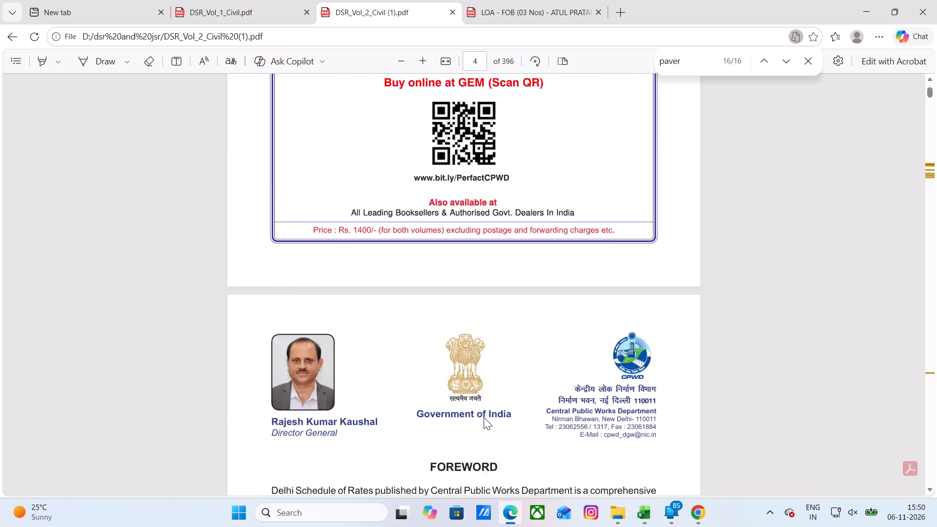
{"action": "scroll", "coordinate": [484, 417], "scroll_direction": "down", "scroll_amount": 20}
{"action": "scroll", "coordinate": [484, 417], "scroll_direction": "down", "scroll_amount": 19}
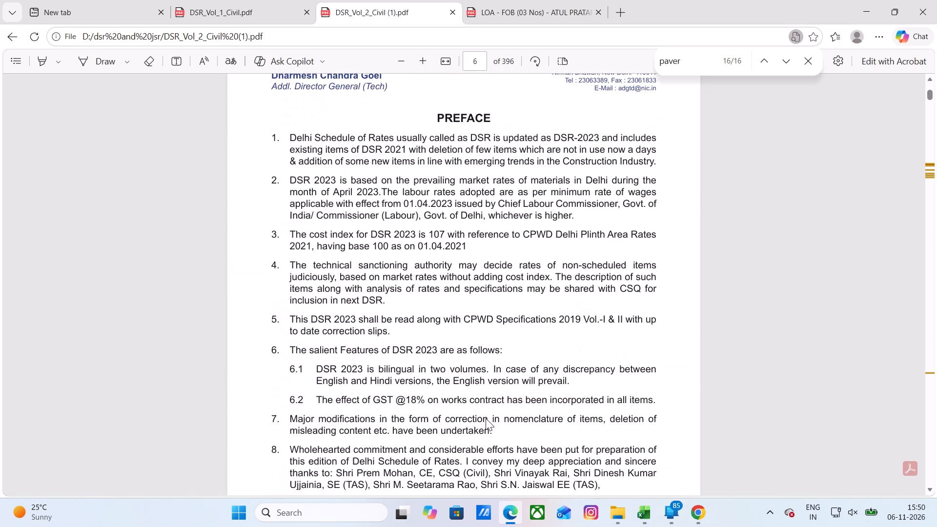
{"action": "scroll", "coordinate": [486, 418], "scroll_direction": "down", "scroll_amount": 14}
{"action": "scroll", "coordinate": [486, 418], "scroll_direction": "down", "scroll_amount": 16}
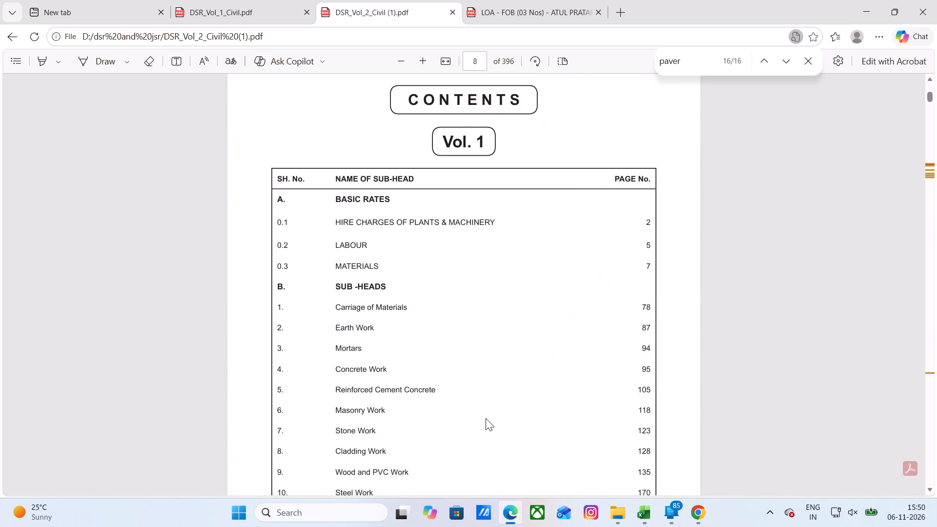
{"action": "scroll", "coordinate": [486, 418], "scroll_direction": "down", "scroll_amount": 1}
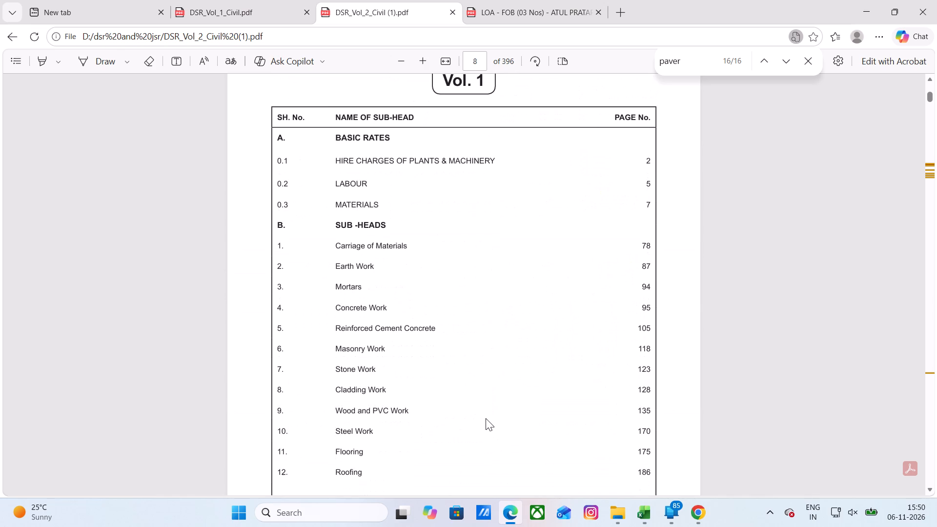
{"action": "scroll", "coordinate": [486, 418], "scroll_direction": "down", "scroll_amount": 13}
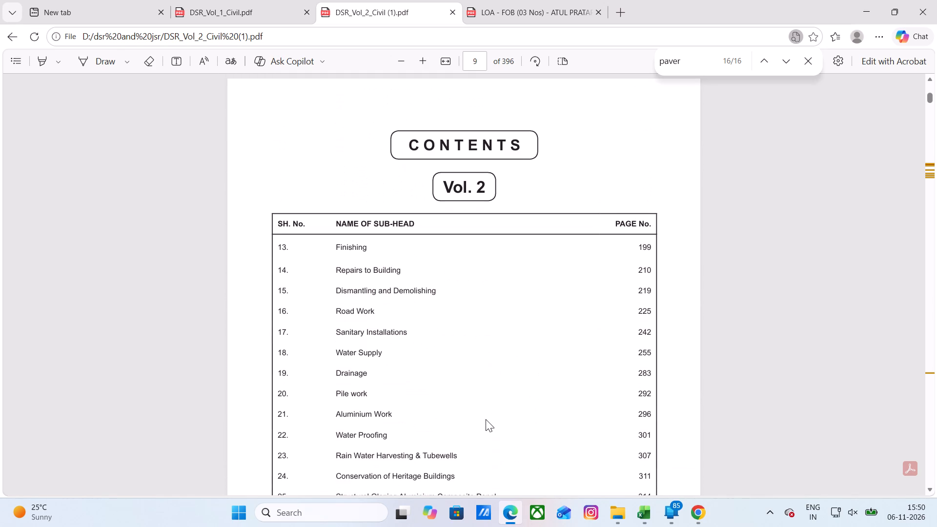
{"action": "scroll", "coordinate": [486, 419], "scroll_direction": "down", "scroll_amount": 2}
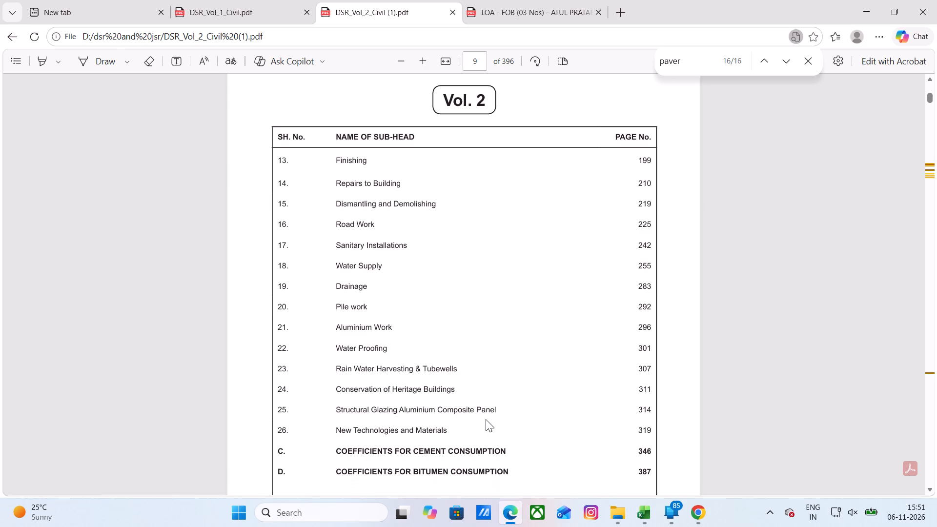
{"action": "scroll", "coordinate": [486, 419], "scroll_direction": "down", "scroll_amount": 1}
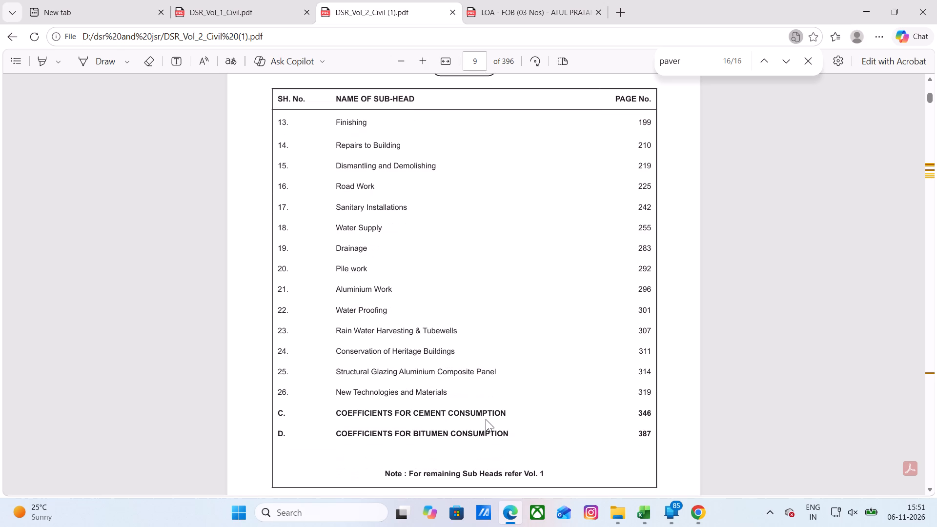
{"action": "scroll", "coordinate": [468, 416], "scroll_direction": "down", "scroll_amount": 6}
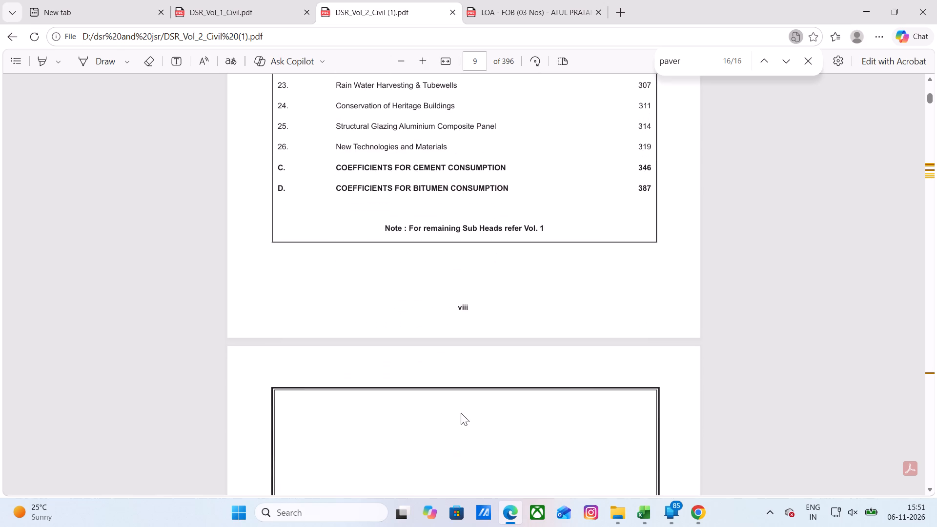
{"action": "scroll", "coordinate": [254, 331], "scroll_direction": "down", "scroll_amount": 11}
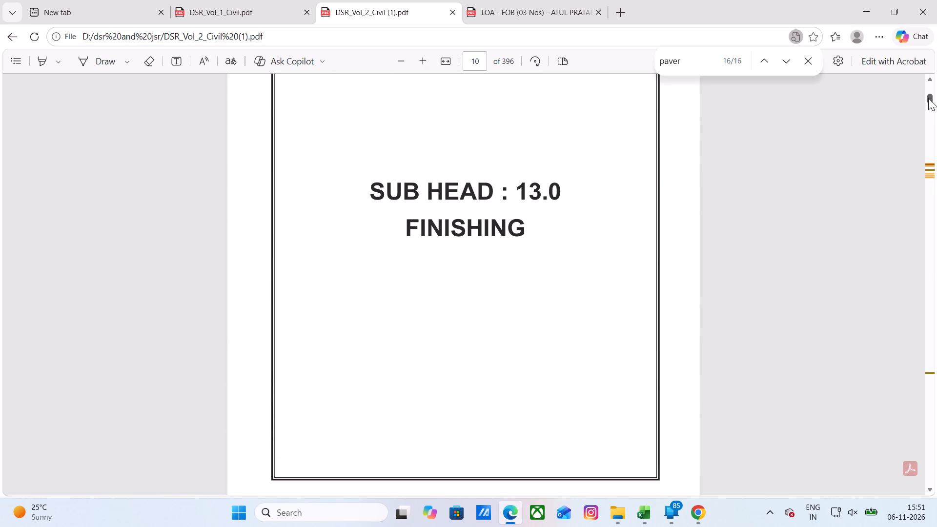
Look through the closing pages of DSR Volume 2, from the bitumen consumption coefficients back to the cement consumption coefficients.
{"action": "left_click_drag", "start_coordinate": [928, 98], "coordinate": [936, 475]}
{"action": "scroll", "coordinate": [505, 414], "scroll_direction": "up", "scroll_amount": 6}
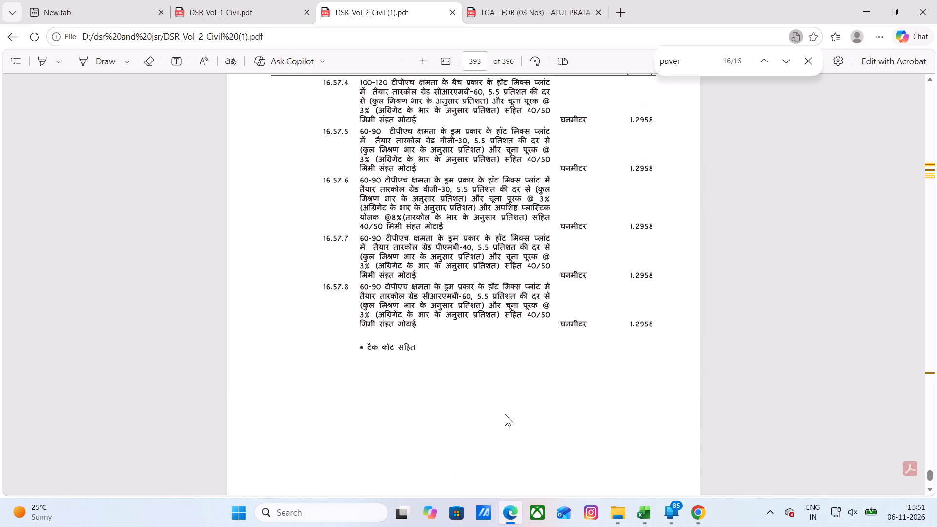
{"action": "scroll", "coordinate": [505, 414], "scroll_direction": "up", "scroll_amount": 6}
{"action": "scroll", "coordinate": [505, 414], "scroll_direction": "down", "scroll_amount": 20}
{"action": "scroll", "coordinate": [505, 414], "scroll_direction": "down", "scroll_amount": 5}
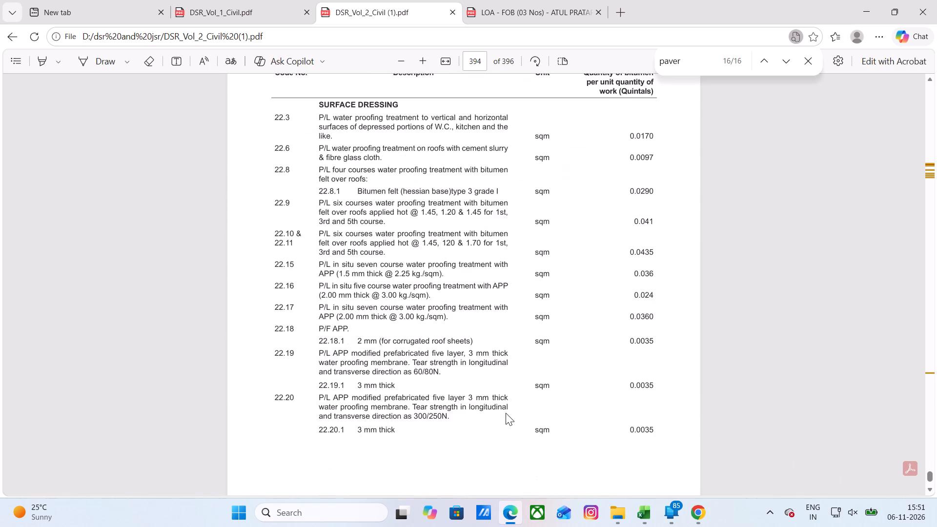
{"action": "scroll", "coordinate": [506, 413], "scroll_direction": "down", "scroll_amount": 10}
{"action": "scroll", "coordinate": [469, 392], "scroll_direction": "down", "scroll_amount": 14}
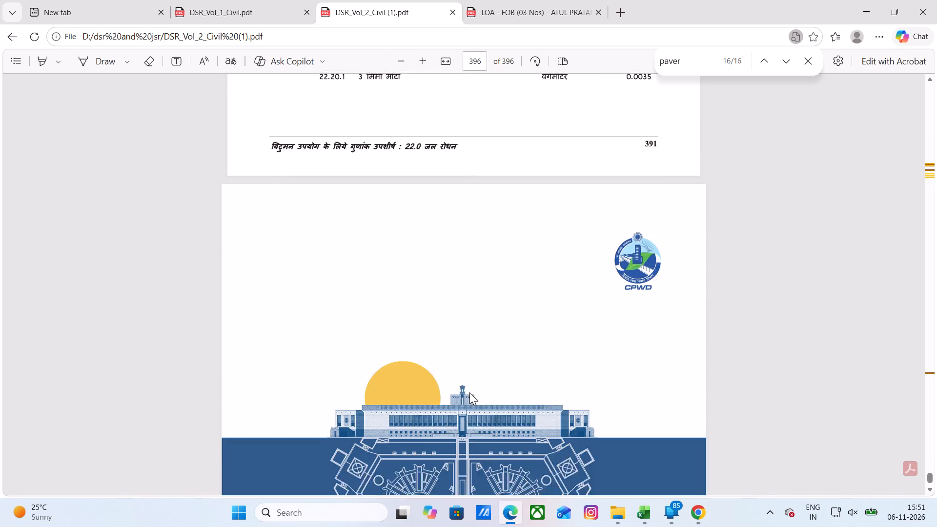
{"action": "scroll", "coordinate": [469, 392], "scroll_direction": "down", "scroll_amount": 15}
{"action": "scroll", "coordinate": [470, 392], "scroll_direction": "up", "scroll_amount": 12}
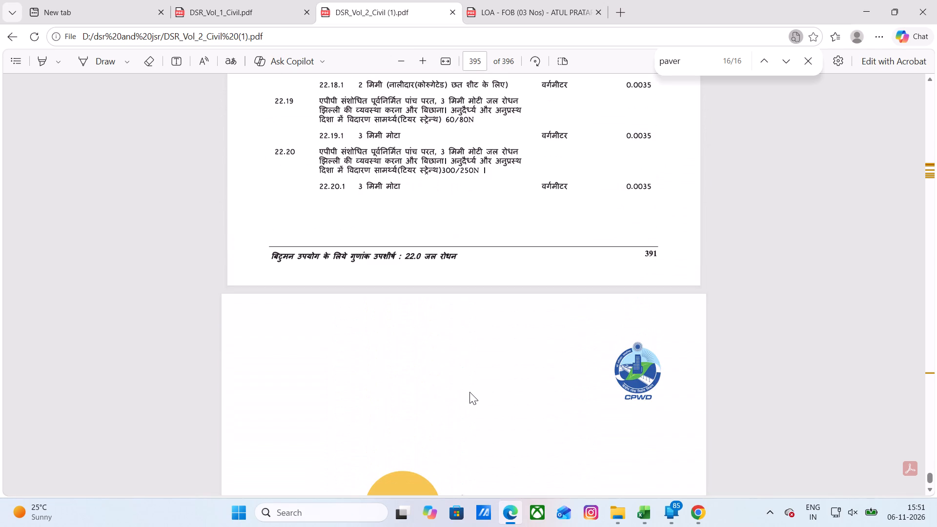
{"action": "middle_click", "coordinate": [469, 392]}
{"action": "scroll", "coordinate": [469, 392], "scroll_direction": "up", "scroll_amount": 1}
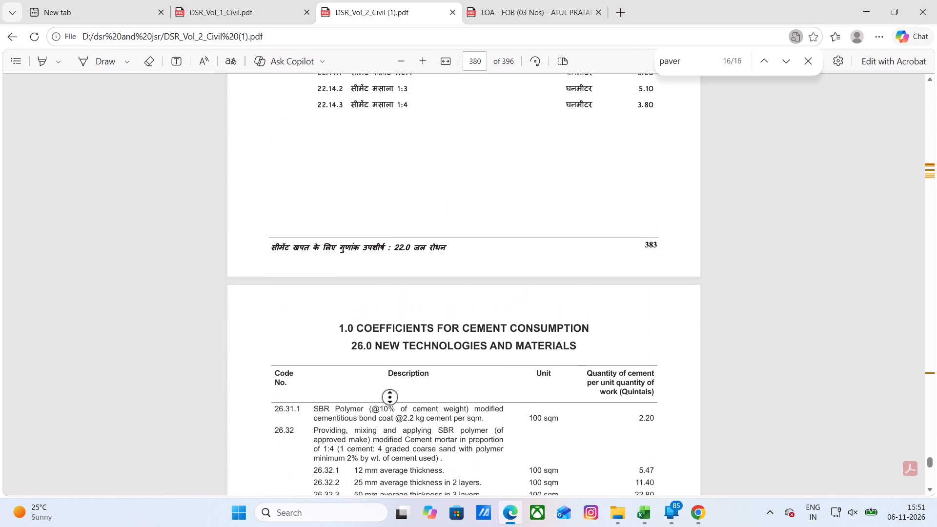
{"action": "left_click", "coordinate": [316, 370]}
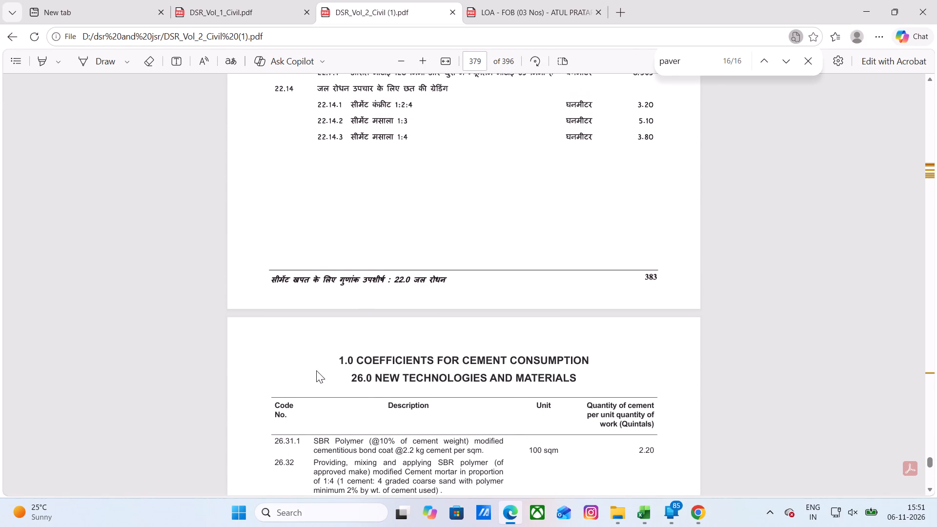
Examine the cement consumption coefficients for sub head 26.0 New Technologies and Materials, items 26.31.1 to 26.38.1.
{"action": "scroll", "coordinate": [326, 382], "scroll_direction": "down", "scroll_amount": 4}
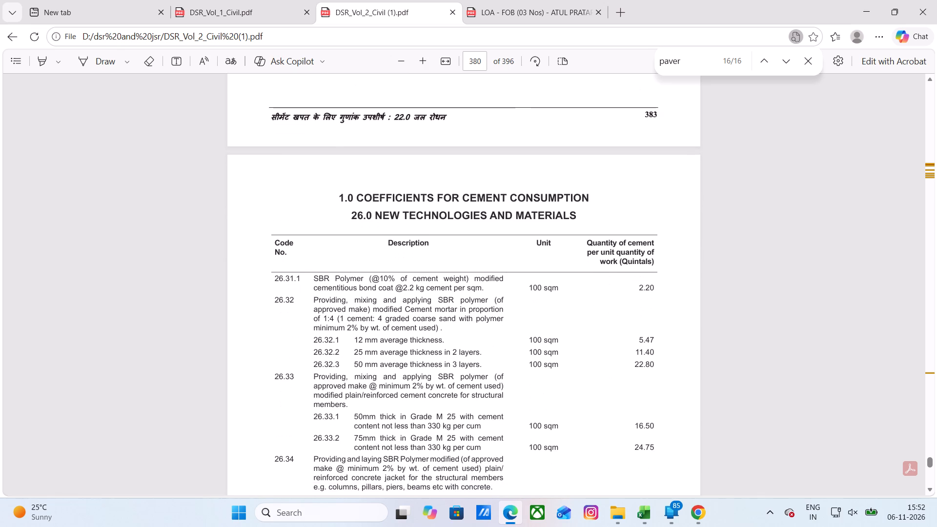
{"action": "scroll", "coordinate": [328, 375], "scroll_direction": "down", "scroll_amount": 3}
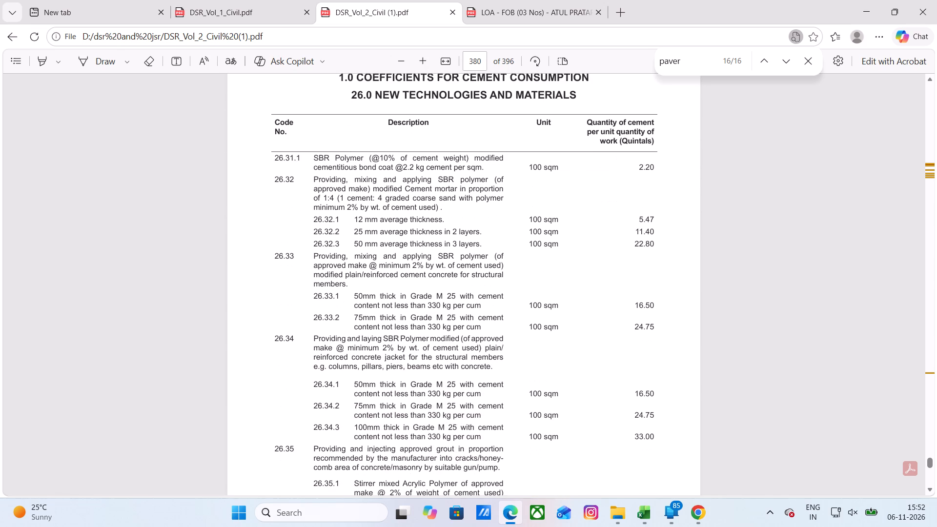
{"action": "scroll", "coordinate": [326, 375], "scroll_direction": "down", "scroll_amount": 1}
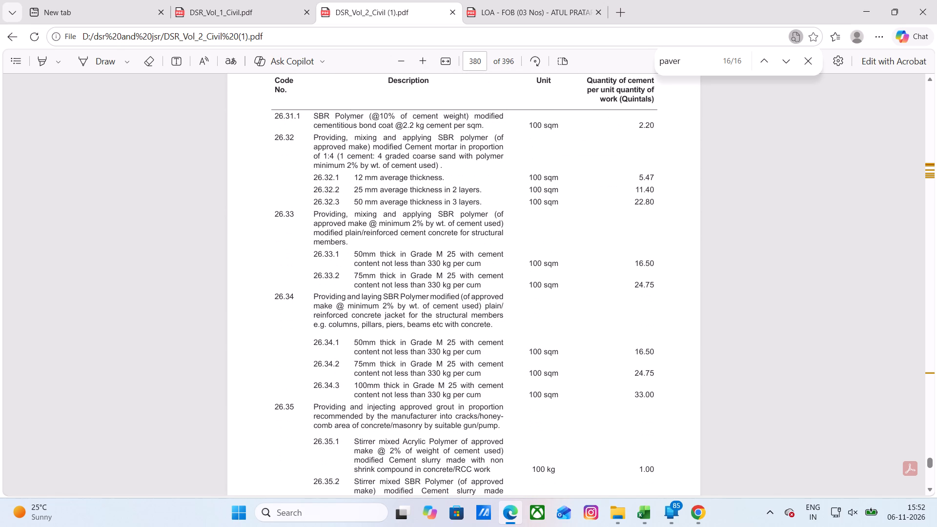
{"action": "scroll", "coordinate": [397, 377], "scroll_direction": "down", "scroll_amount": 5}
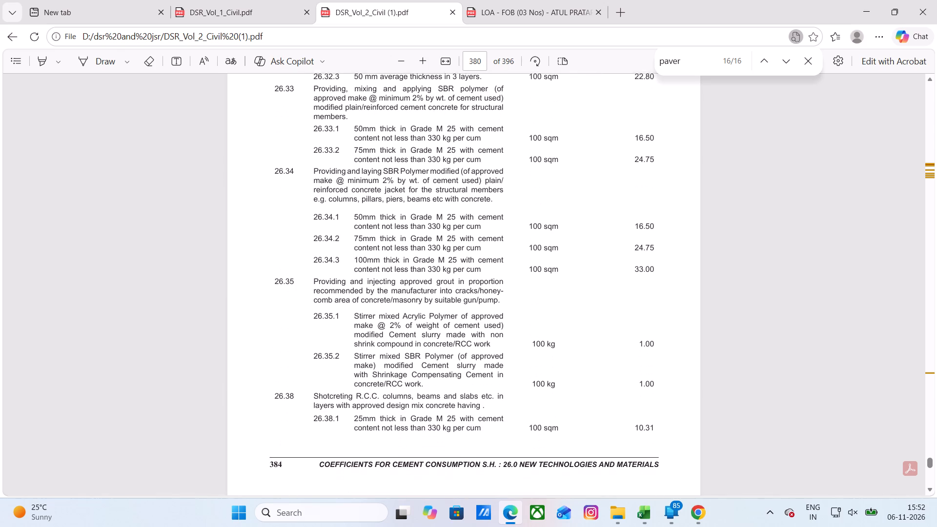
{"action": "scroll", "coordinate": [397, 377], "scroll_direction": "down", "scroll_amount": 6}
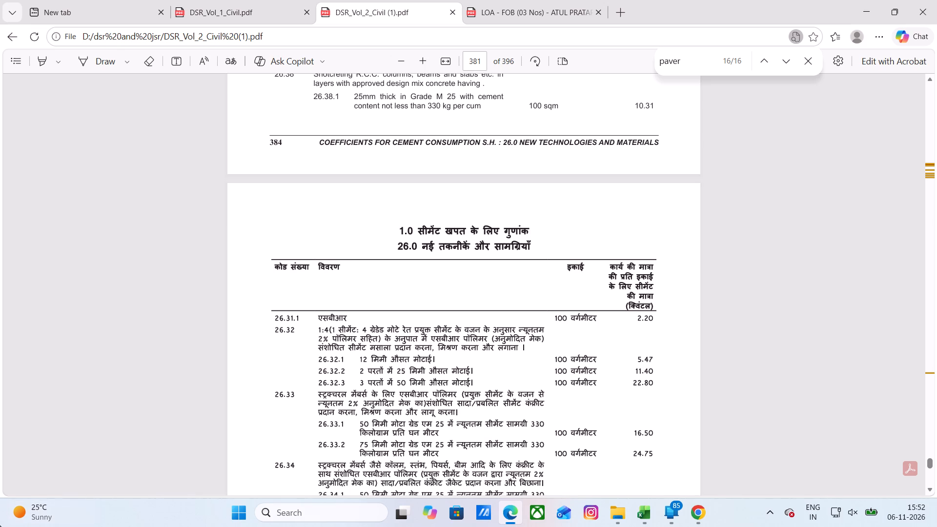
{"action": "scroll", "coordinate": [385, 323], "scroll_direction": "up", "scroll_amount": 3}
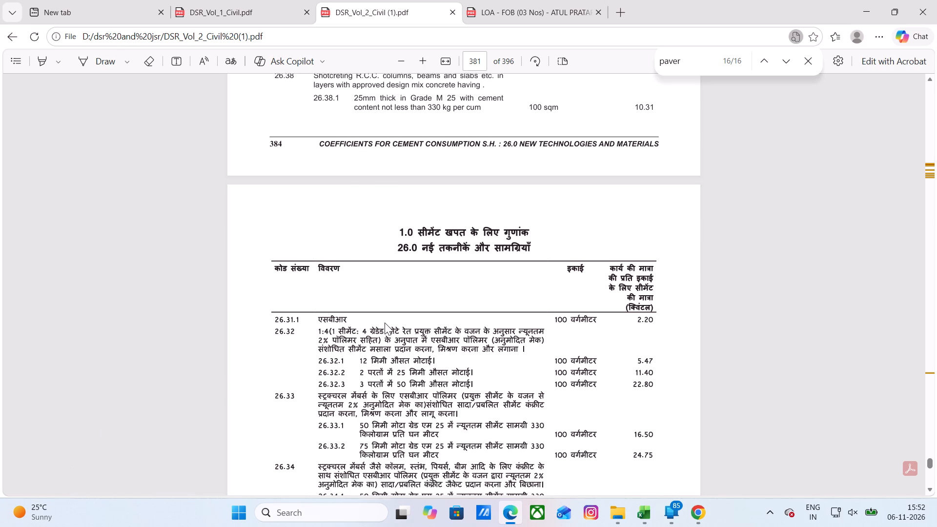
{"action": "scroll", "coordinate": [385, 323], "scroll_direction": "up", "scroll_amount": 2}
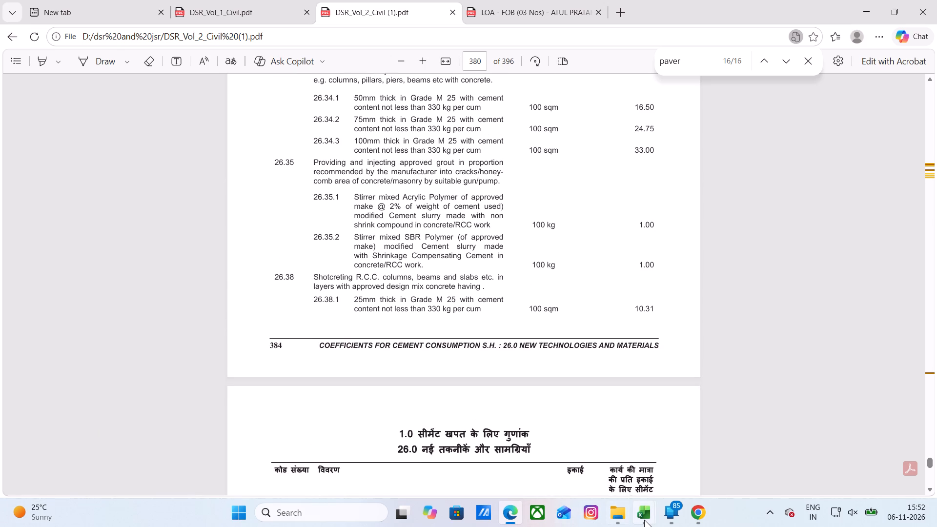
Switch to the NAMKUM CLIENT BILL workbook in Excel and review MB-1's closing items and the NS items for tile and paver block dismantling.
{"action": "left_click", "coordinate": [644, 520]}
{"action": "left_click", "coordinate": [594, 466]}
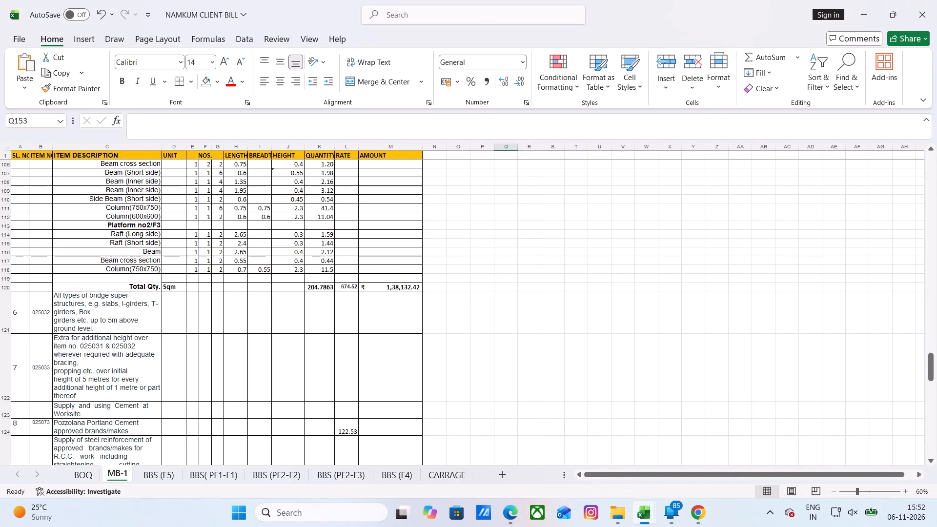
{"action": "scroll", "coordinate": [277, 349], "scroll_direction": "down", "scroll_amount": 16}
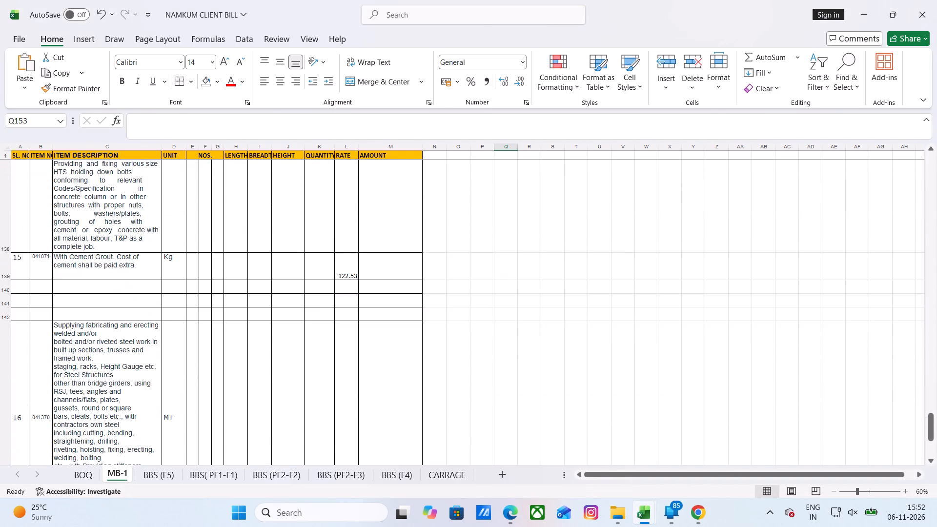
{"action": "scroll", "coordinate": [277, 352], "scroll_direction": "down", "scroll_amount": 9}
{"action": "scroll", "coordinate": [277, 354], "scroll_direction": "up", "scroll_amount": 4}
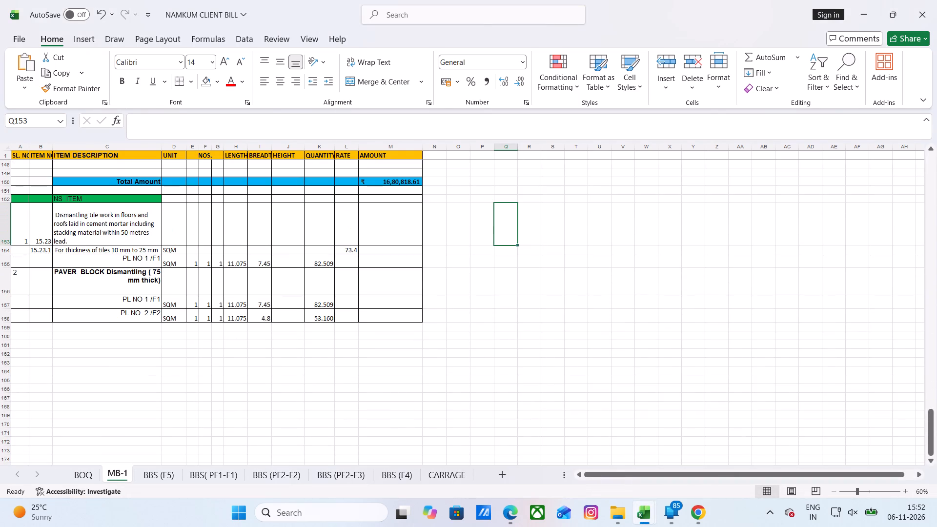
{"action": "left_click", "coordinate": [507, 291]}
{"action": "scroll", "coordinate": [394, 229], "scroll_direction": "up", "scroll_amount": 3}
{"action": "scroll", "coordinate": [392, 252], "scroll_direction": "down", "scroll_amount": 1}
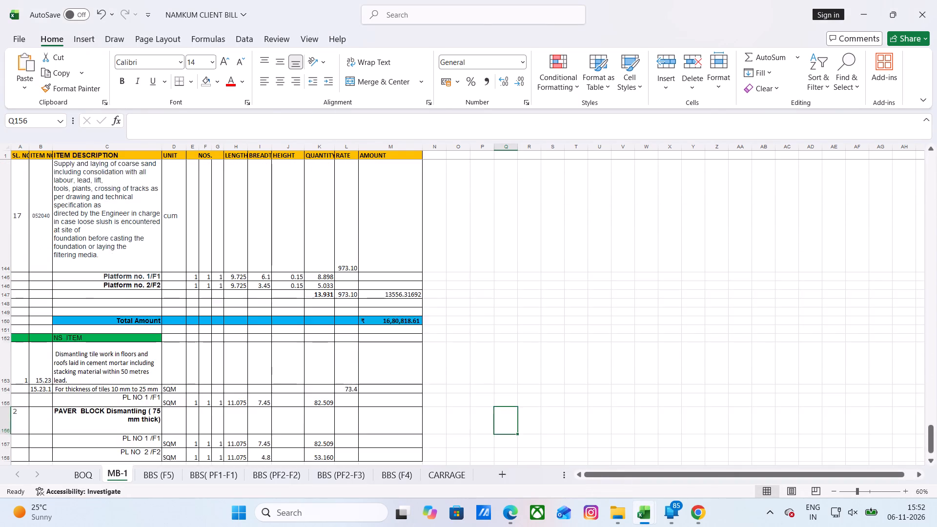
{"action": "scroll", "coordinate": [392, 254], "scroll_direction": "down", "scroll_amount": 1}
{"action": "scroll", "coordinate": [351, 275], "scroll_direction": "up", "scroll_amount": 3}
{"action": "scroll", "coordinate": [353, 271], "scroll_direction": "down", "scroll_amount": 1}
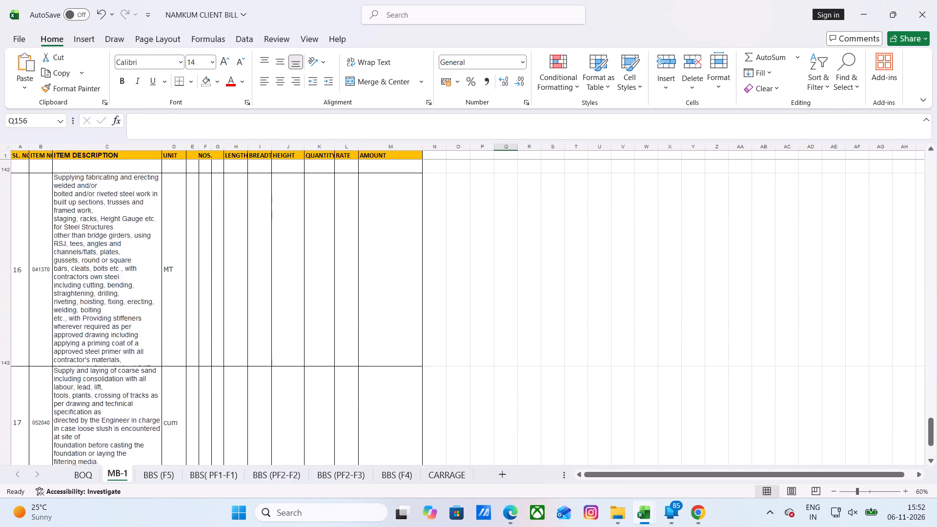
{"action": "scroll", "coordinate": [353, 271], "scroll_direction": "down", "scroll_amount": 2}
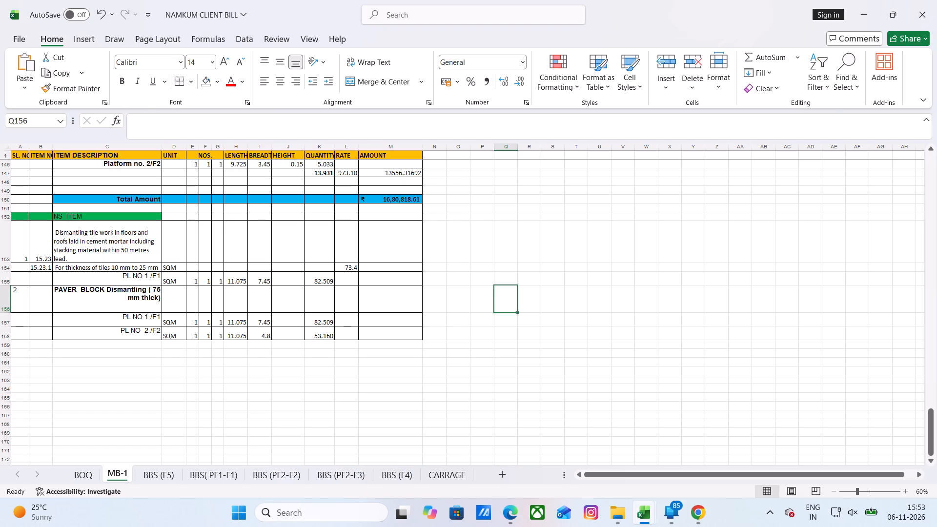
{"action": "scroll", "coordinate": [285, 347], "scroll_direction": "up", "scroll_amount": 2}
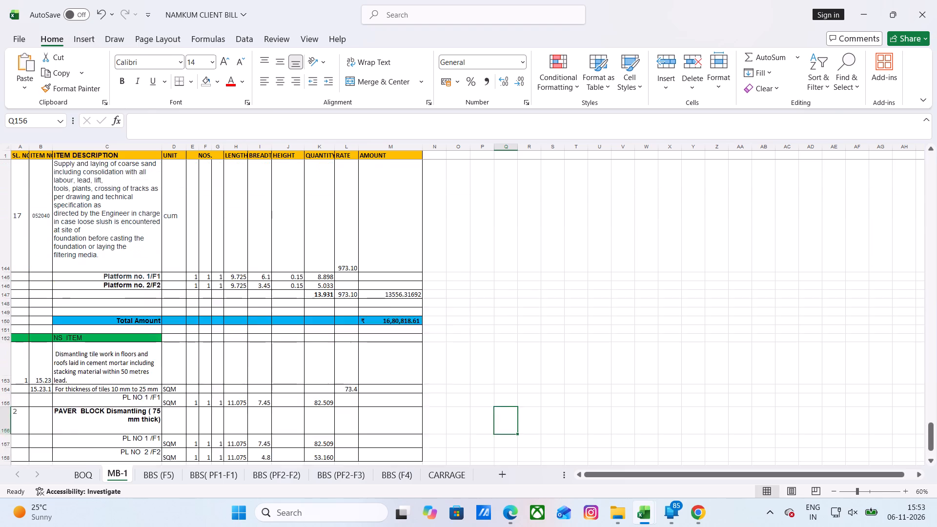
{"action": "scroll", "coordinate": [285, 347], "scroll_direction": "down", "scroll_amount": 2}
{"action": "scroll", "coordinate": [283, 352], "scroll_direction": "up", "scroll_amount": 1}
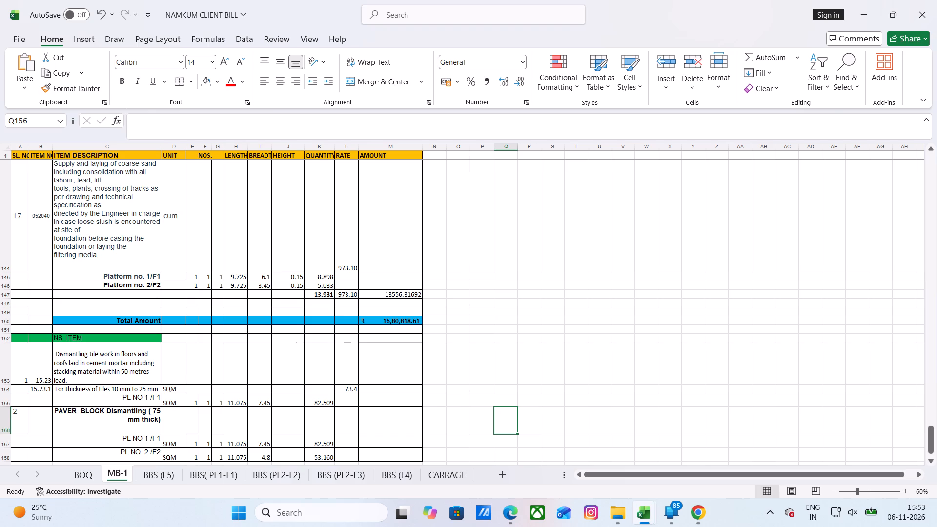
Select the amount cell for the PL NO 1 /F1 row of the tile dismantling NS item.
{"action": "left_click", "coordinate": [361, 402]}
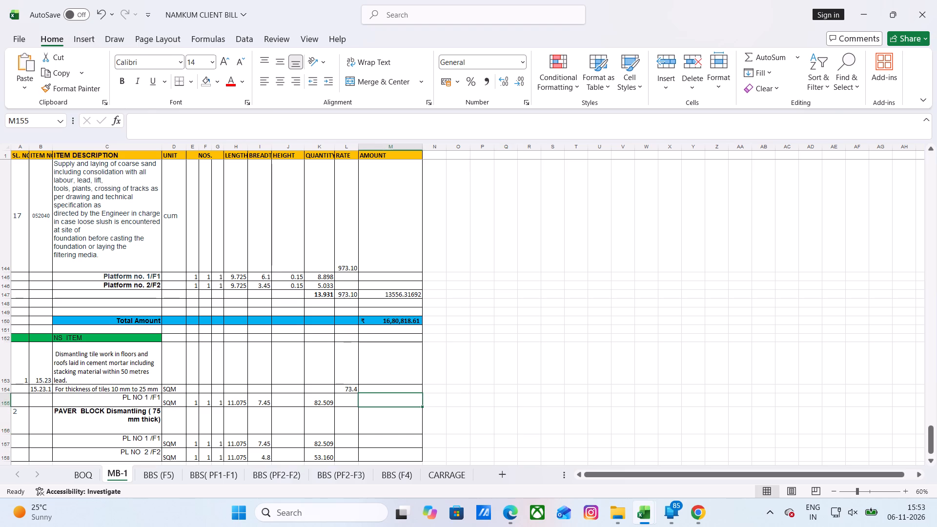
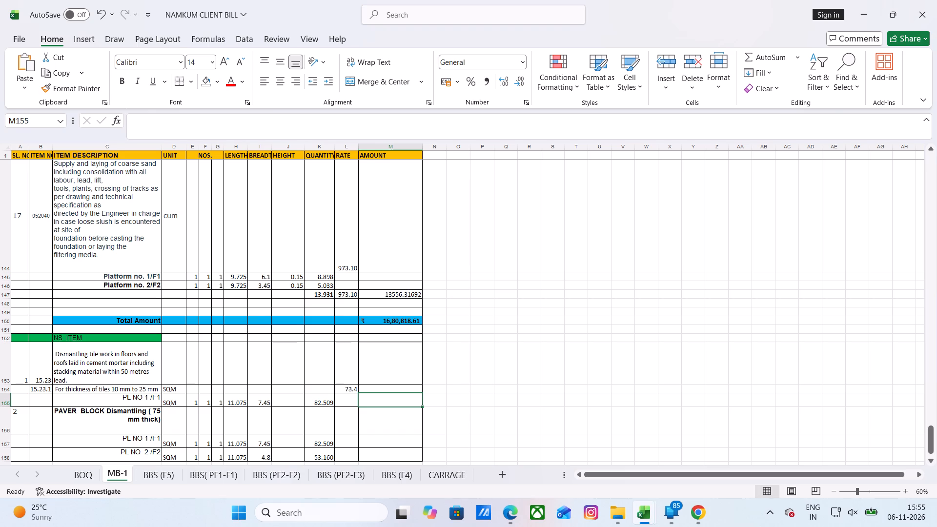
Enter the rate 73.4 in the tile dismantling item's PL NO 1 /F1 row and calculate its amount as rate times quantity.
{"action": "left_click", "coordinate": [341, 402]}
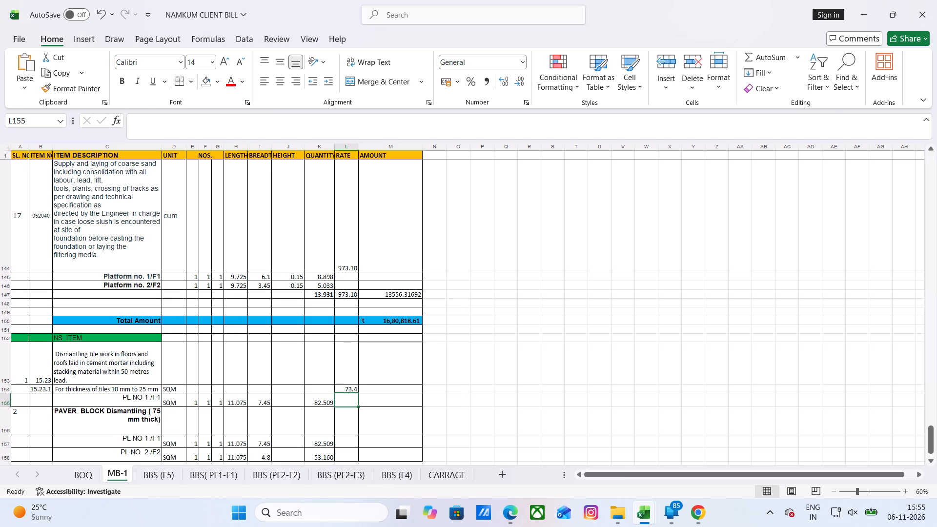
{"action": "key", "text": "7"}
{"action": "type", "text": "3.4"}
{"action": "left_click", "coordinate": [378, 400]}
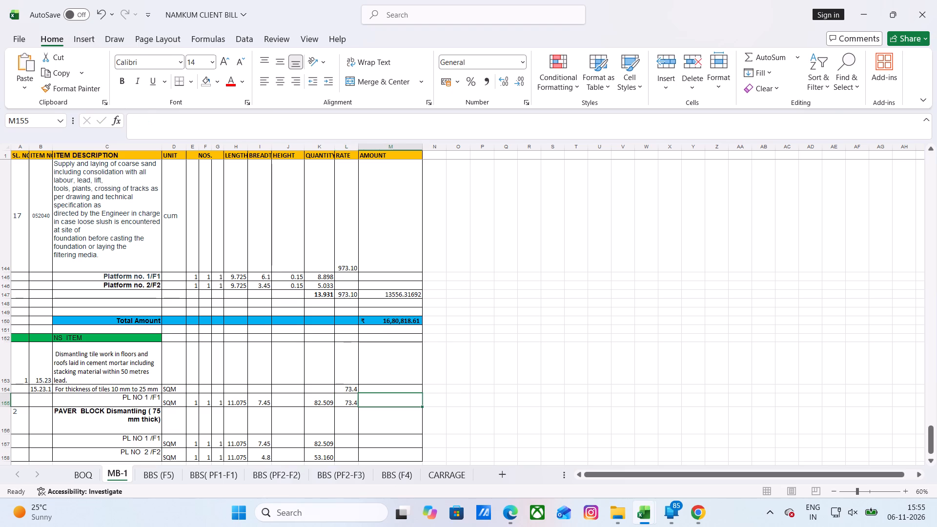
{"action": "key", "text": "plus"}
{"action": "key", "text": "Left"}
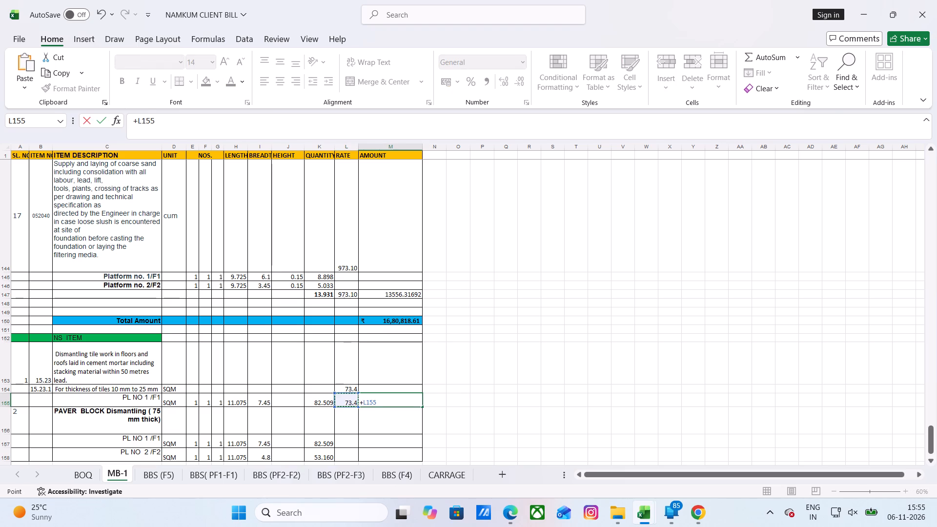
{"action": "key", "text": "asterisk"}
{"action": "key", "text": "Left"}
{"action": "key", "text": "Left"}
{"action": "key", "text": "Return"}
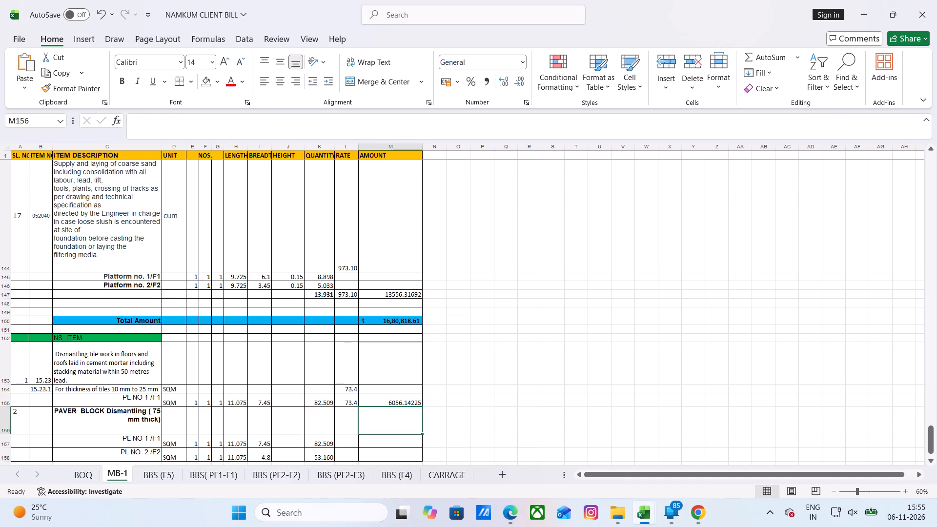
Select the quantity cell of the PL NO 1 /F1 row under the paver block dismantling item.
{"action": "scroll", "coordinate": [397, 397], "scroll_direction": "down", "scroll_amount": 1}
{"action": "left_click", "coordinate": [329, 323]}
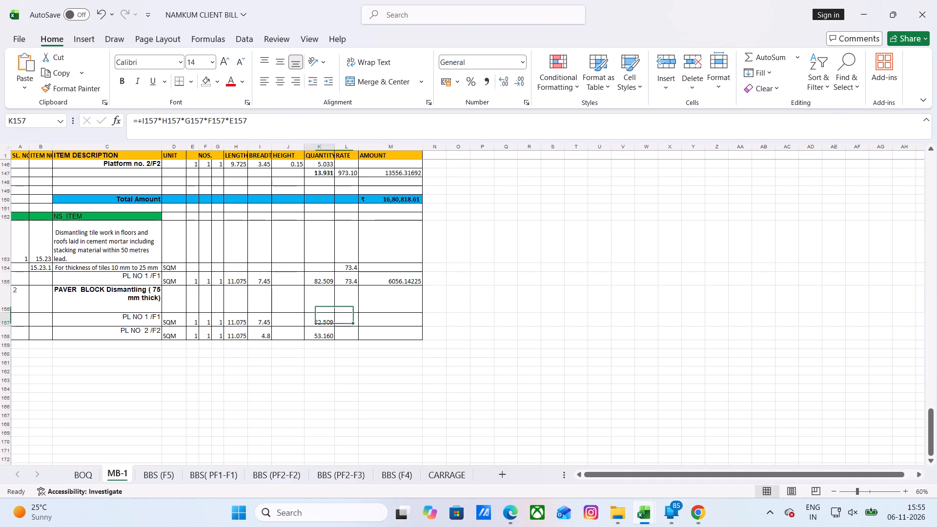
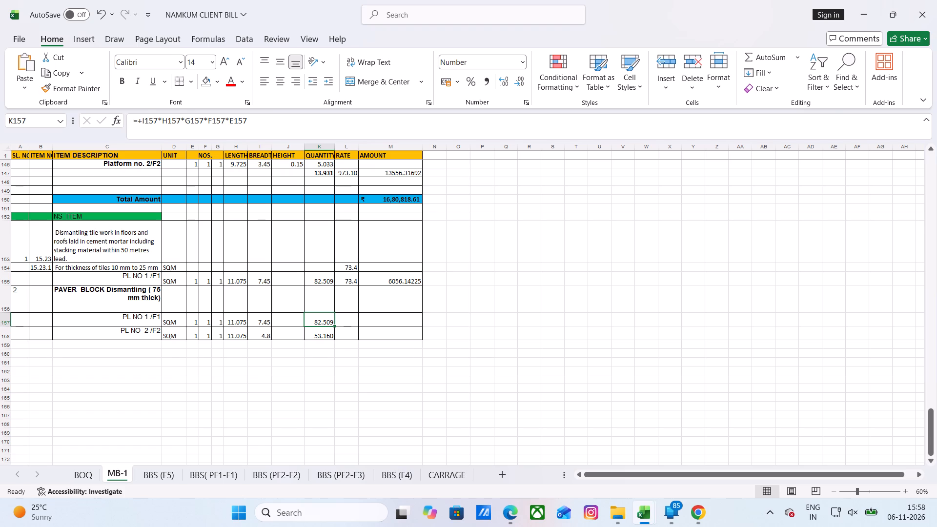
Select the rate cell of the PL NO 1 /F1 row under the paver block dismantling item.
{"action": "scroll", "coordinate": [270, 287], "scroll_direction": "up", "scroll_amount": 2}
{"action": "scroll", "coordinate": [271, 286], "scroll_direction": "down", "scroll_amount": 1}
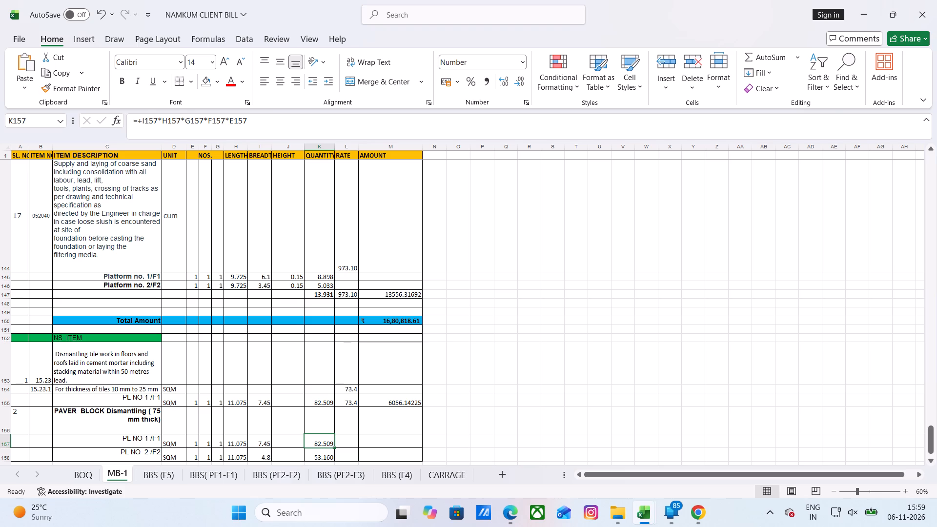
{"action": "scroll", "coordinate": [153, 354], "scroll_direction": "up", "scroll_amount": 3}
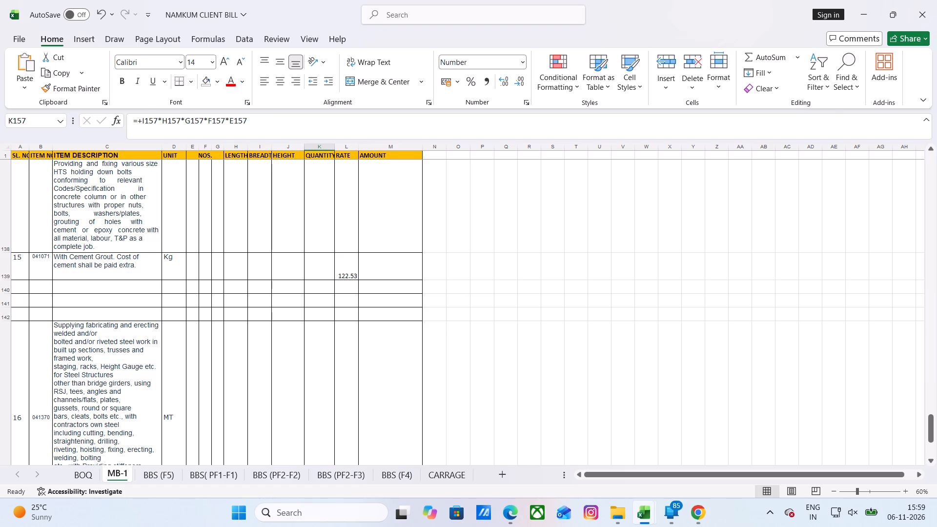
{"action": "scroll", "coordinate": [212, 316], "scroll_direction": "down", "scroll_amount": 4}
{"action": "scroll", "coordinate": [212, 316], "scroll_direction": "up", "scroll_amount": 4}
{"action": "scroll", "coordinate": [212, 316], "scroll_direction": "down", "scroll_amount": 3}
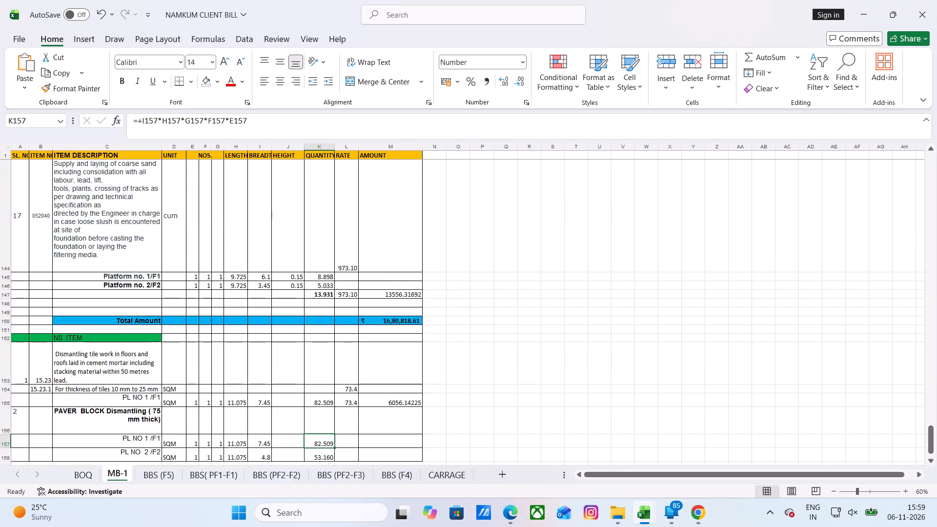
{"action": "scroll", "coordinate": [212, 316], "scroll_direction": "down", "scroll_amount": 1}
{"action": "left_click", "coordinate": [340, 319]}
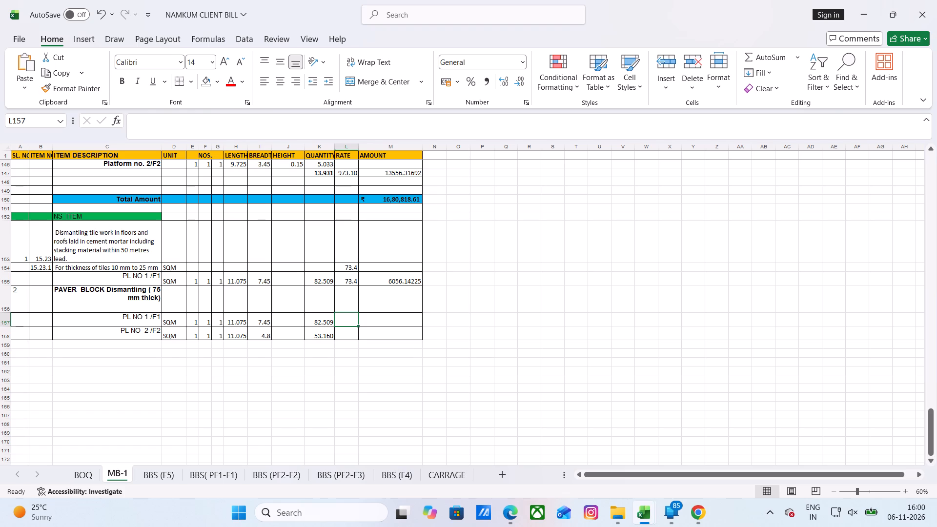
Switch to the DSR_Vol_2_Civil PDF in Edge and examine the cement coefficient pages backwards from New Technologies through Water Proofing to Pile Work.
{"action": "left_click_drag", "start_coordinate": [609, 523], "coordinate": [614, 526]}
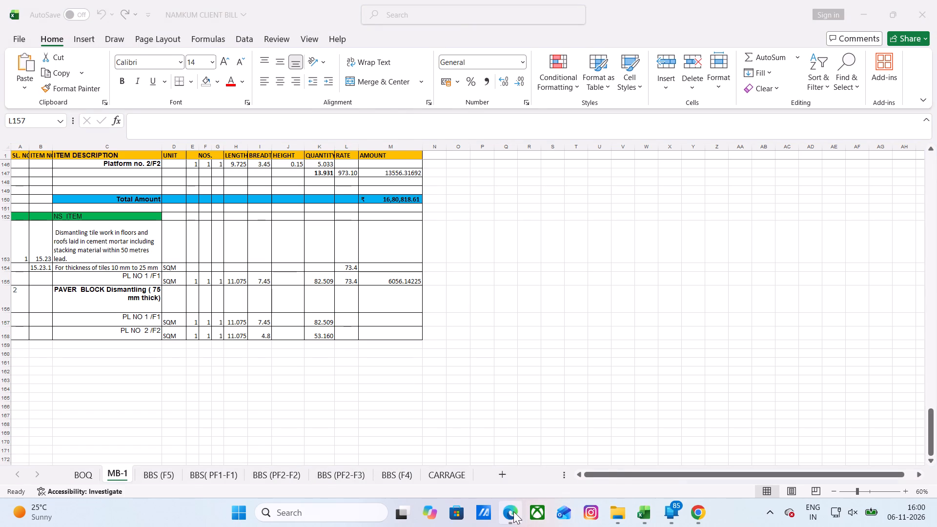
{"action": "left_click", "coordinate": [513, 511]}
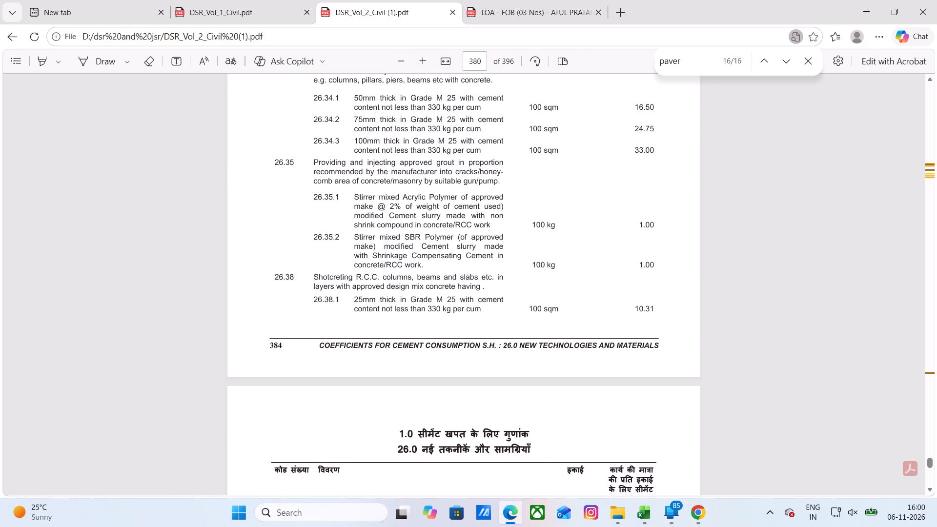
{"action": "scroll", "coordinate": [380, 201], "scroll_direction": "down", "scroll_amount": 8}
{"action": "scroll", "coordinate": [378, 202], "scroll_direction": "up", "scroll_amount": 17}
{"action": "scroll", "coordinate": [378, 202], "scroll_direction": "up", "scroll_amount": 6}
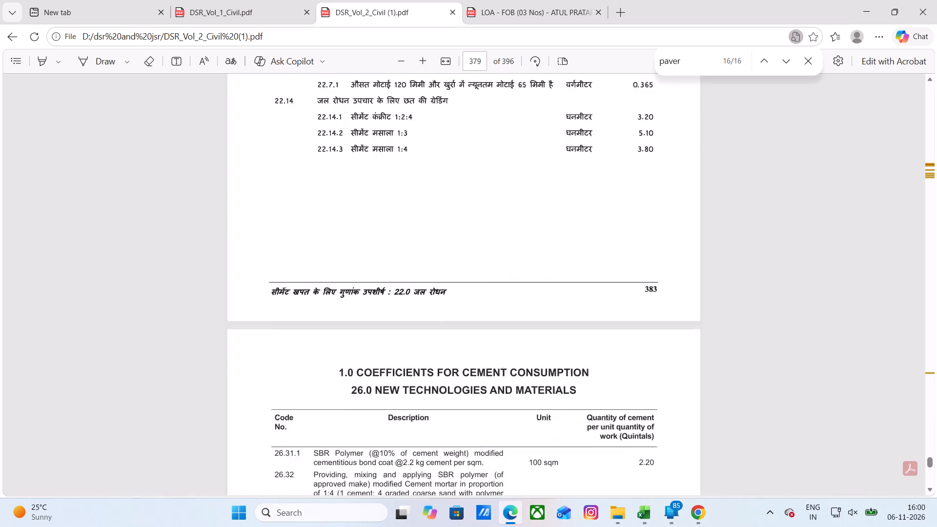
{"action": "scroll", "coordinate": [378, 202], "scroll_direction": "up", "scroll_amount": 19}
{"action": "scroll", "coordinate": [378, 202], "scroll_direction": "up", "scroll_amount": 7}
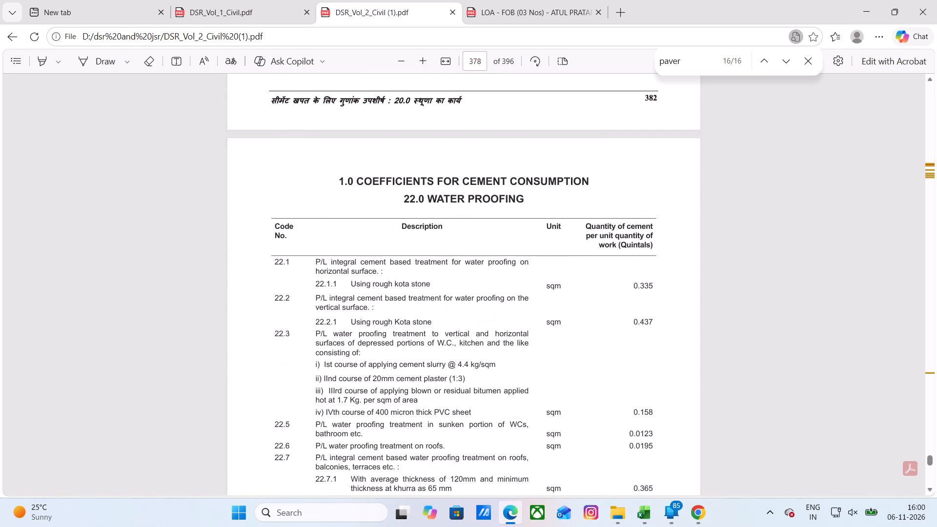
{"action": "scroll", "coordinate": [381, 197], "scroll_direction": "up", "scroll_amount": 18}
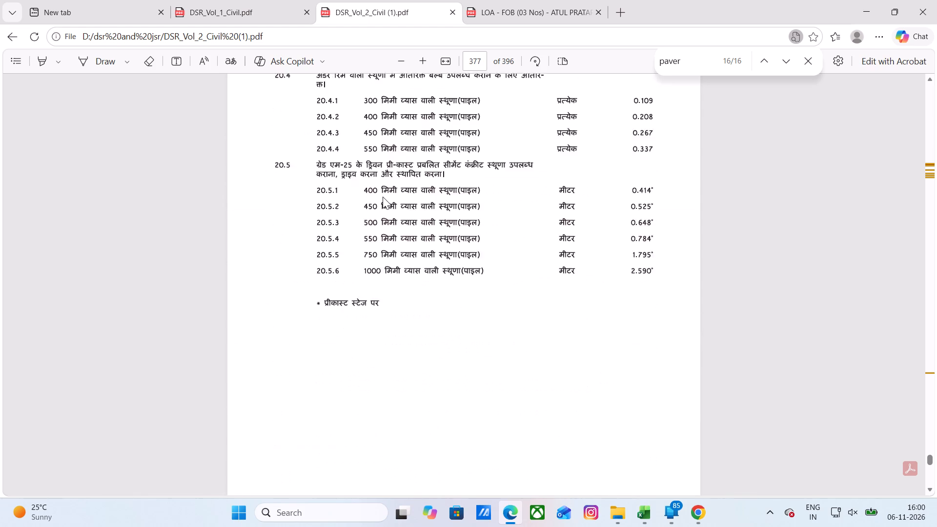
{"action": "scroll", "coordinate": [383, 197], "scroll_direction": "up", "scroll_amount": 19}
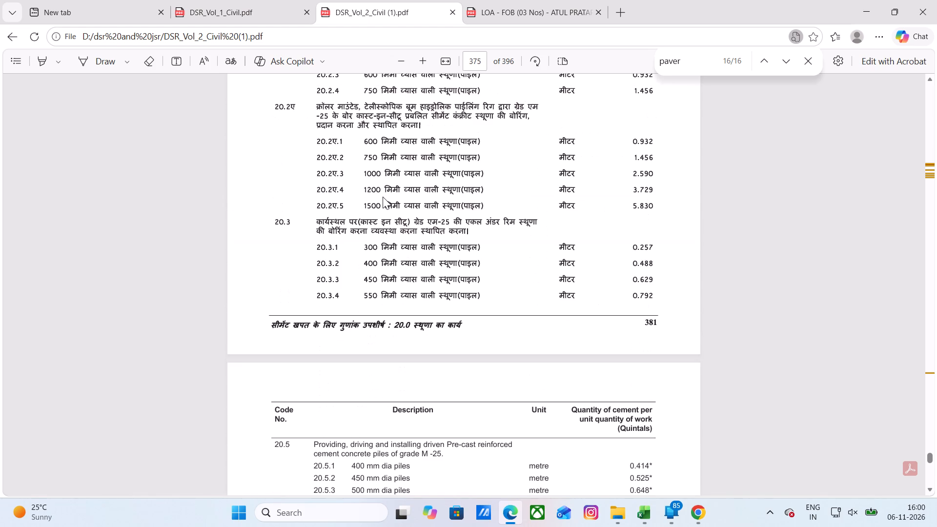
{"action": "scroll", "coordinate": [383, 197], "scroll_direction": "up", "scroll_amount": 4}
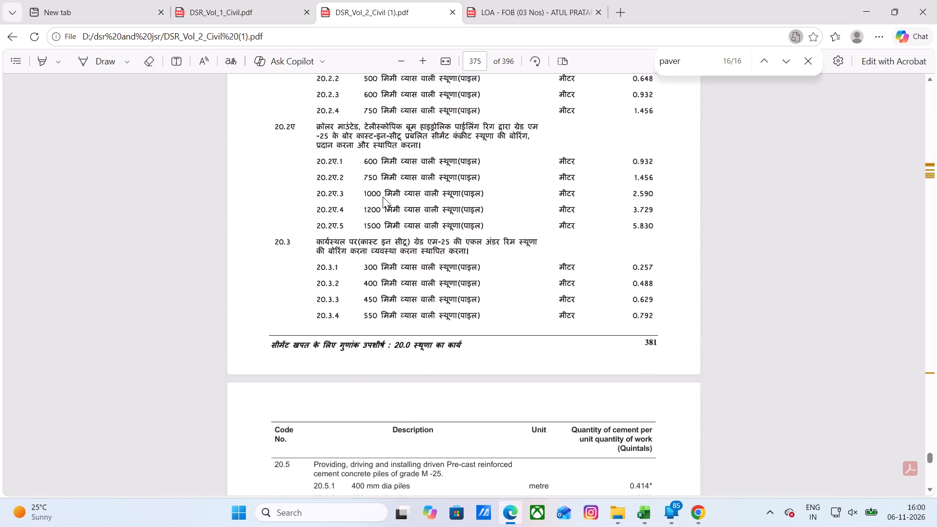
{"action": "scroll", "coordinate": [383, 197], "scroll_direction": "up", "scroll_amount": 17}
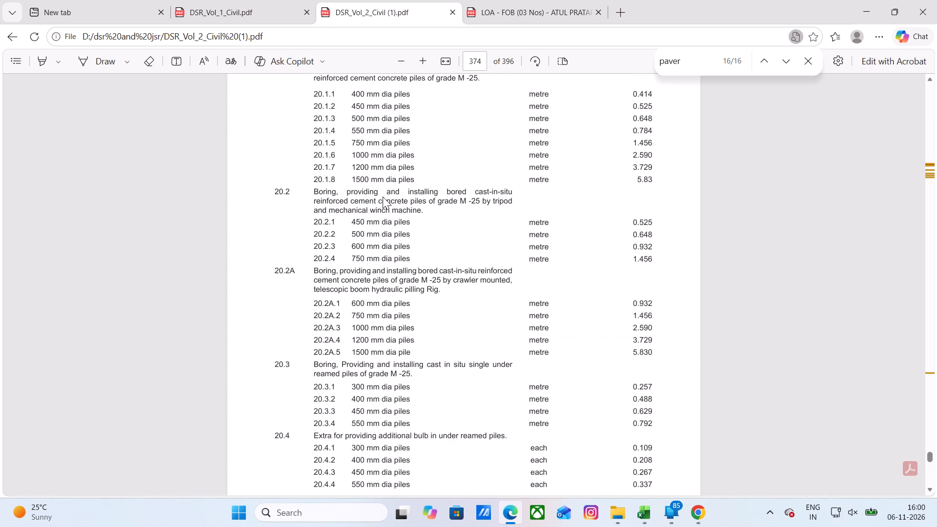
{"action": "scroll", "coordinate": [392, 187], "scroll_direction": "up", "scroll_amount": 5}
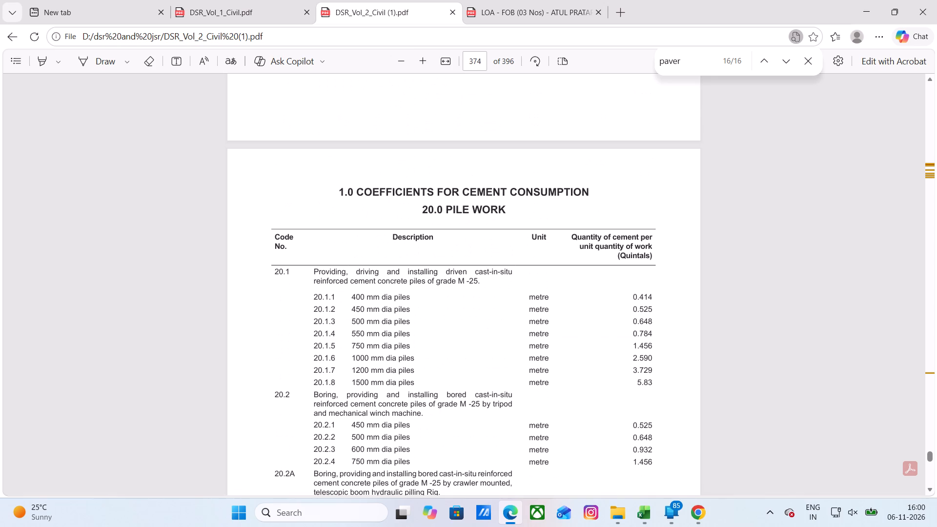
{"action": "scroll", "coordinate": [389, 183], "scroll_direction": "up", "scroll_amount": 8}
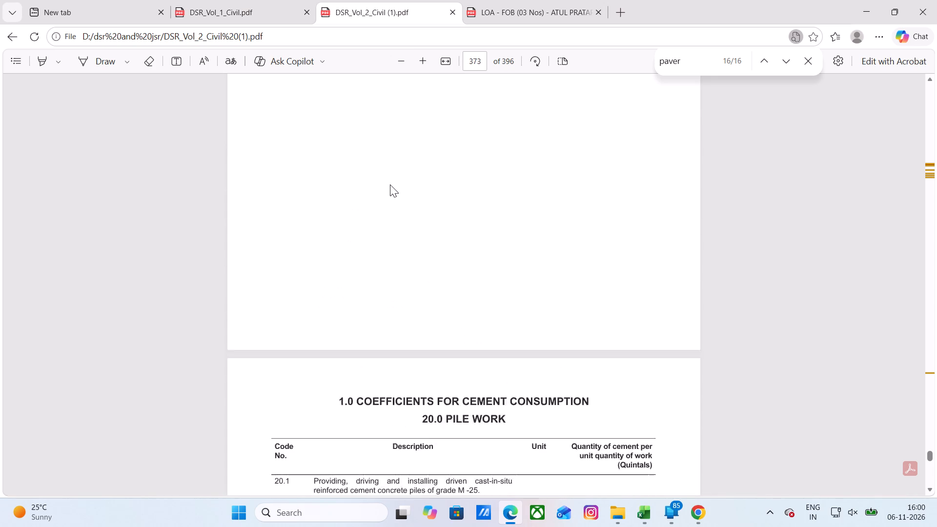
Examine the 19.0 Drainage cement coefficient pages backwards to the brick masonry manhole items starting at 19.7.
{"action": "scroll", "coordinate": [390, 183], "scroll_direction": "up", "scroll_amount": 16}
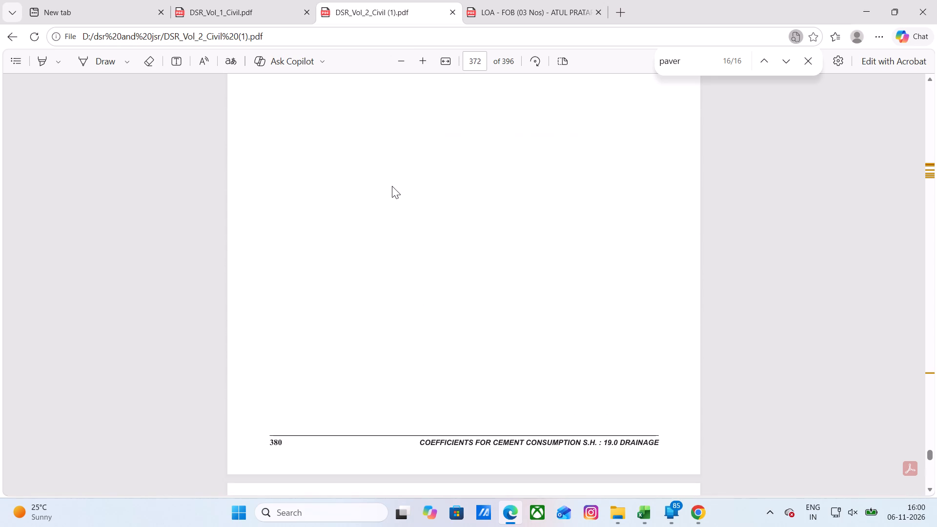
{"action": "scroll", "coordinate": [392, 186], "scroll_direction": "up", "scroll_amount": 12}
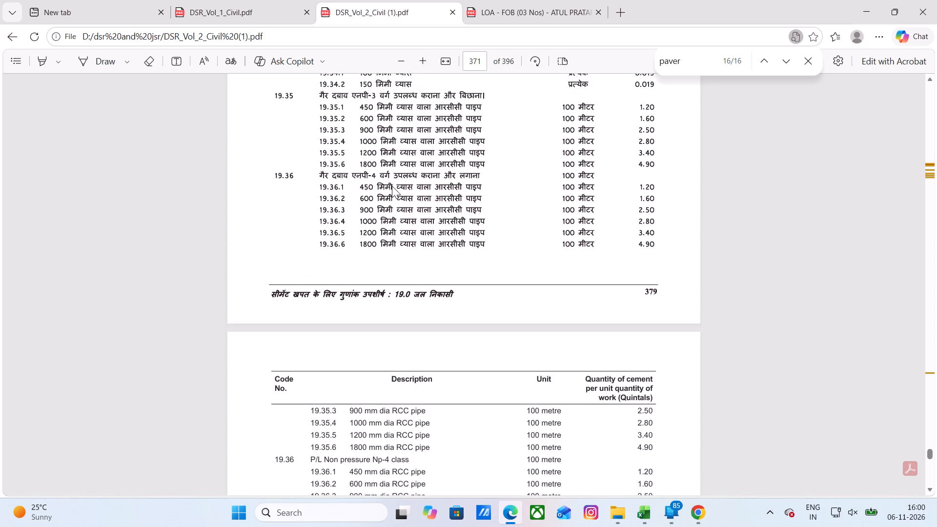
{"action": "scroll", "coordinate": [392, 186], "scroll_direction": "up", "scroll_amount": 6}
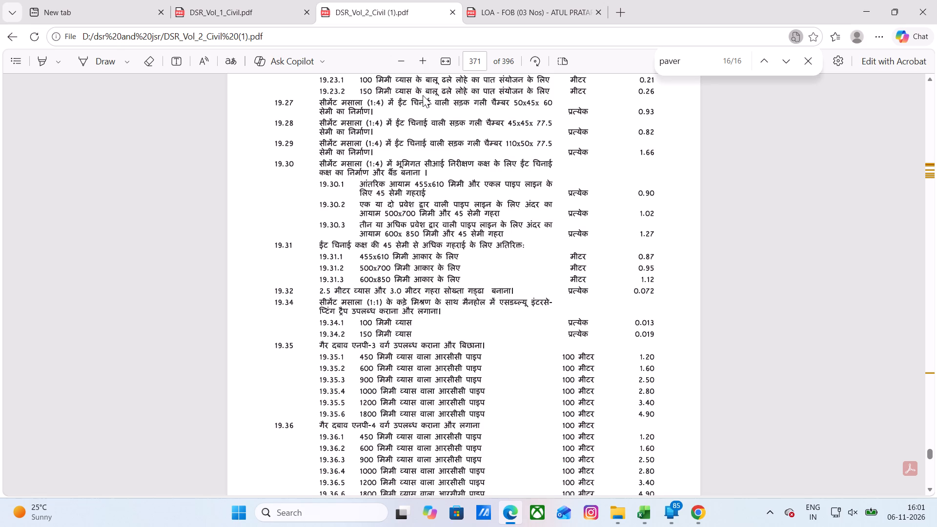
{"action": "scroll", "coordinate": [424, 100], "scroll_direction": "up", "scroll_amount": 5}
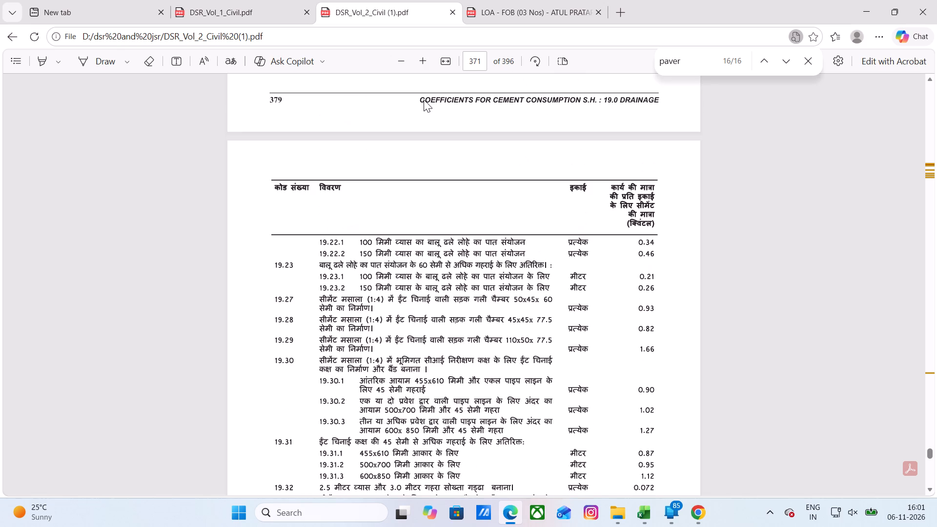
{"action": "scroll", "coordinate": [424, 100], "scroll_direction": "up", "scroll_amount": 6}
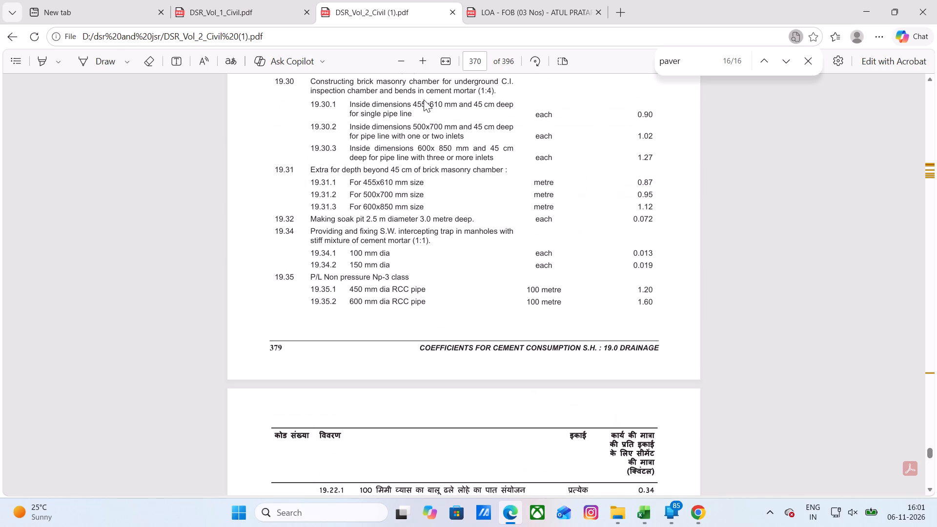
{"action": "scroll", "coordinate": [424, 100], "scroll_direction": "up", "scroll_amount": 5}
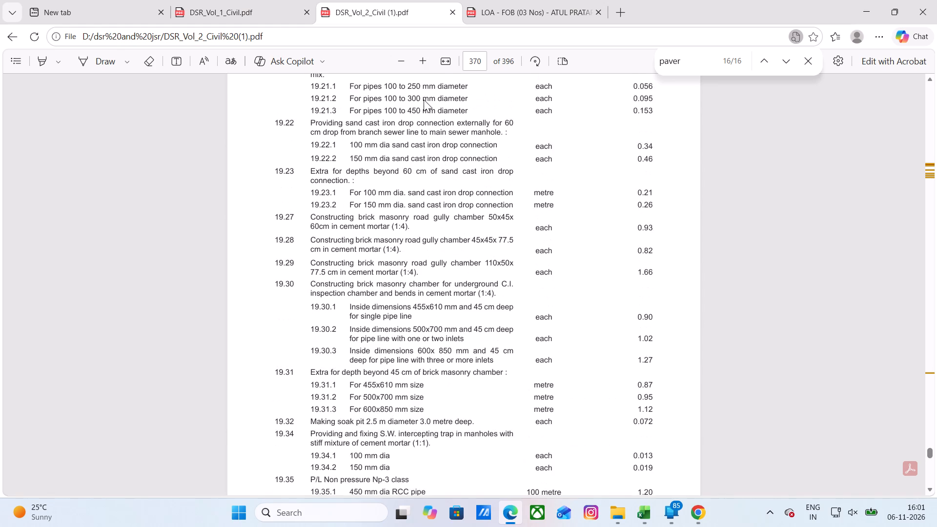
{"action": "scroll", "coordinate": [424, 100], "scroll_direction": "up", "scroll_amount": 20}
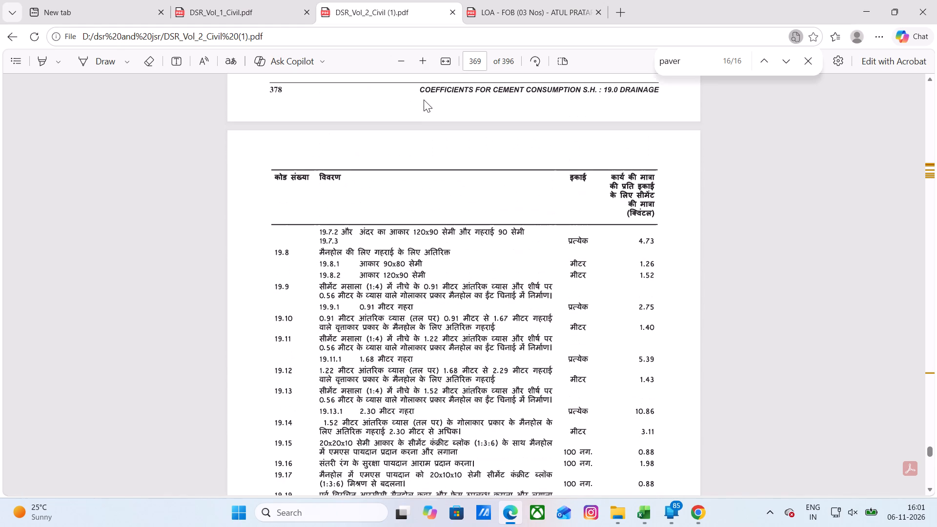
{"action": "scroll", "coordinate": [406, 247], "scroll_direction": "up", "scroll_amount": 6}
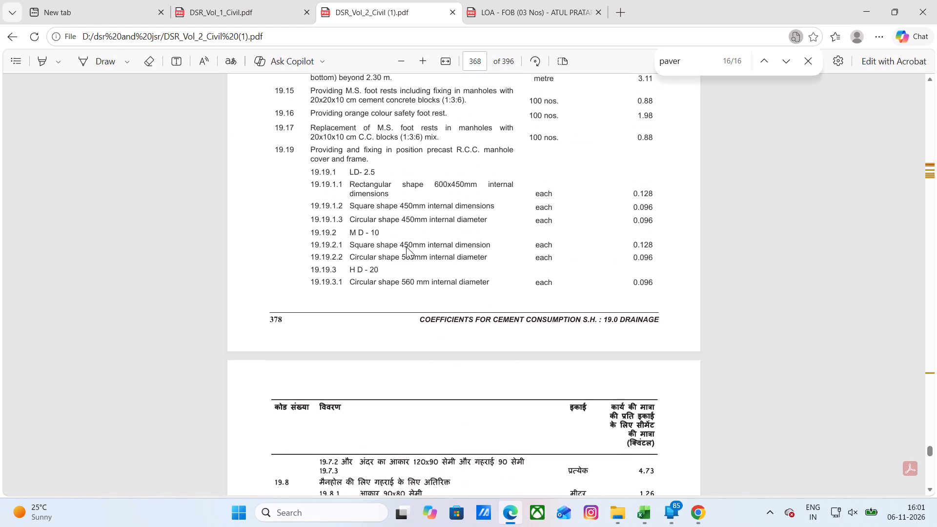
{"action": "scroll", "coordinate": [408, 247], "scroll_direction": "up", "scroll_amount": 9}
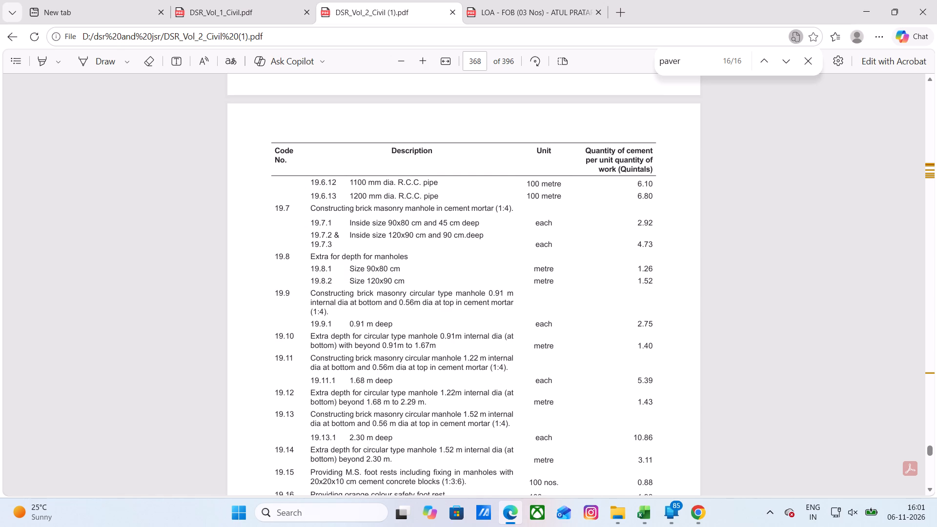
Examine the drainage items from 19.7 to 19.19, covering manholes, foot rests and precast R.C.C. manhole covers.
{"action": "scroll", "coordinate": [437, 264], "scroll_direction": "down", "scroll_amount": 2}
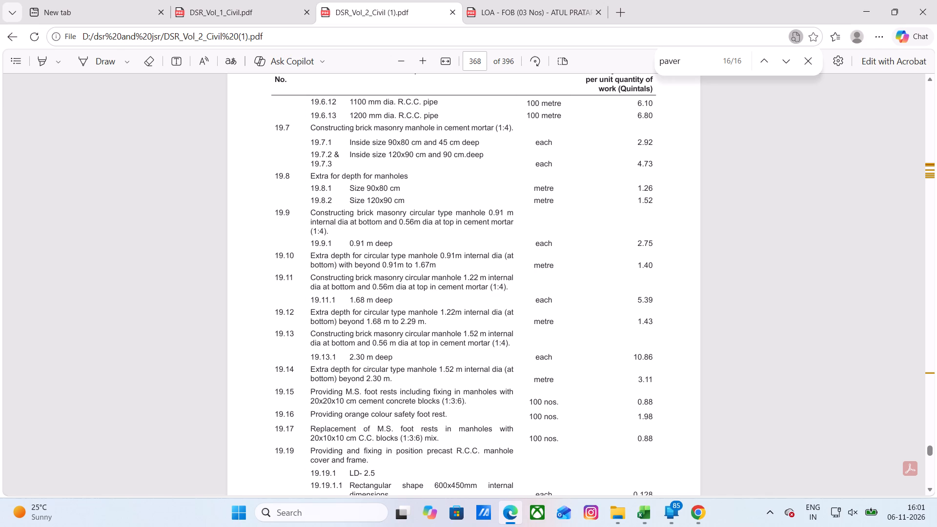
{"action": "scroll", "coordinate": [410, 269], "scroll_direction": "down", "scroll_amount": 2}
{"action": "scroll", "coordinate": [409, 269], "scroll_direction": "up", "scroll_amount": 4}
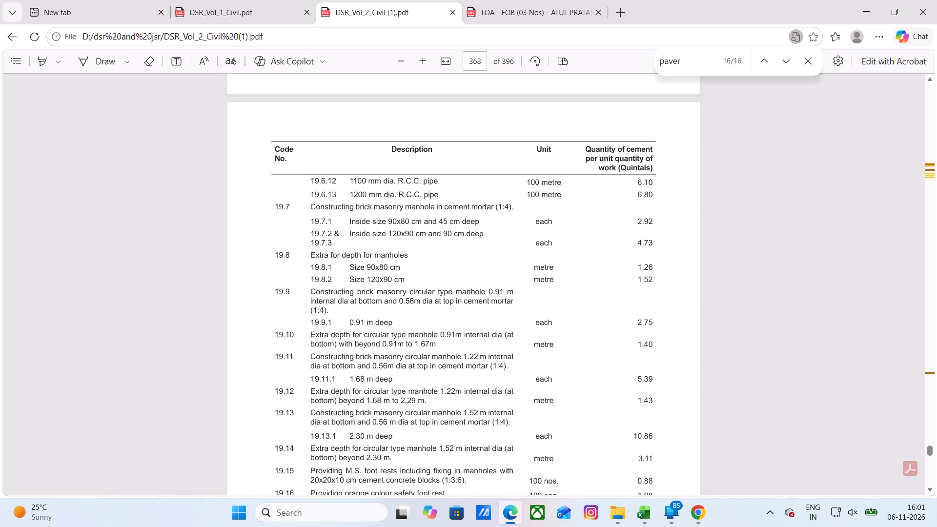
{"action": "scroll", "coordinate": [404, 277], "scroll_direction": "down", "scroll_amount": 10}
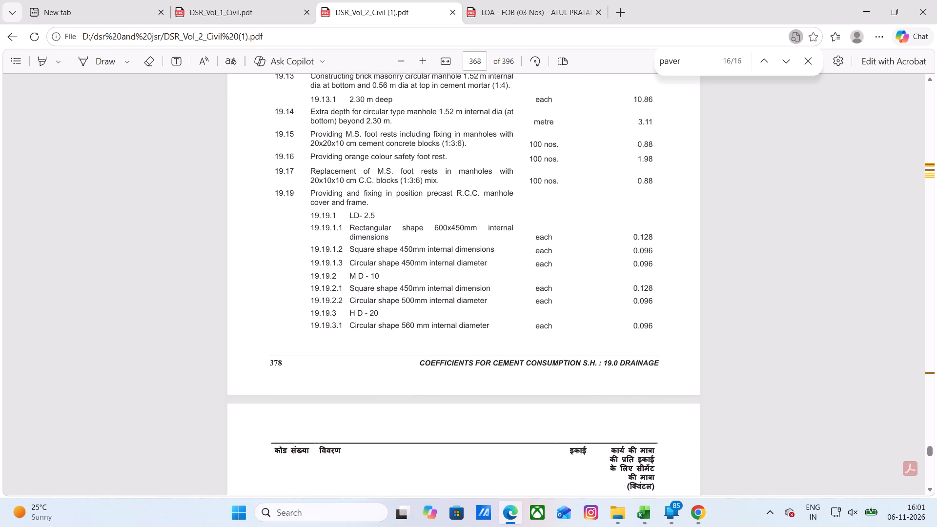
{"action": "scroll", "coordinate": [404, 277], "scroll_direction": "down", "scroll_amount": 8}
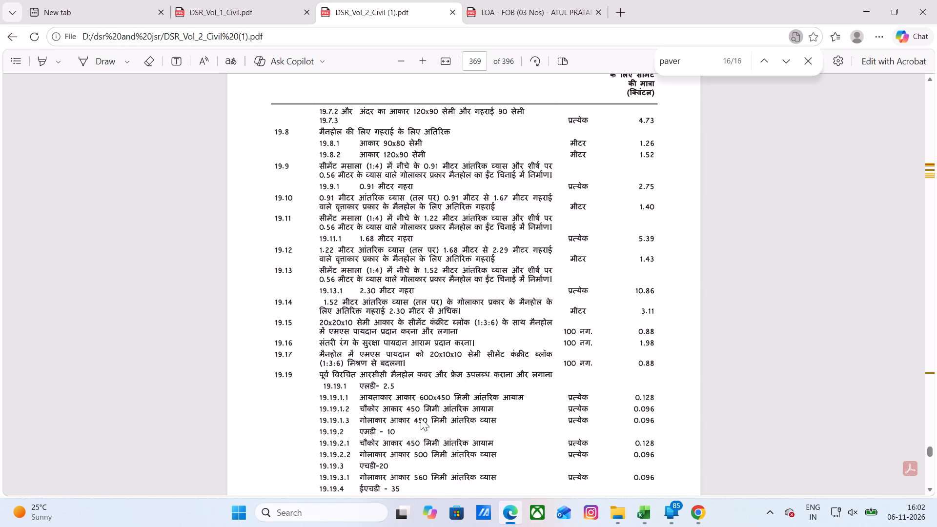
{"action": "scroll", "coordinate": [421, 418], "scroll_direction": "up", "scroll_amount": 10}
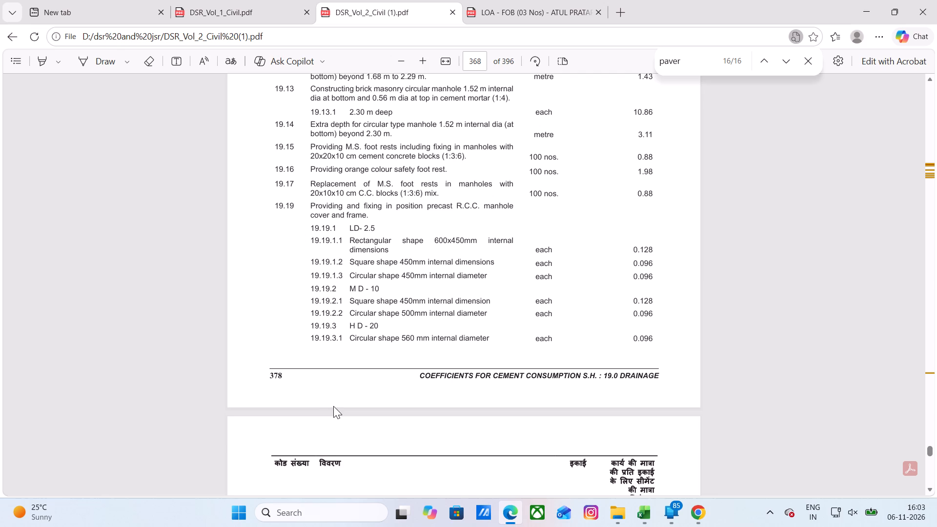
{"action": "scroll", "coordinate": [333, 406], "scroll_direction": "down", "scroll_amount": 4}
{"action": "scroll", "coordinate": [333, 406], "scroll_direction": "up", "scroll_amount": 9}
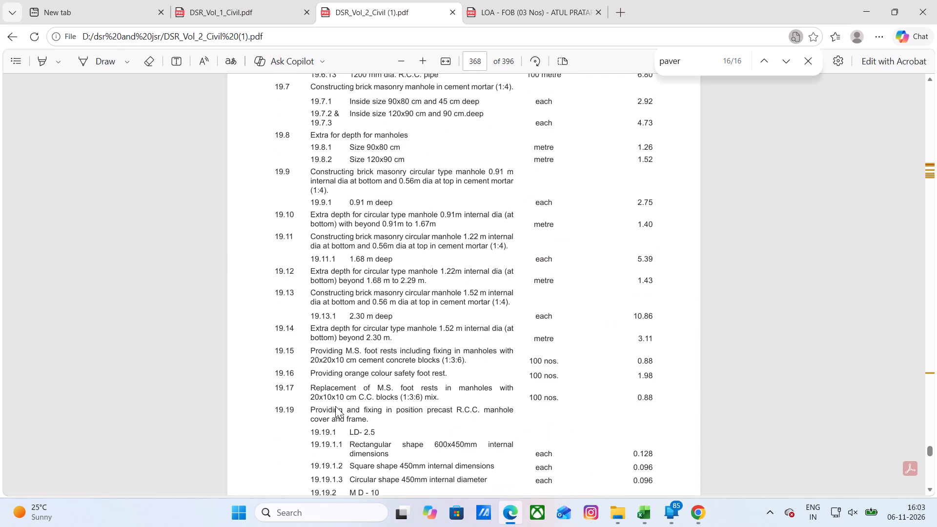
Examine the preceding drainage coefficient pages back to the stoneware pipe items at 19.1.
{"action": "scroll", "coordinate": [335, 406], "scroll_direction": "up", "scroll_amount": 17}
{"action": "scroll", "coordinate": [335, 406], "scroll_direction": "up", "scroll_amount": 16}
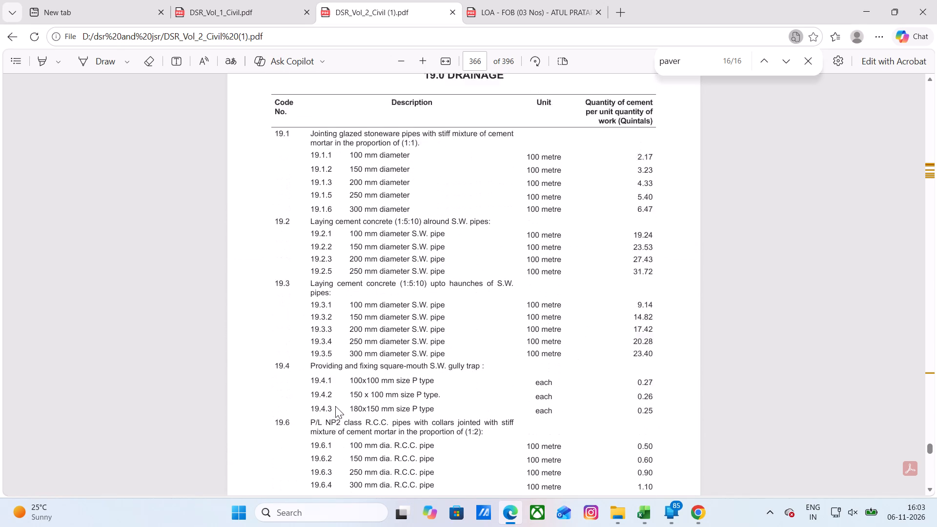
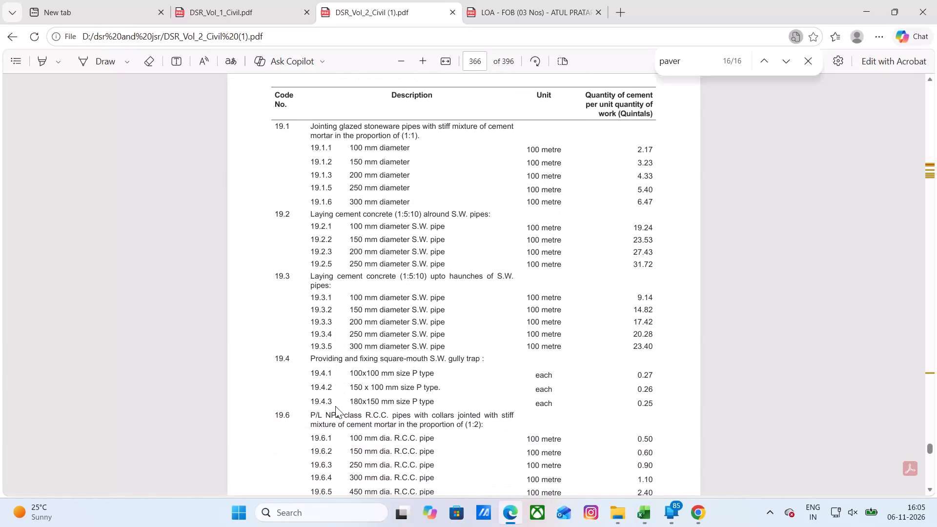
Examine the cement coefficient pages backwards from the start of 19.0 Drainage through the 18.0 Water Supply items.
{"action": "scroll", "coordinate": [335, 406], "scroll_direction": "up", "scroll_amount": 5}
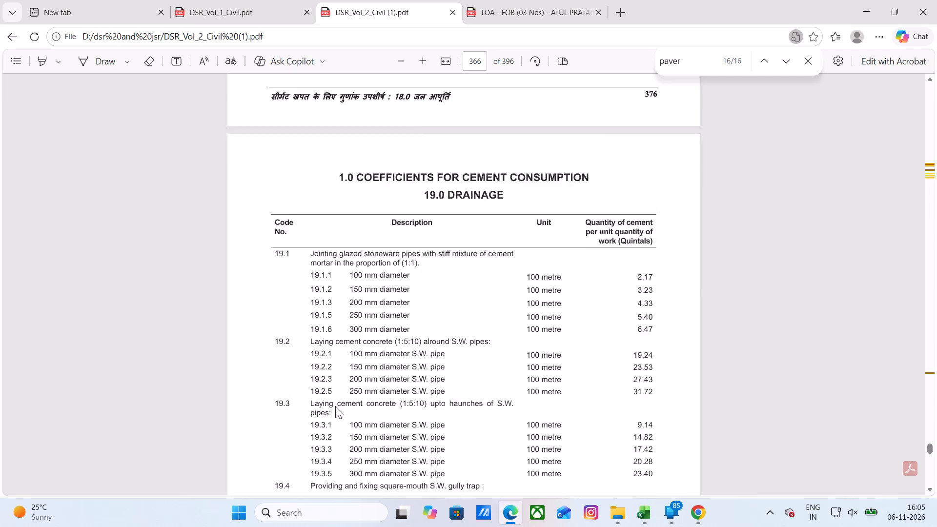
{"action": "scroll", "coordinate": [335, 406], "scroll_direction": "up", "scroll_amount": 19}
{"action": "scroll", "coordinate": [335, 406], "scroll_direction": "up", "scroll_amount": 6}
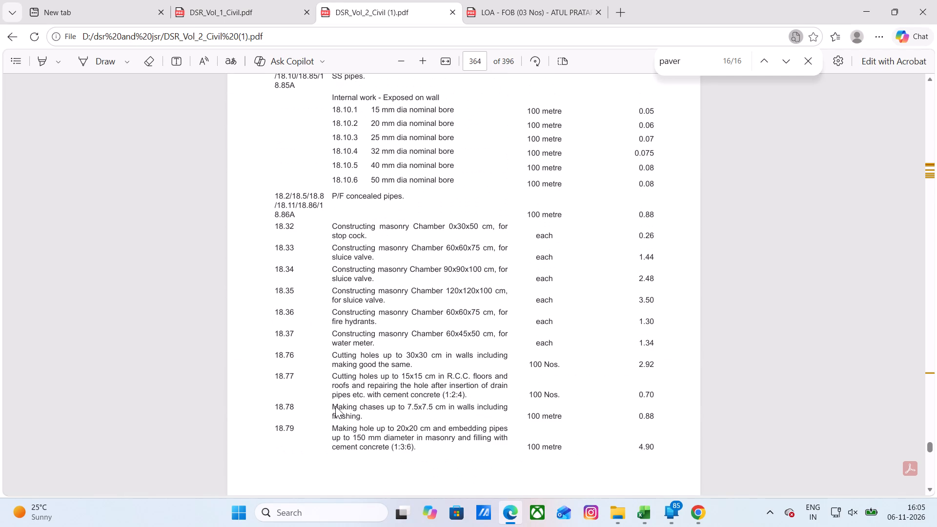
{"action": "scroll", "coordinate": [335, 406], "scroll_direction": "up", "scroll_amount": 5}
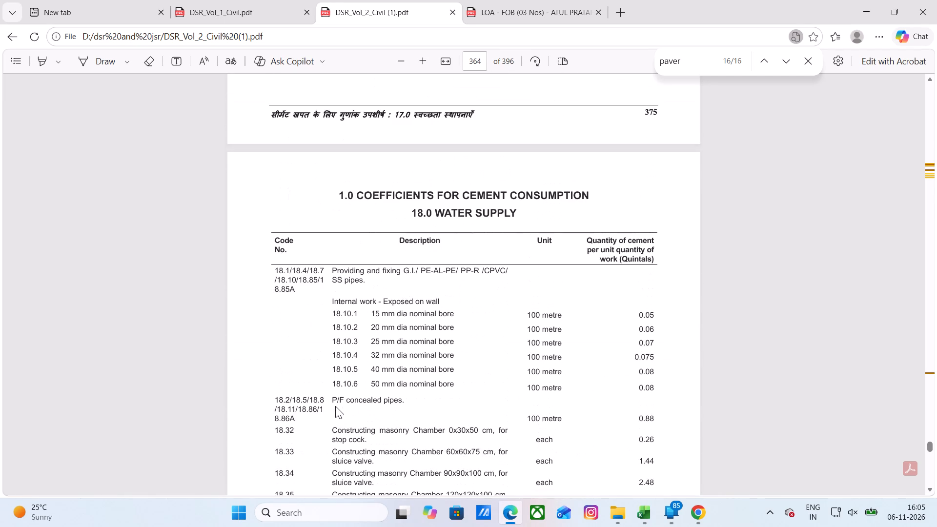
{"action": "scroll", "coordinate": [335, 406], "scroll_direction": "up", "scroll_amount": 6}
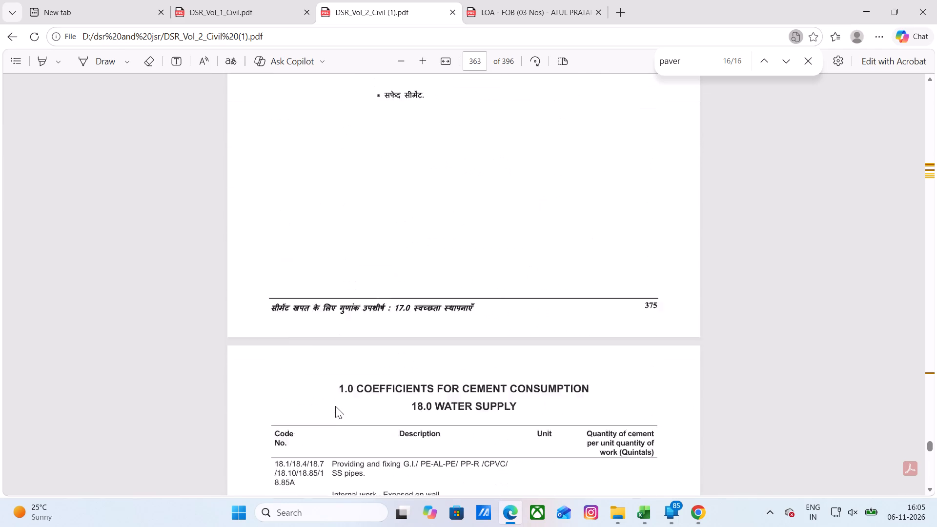
Examine the 17.0 Sanitary Installations cement coefficient pages backwards from item 17.61 to the urinal and squatting plate items at 17.5 and 17.6.
{"action": "scroll", "coordinate": [335, 406], "scroll_direction": "up", "scroll_amount": 11}
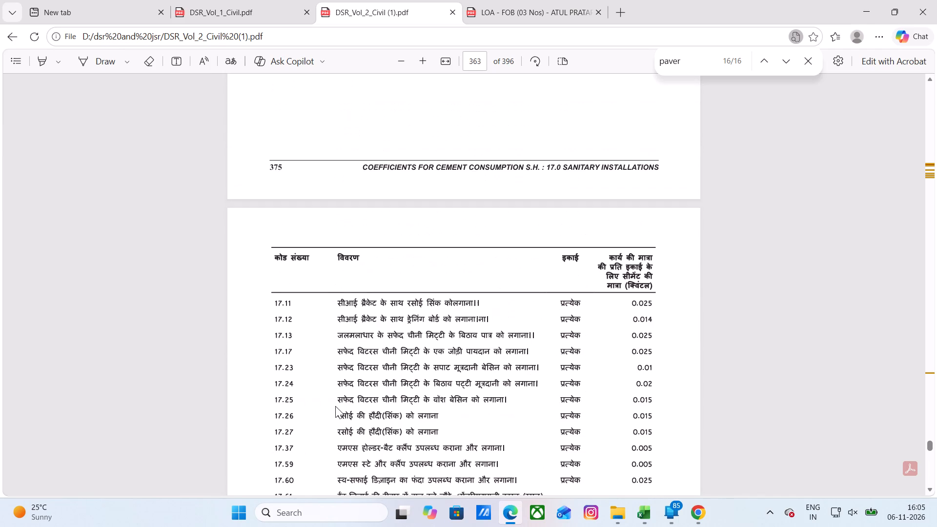
{"action": "scroll", "coordinate": [335, 406], "scroll_direction": "up", "scroll_amount": 9}
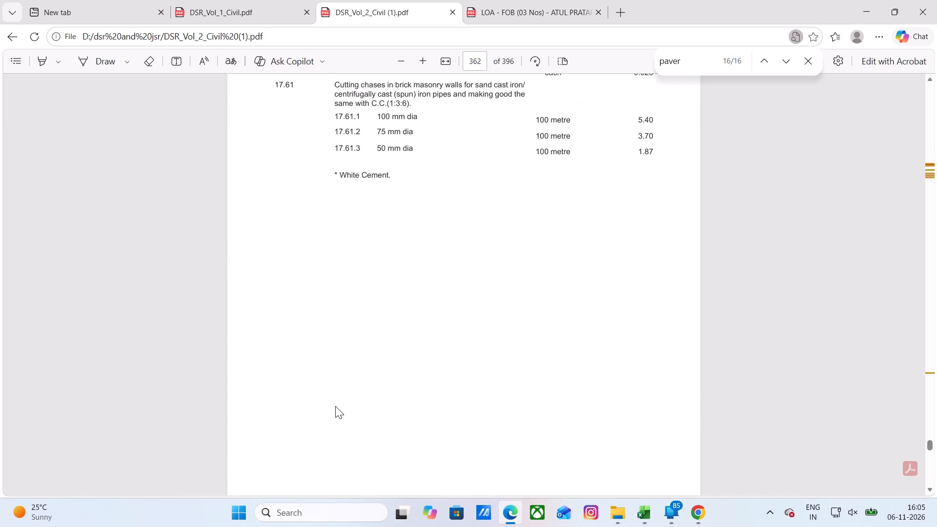
{"action": "scroll", "coordinate": [335, 406], "scroll_direction": "up", "scroll_amount": 10}
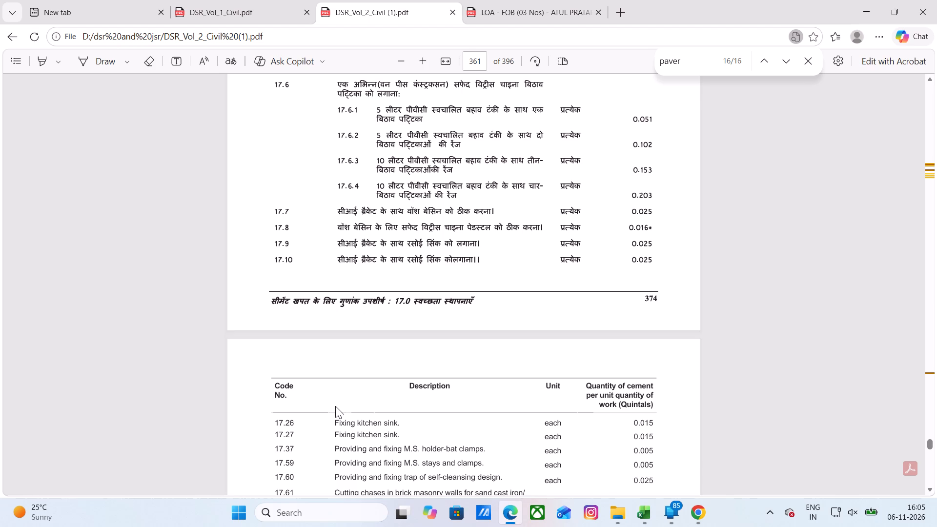
{"action": "scroll", "coordinate": [335, 406], "scroll_direction": "up", "scroll_amount": 14}
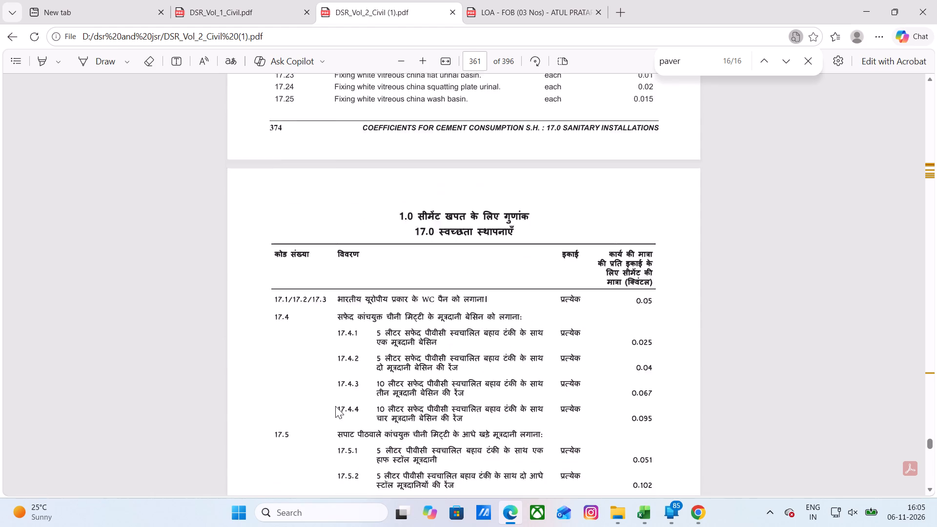
{"action": "scroll", "coordinate": [335, 406], "scroll_direction": "up", "scroll_amount": 5}
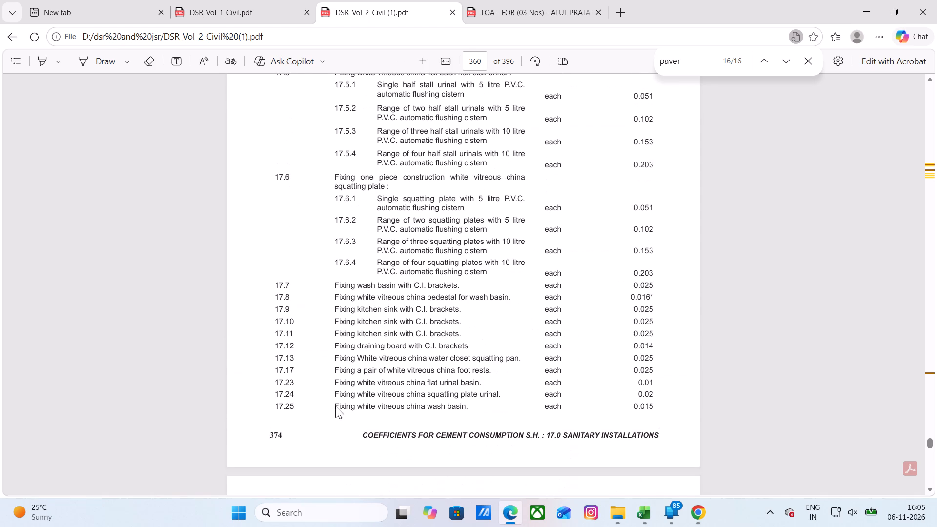
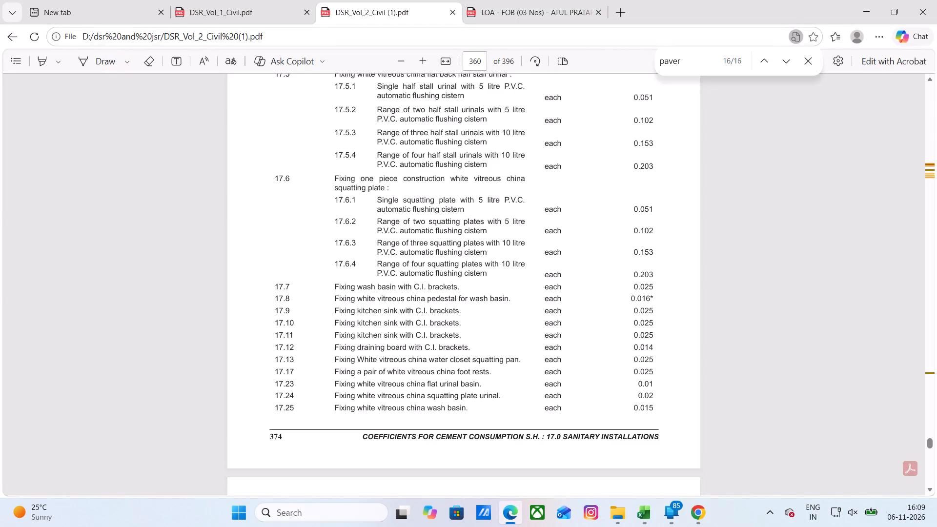
Examine the cement coefficient pages backwards from the start of 17.0 Sanitary Installations through the 16.0 Road Work items.
{"action": "scroll", "coordinate": [400, 206], "scroll_direction": "down", "scroll_amount": 1}
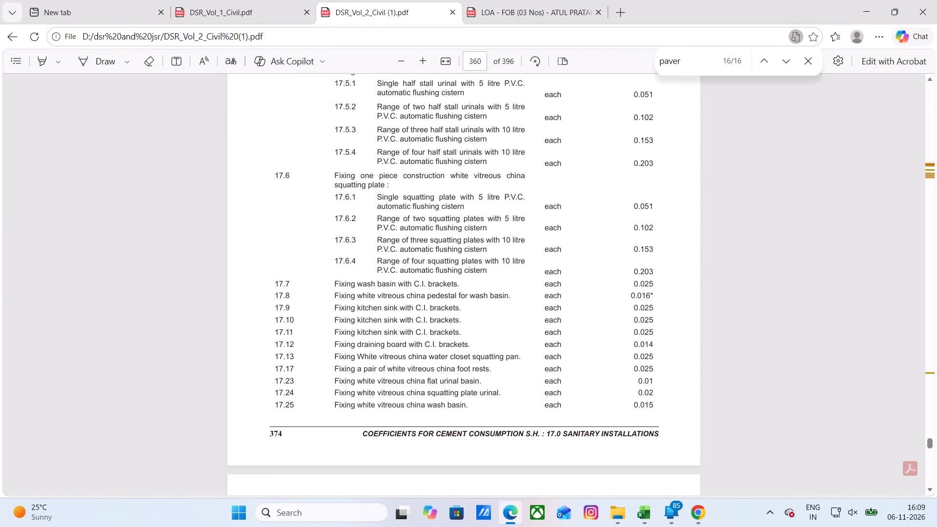
{"action": "scroll", "coordinate": [445, 210], "scroll_direction": "down", "scroll_amount": 1}
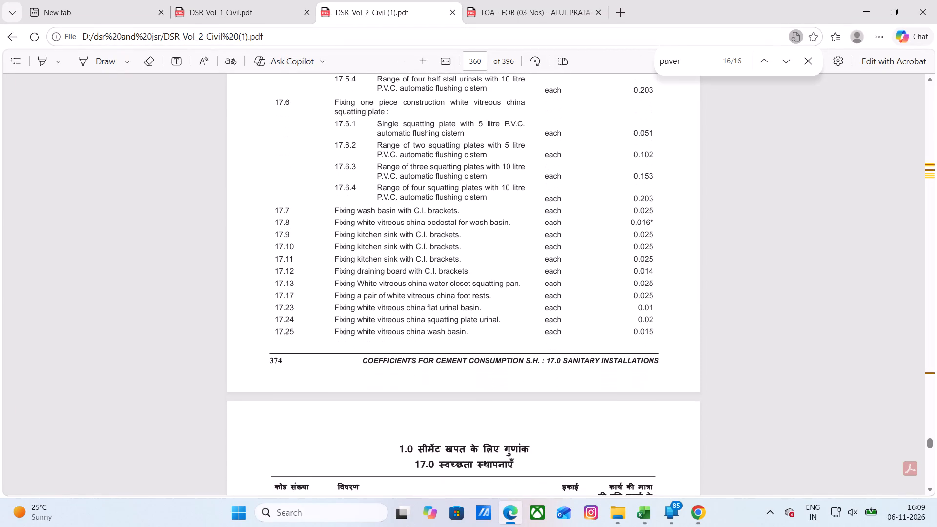
{"action": "scroll", "coordinate": [445, 210], "scroll_direction": "up", "scroll_amount": 10}
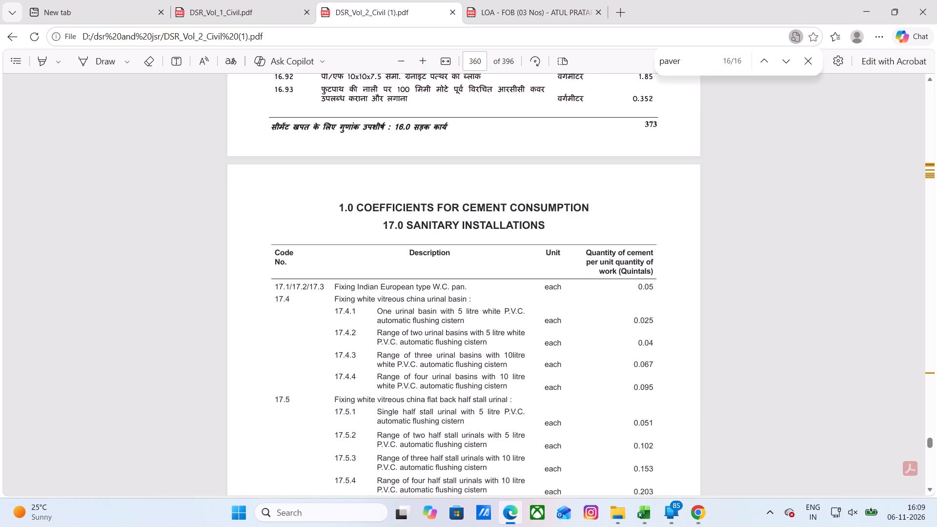
{"action": "scroll", "coordinate": [445, 210], "scroll_direction": "up", "scroll_amount": 13}
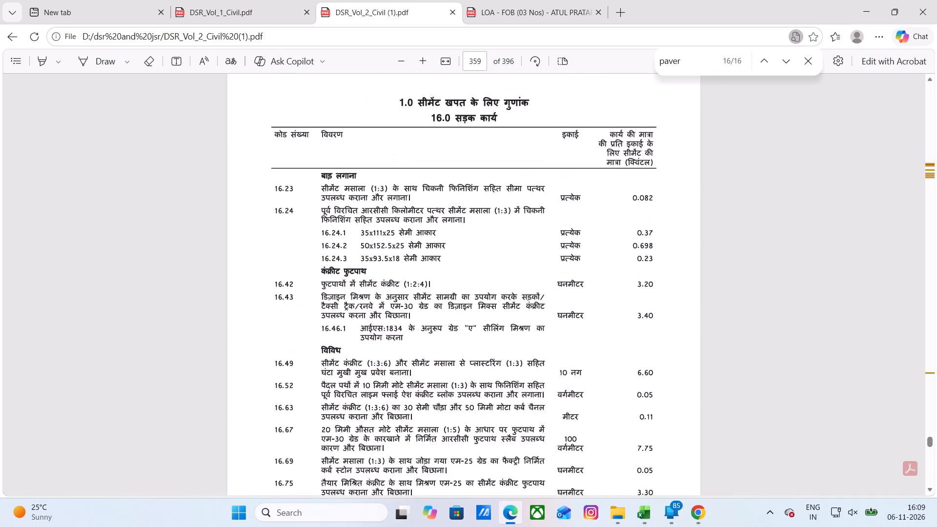
{"action": "scroll", "coordinate": [445, 210], "scroll_direction": "up", "scroll_amount": 10}
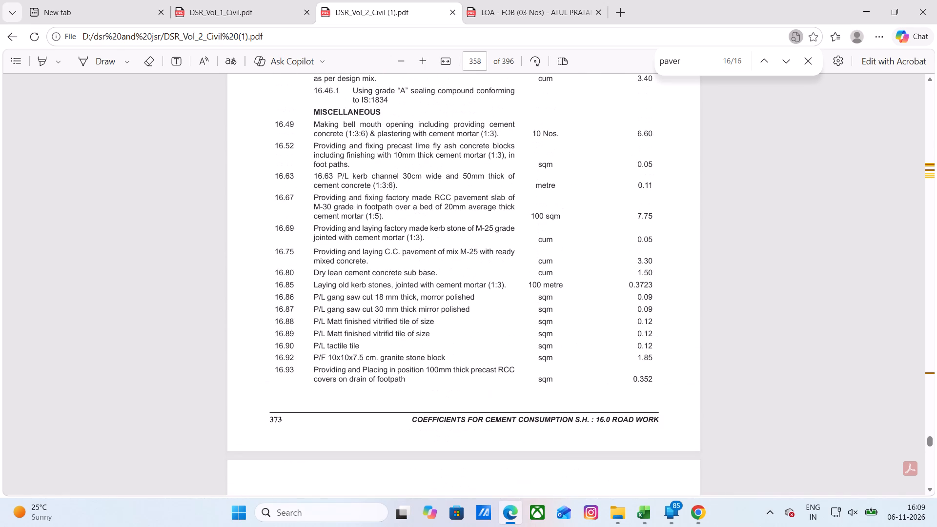
{"action": "scroll", "coordinate": [490, 219], "scroll_direction": "up", "scroll_amount": 5}
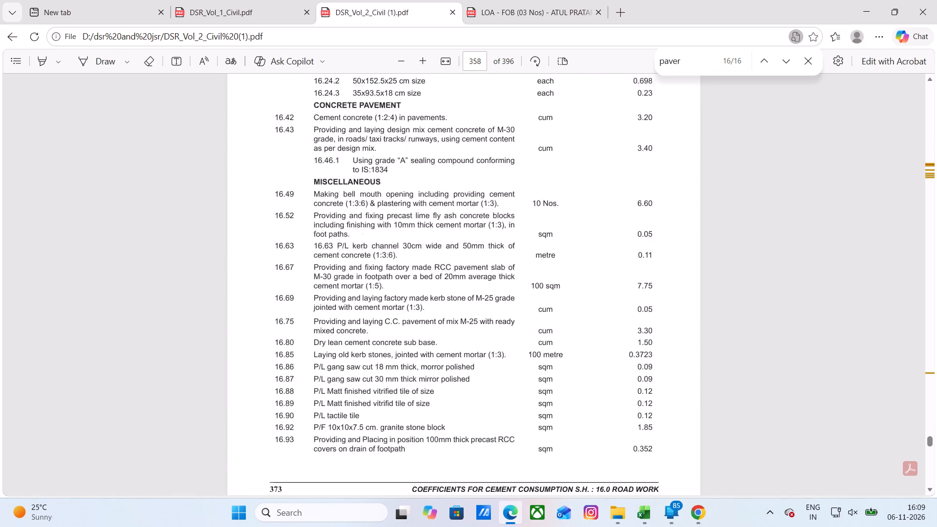
{"action": "scroll", "coordinate": [491, 222], "scroll_direction": "up", "scroll_amount": 9}
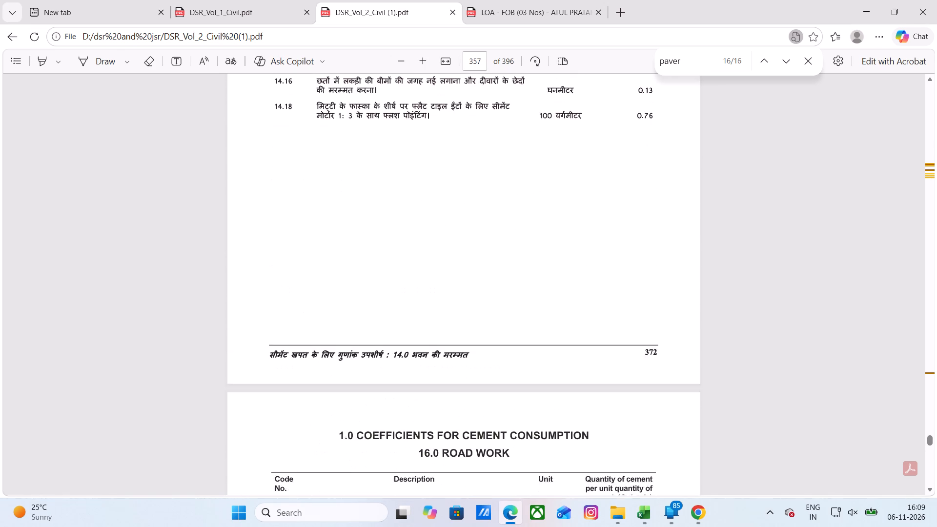
Examine the 14.0 Repairs to Building cement coefficient table, covering items 14.1 to 14.18.
{"action": "scroll", "coordinate": [489, 225], "scroll_direction": "up", "scroll_amount": 15}
{"action": "scroll", "coordinate": [489, 225], "scroll_direction": "up", "scroll_amount": 7}
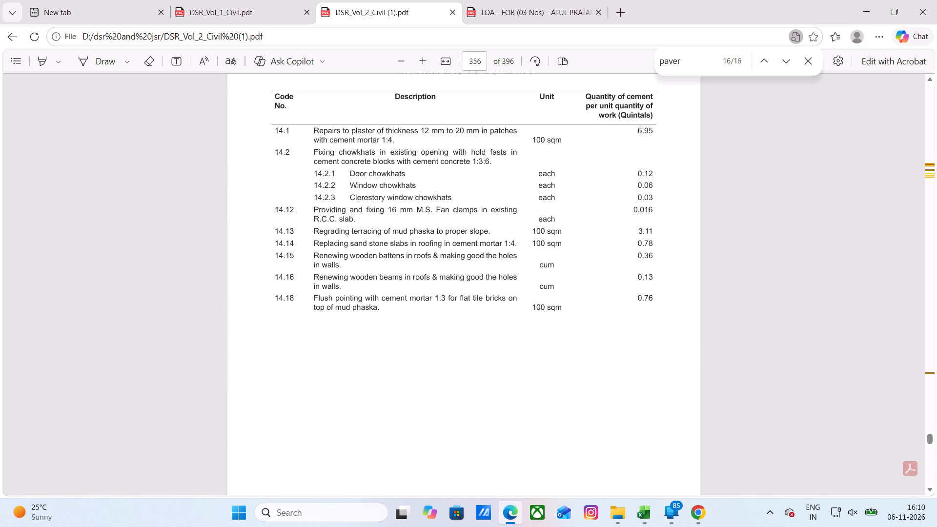
{"action": "scroll", "coordinate": [409, 152], "scroll_direction": "up", "scroll_amount": 2}
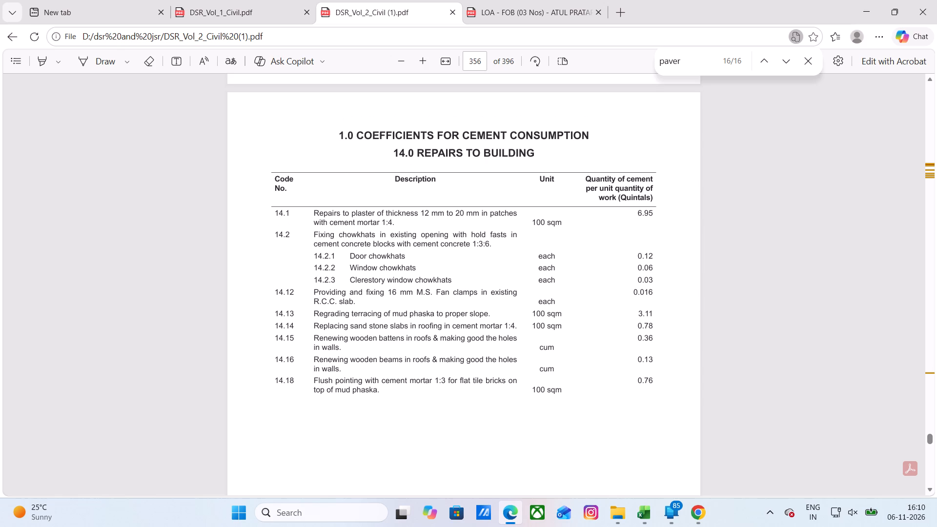
{"action": "scroll", "coordinate": [410, 171], "scroll_direction": "down", "scroll_amount": 2}
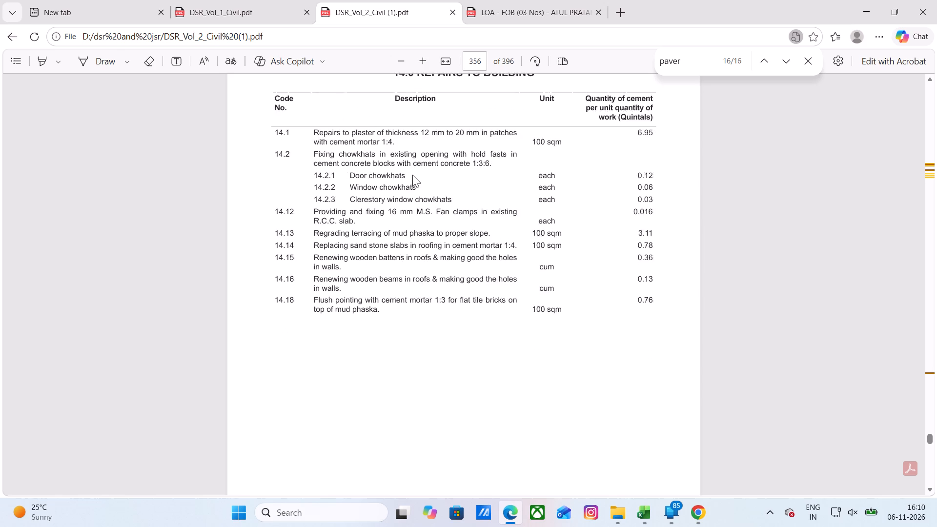
{"action": "scroll", "coordinate": [412, 175], "scroll_direction": "up", "scroll_amount": 3}
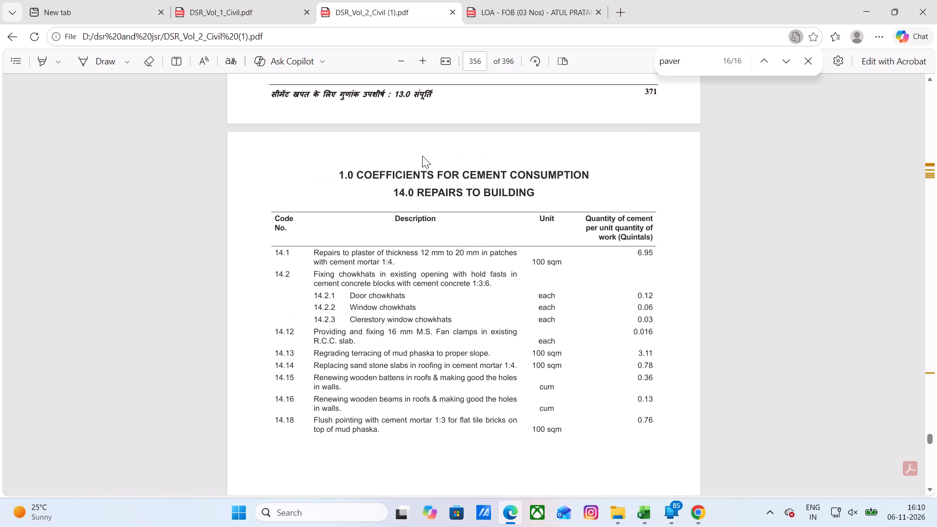
{"action": "scroll", "coordinate": [437, 150], "scroll_direction": "up", "scroll_amount": 1}
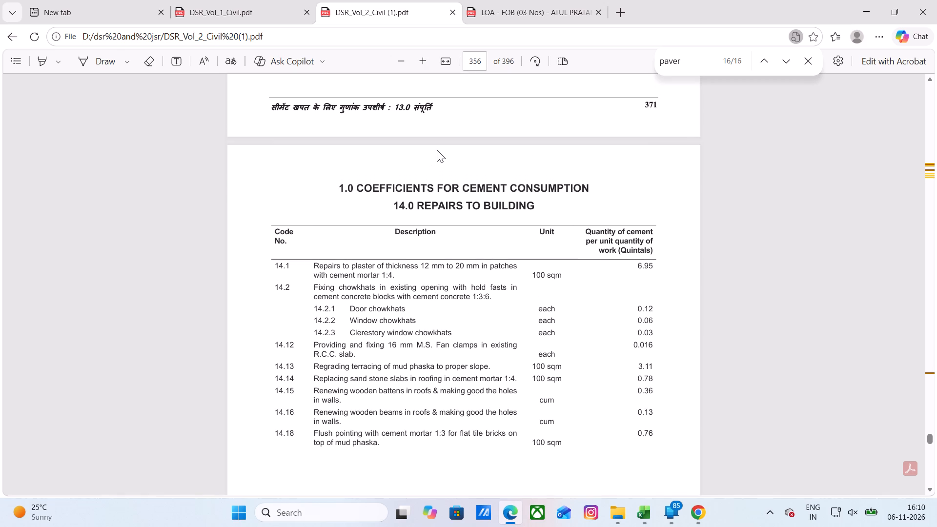
{"action": "scroll", "coordinate": [437, 150], "scroll_direction": "up", "scroll_amount": 1}
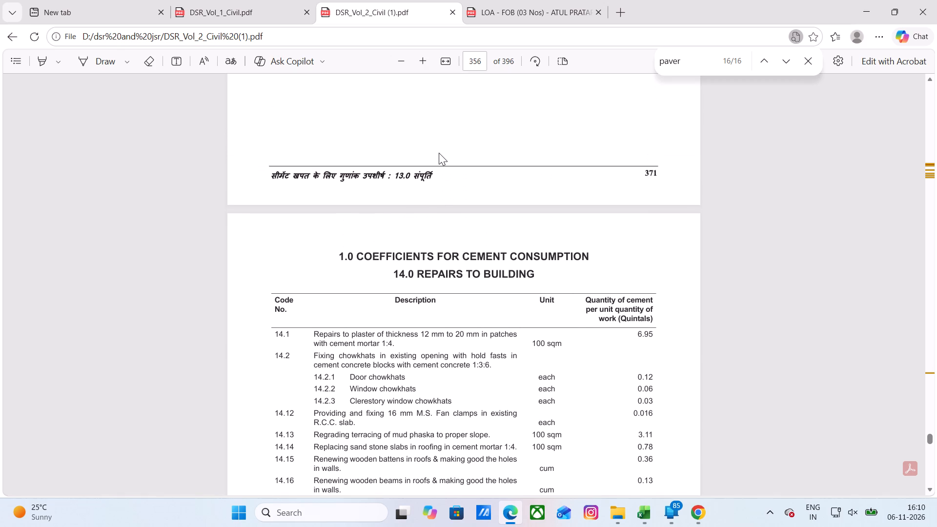
{"action": "scroll", "coordinate": [439, 153], "scroll_direction": "up", "scroll_amount": 3}
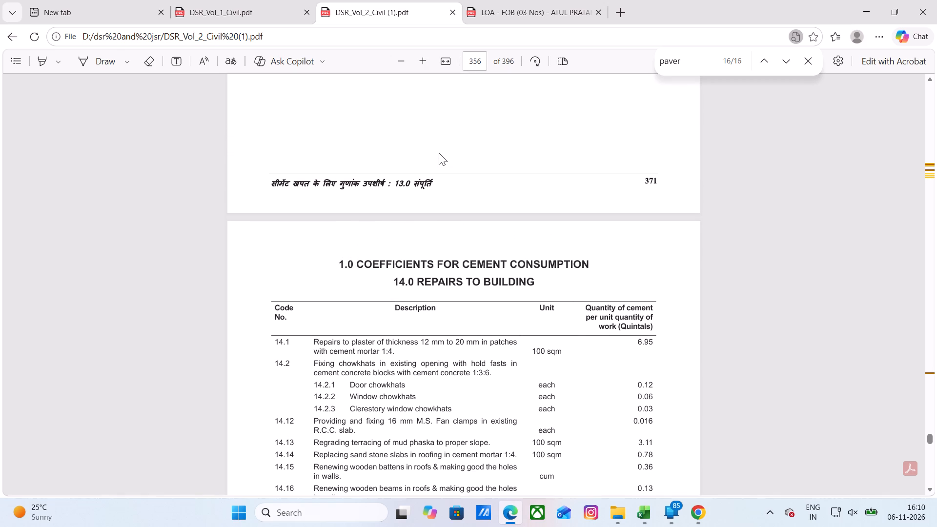
Examine the 13.0 Finishing cement coefficient pages backwards to the pointing and stone grit plaster items 13.34 to 13.72.
{"action": "scroll", "coordinate": [439, 153], "scroll_direction": "up", "scroll_amount": 12}
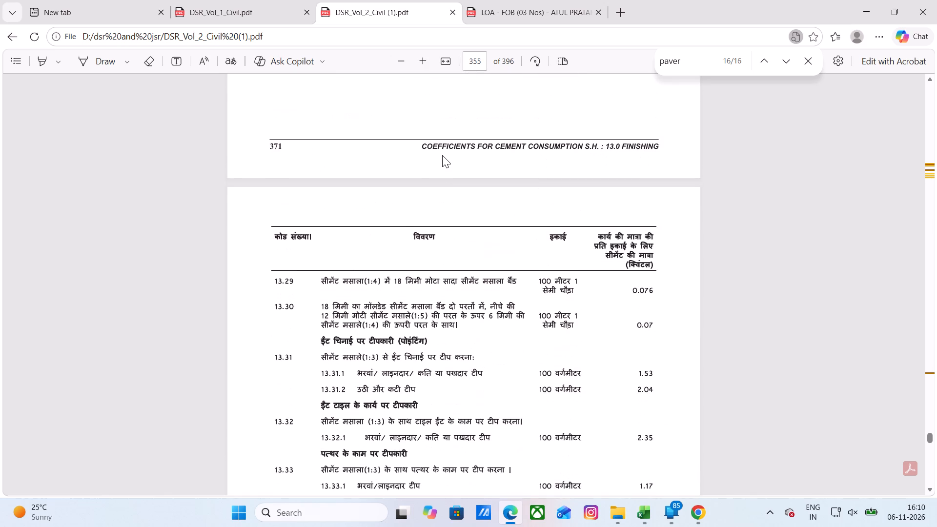
{"action": "scroll", "coordinate": [442, 155], "scroll_direction": "up", "scroll_amount": 9}
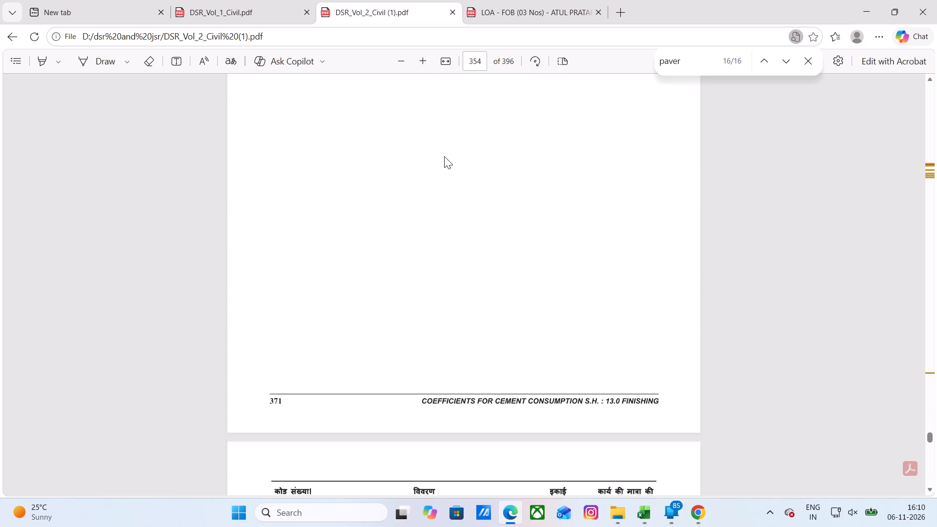
{"action": "scroll", "coordinate": [444, 156], "scroll_direction": "up", "scroll_amount": 4}
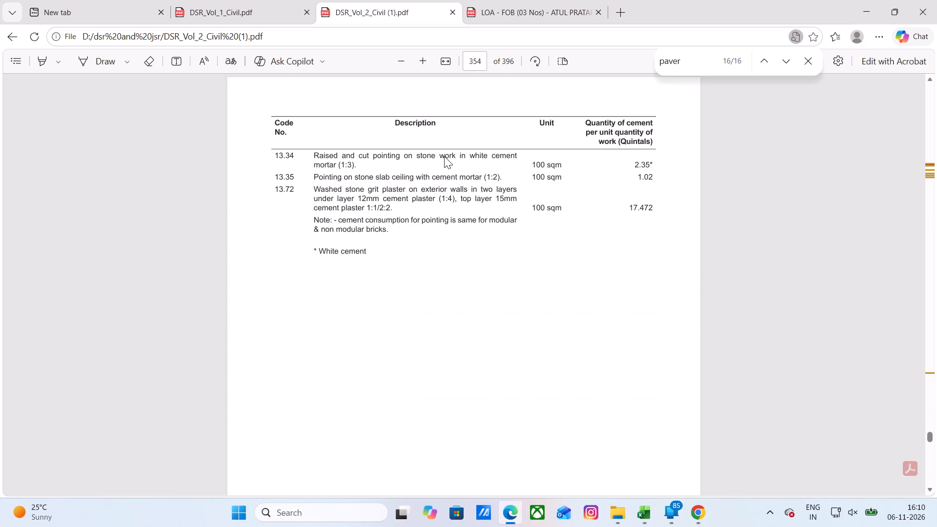
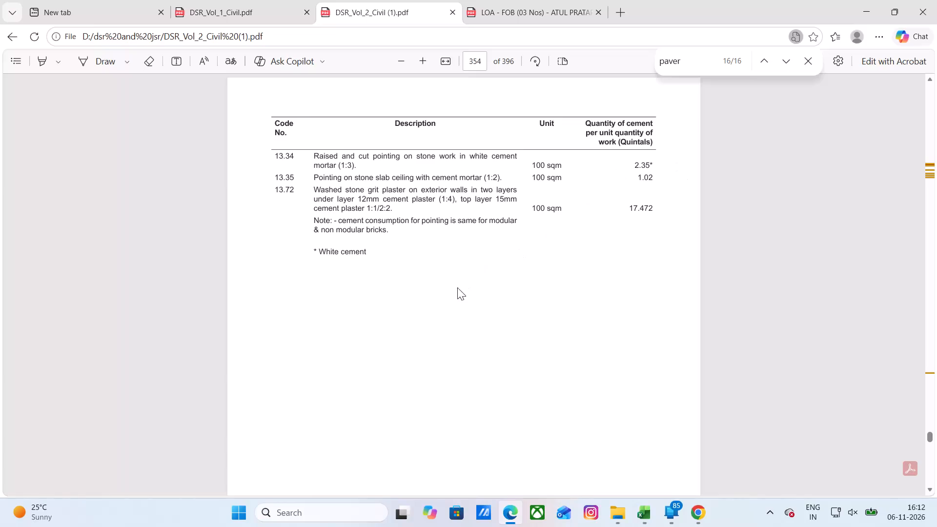
Examine the 13.0 Finishing cement coefficient pages backwards from item 13.33 through the plaster items towards 13.5.
{"action": "scroll", "coordinate": [417, 320], "scroll_direction": "up", "scroll_amount": 14}
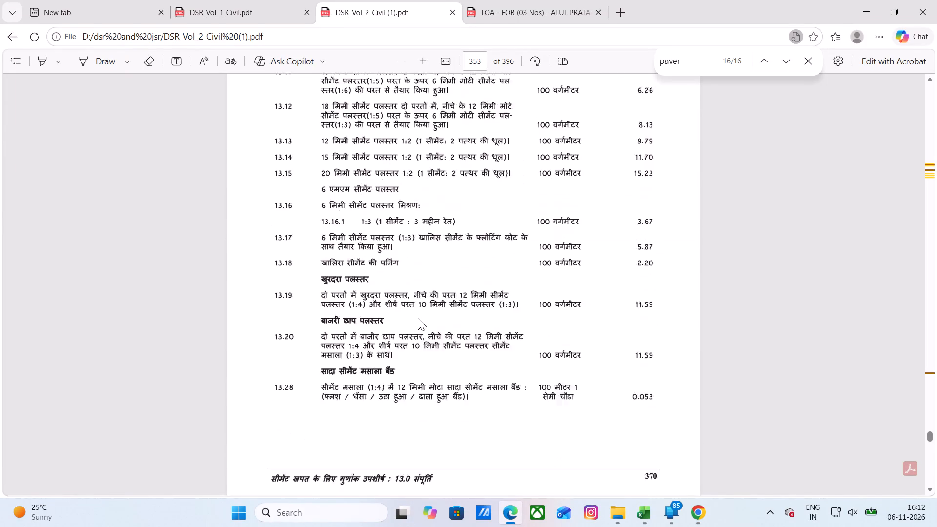
{"action": "scroll", "coordinate": [420, 317], "scroll_direction": "up", "scroll_amount": 10}
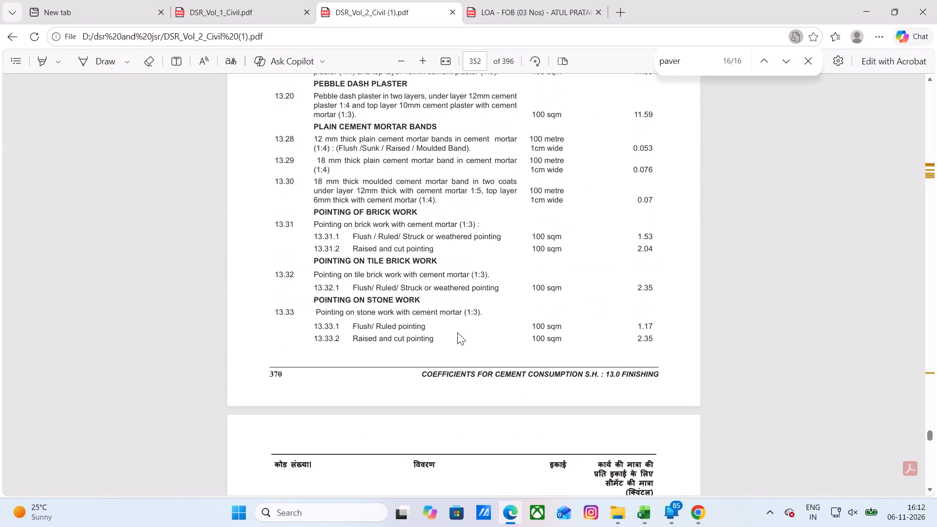
{"action": "scroll", "coordinate": [470, 328], "scroll_direction": "up", "scroll_amount": 1}
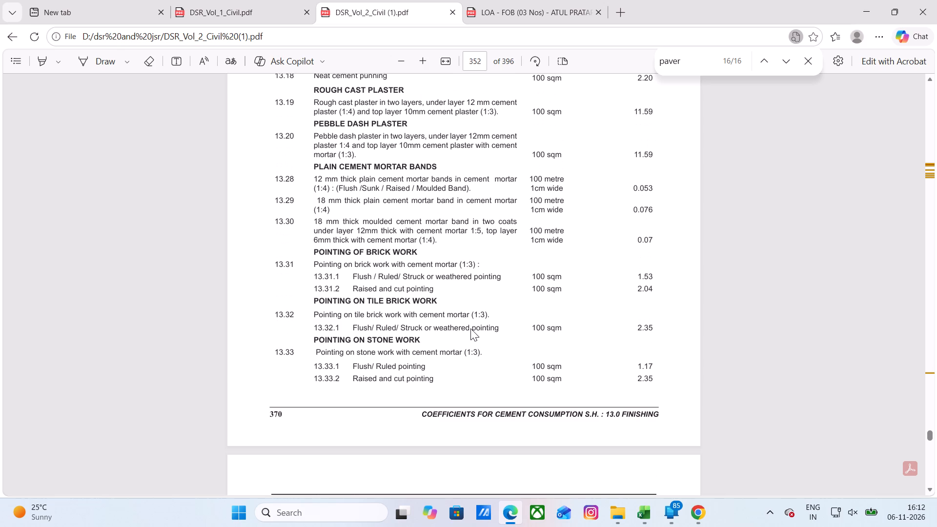
{"action": "scroll", "coordinate": [475, 324], "scroll_direction": "up", "scroll_amount": 3}
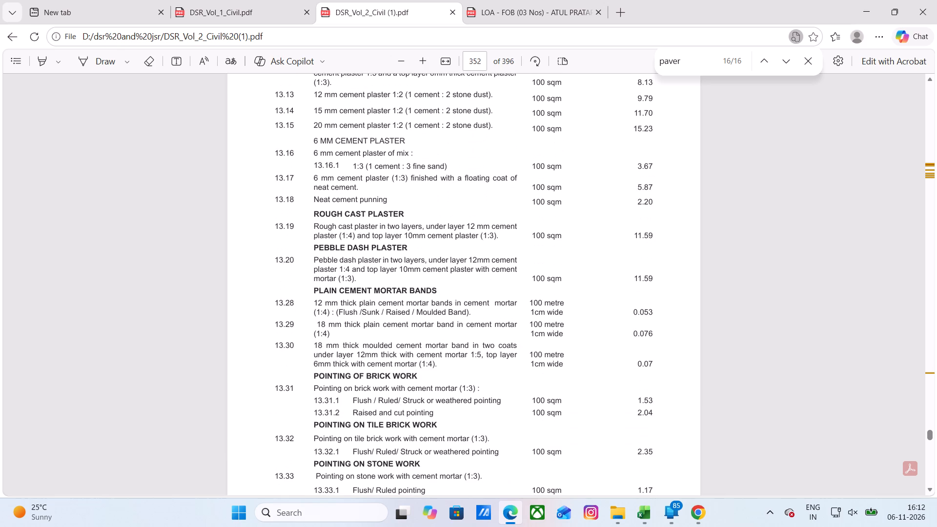
{"action": "scroll", "coordinate": [475, 324], "scroll_direction": "up", "scroll_amount": 2}
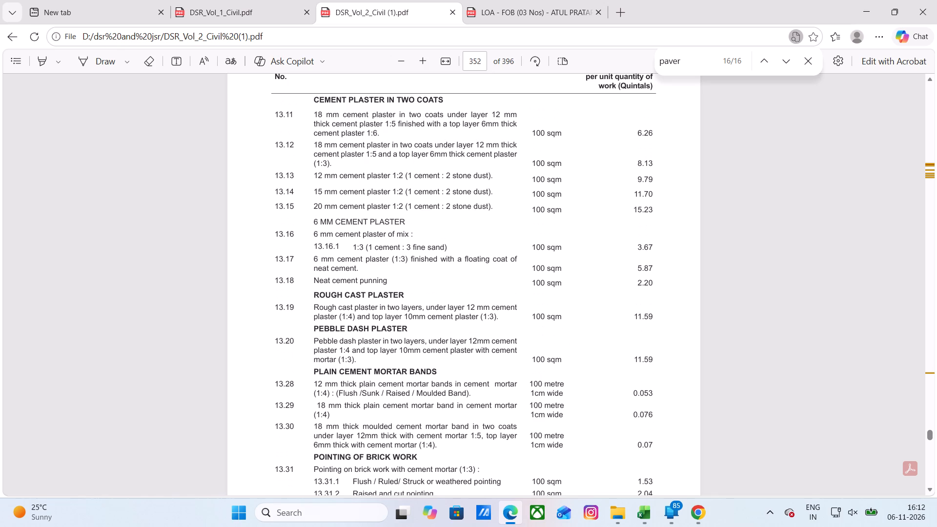
{"action": "scroll", "coordinate": [475, 324], "scroll_direction": "up", "scroll_amount": 1}
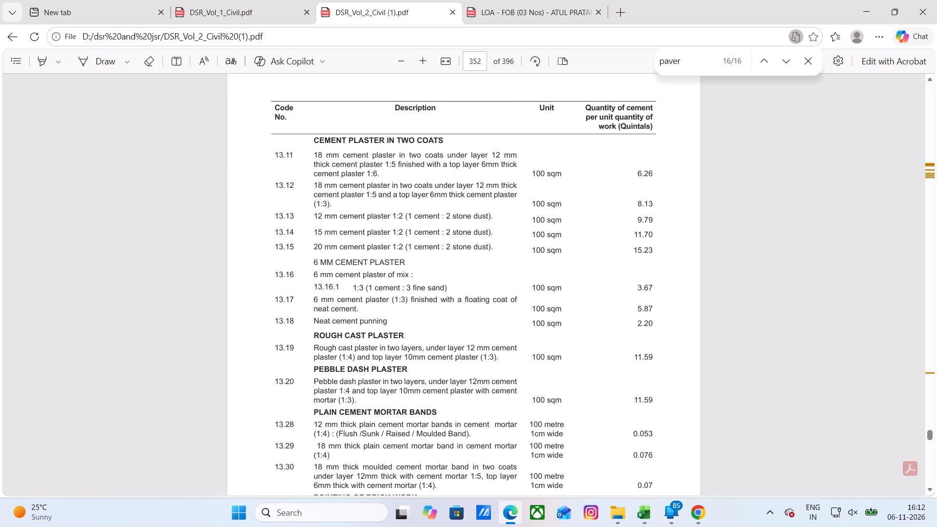
{"action": "scroll", "coordinate": [475, 324], "scroll_direction": "up", "scroll_amount": 2}
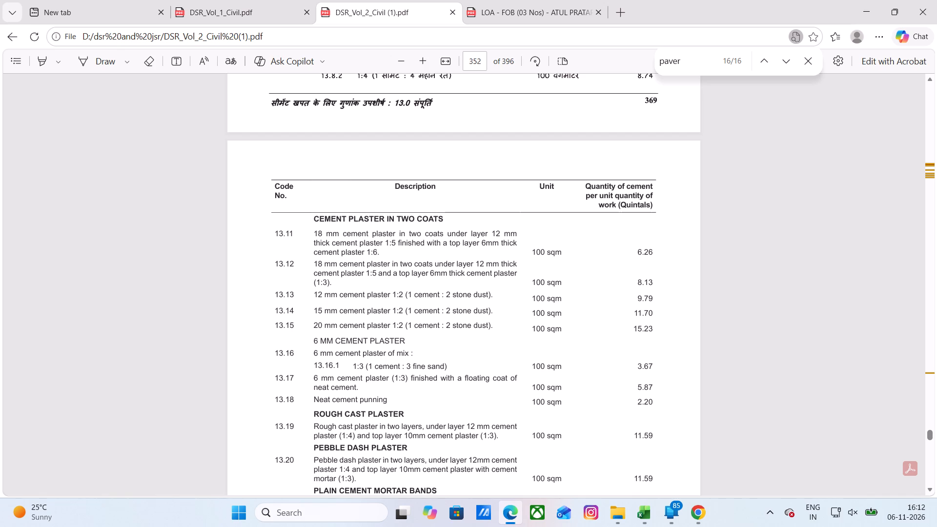
{"action": "scroll", "coordinate": [470, 323], "scroll_direction": "up", "scroll_amount": 5}
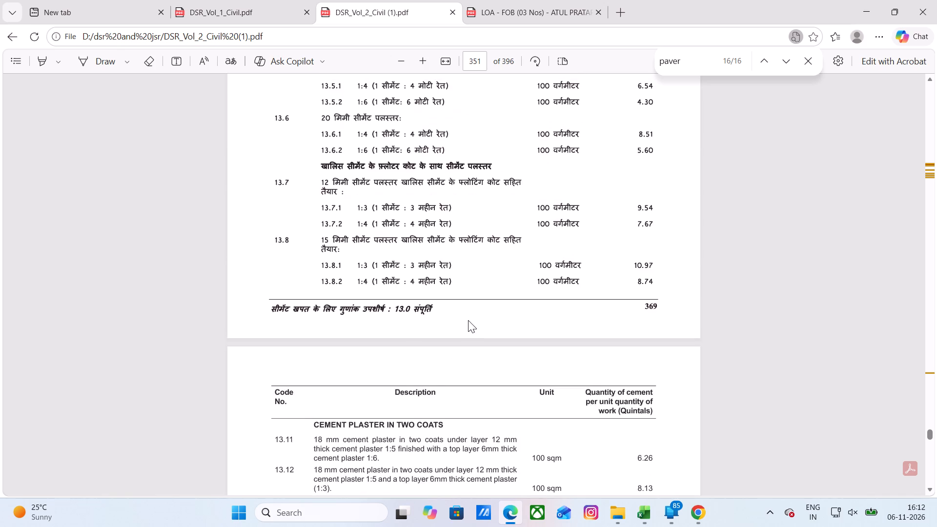
{"action": "scroll", "coordinate": [468, 320], "scroll_direction": "up", "scroll_amount": 6}
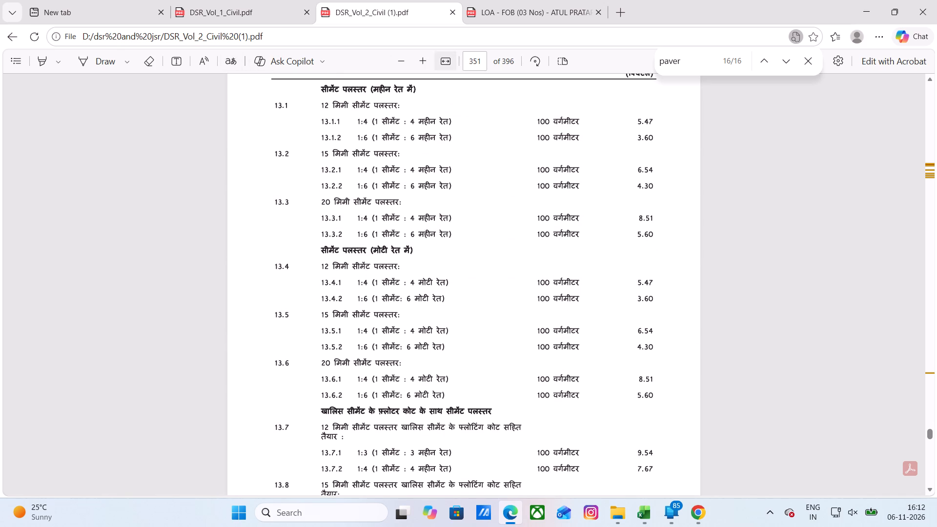
Switch to the NAMKUM CLIENT BILL workbook in Excel and save it.
{"action": "left_click", "coordinate": [596, 515]}
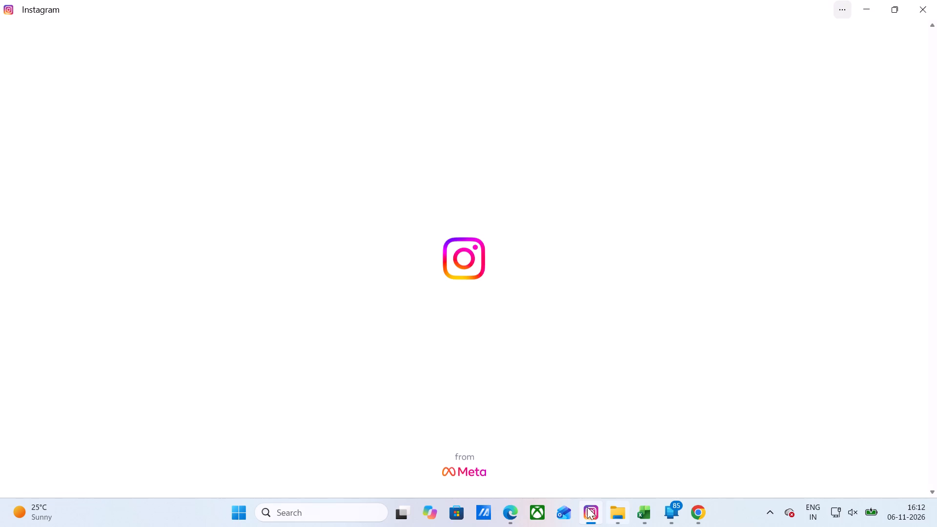
{"action": "left_click", "coordinate": [920, 9]}
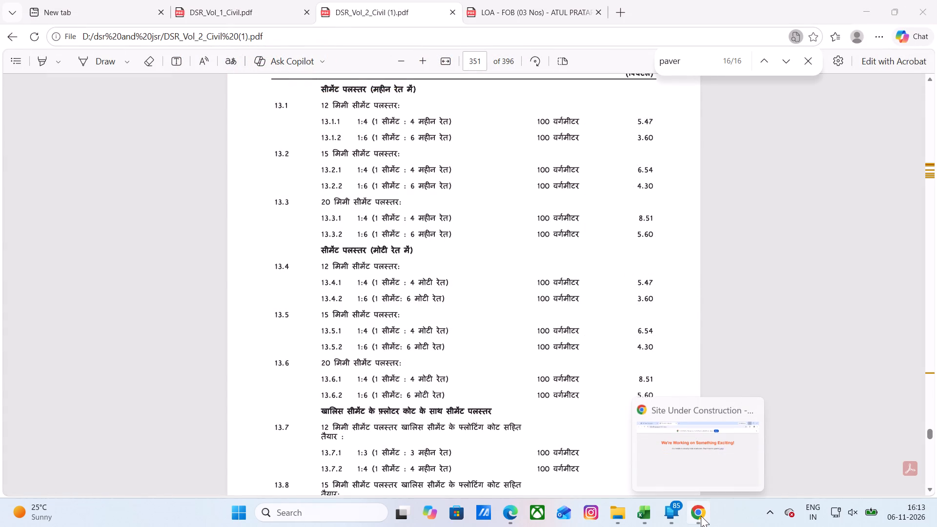
{"action": "left_click", "coordinate": [644, 514]}
{"action": "left_click", "coordinate": [590, 452]}
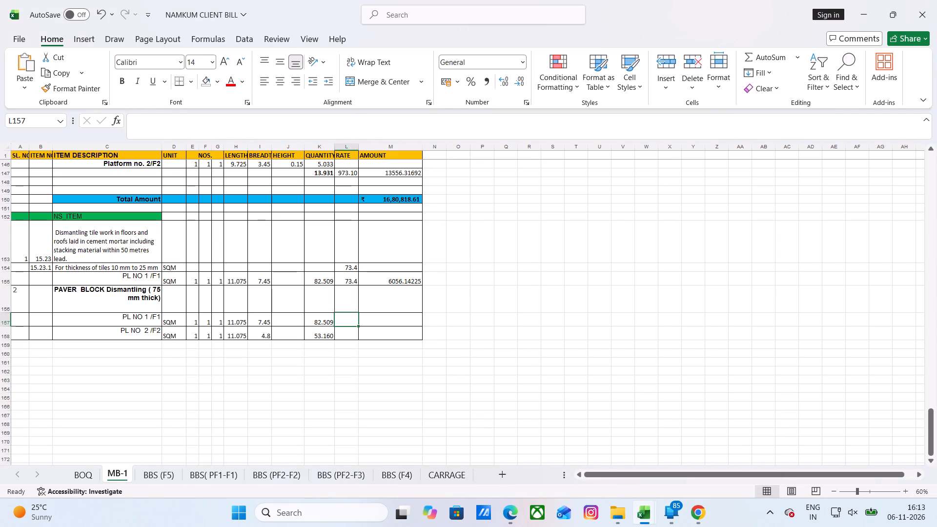
{"action": "key", "text": "ctrl+s"}
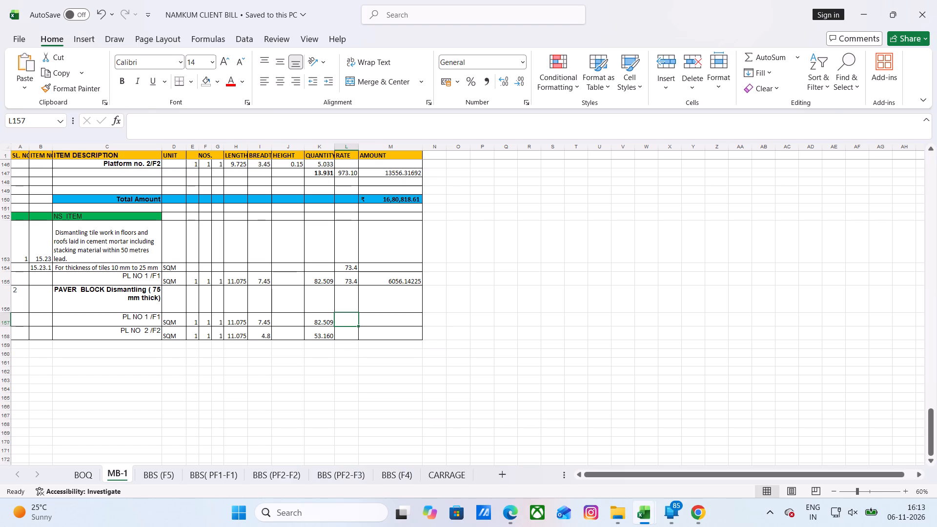
In the NAMKUM CLIENT BILL workbook in Excel, add a worksheet after MB-1 and name it TOTAL AMOUNT.
{"action": "left_click", "coordinate": [388, 282]}
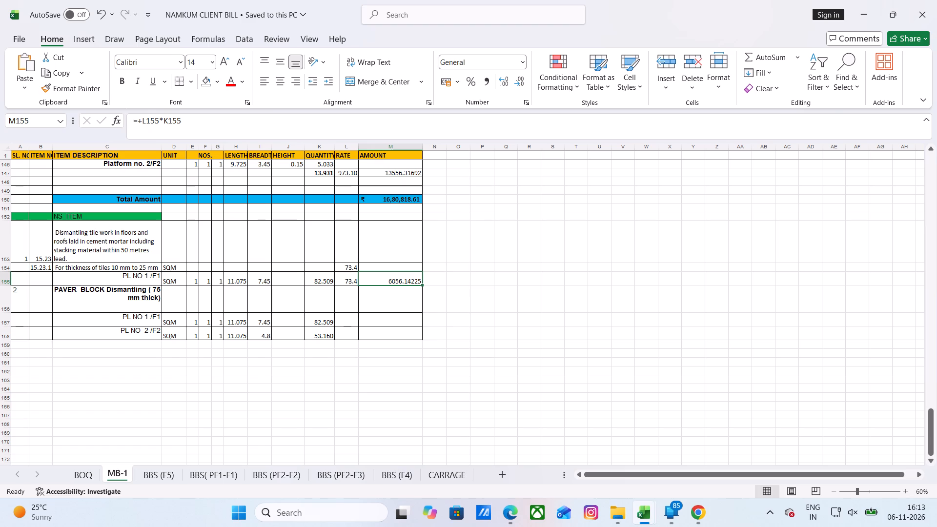
{"action": "left_click", "coordinate": [503, 478]}
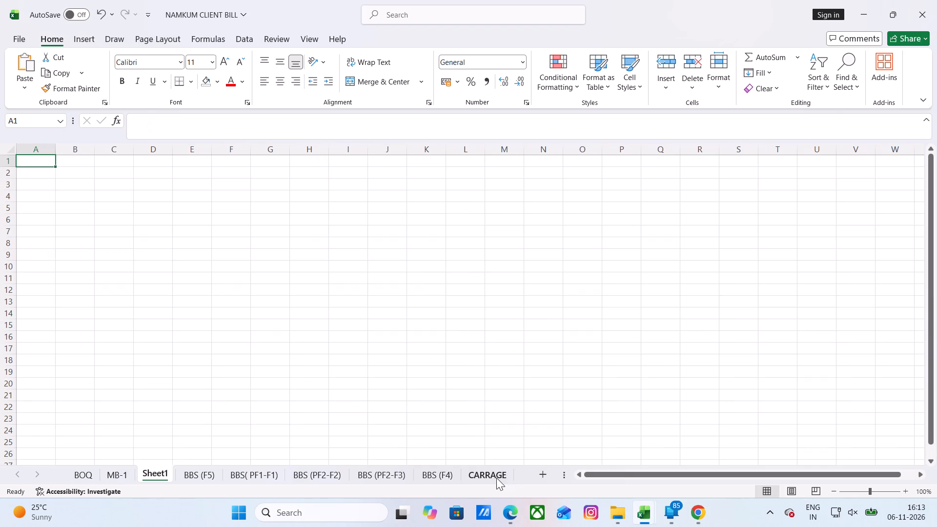
{"action": "left_click", "coordinate": [159, 472]}
{"action": "key", "text": "BackSpace"}
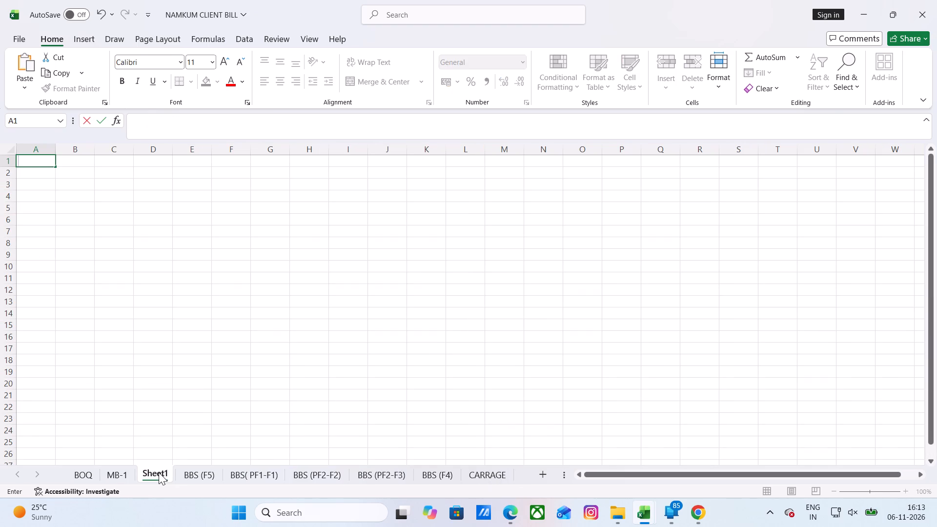
{"action": "double_click", "coordinate": [161, 471]}
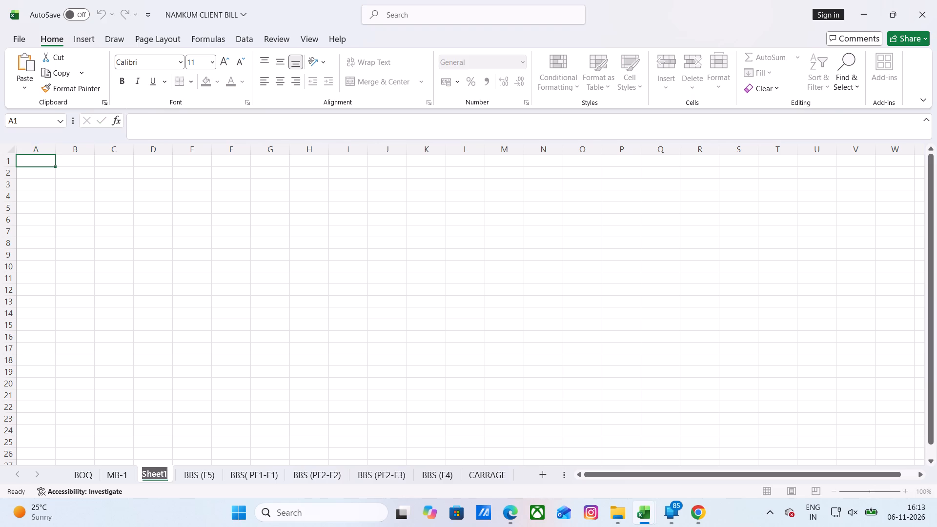
{"action": "type", "text": "TOTAL"}
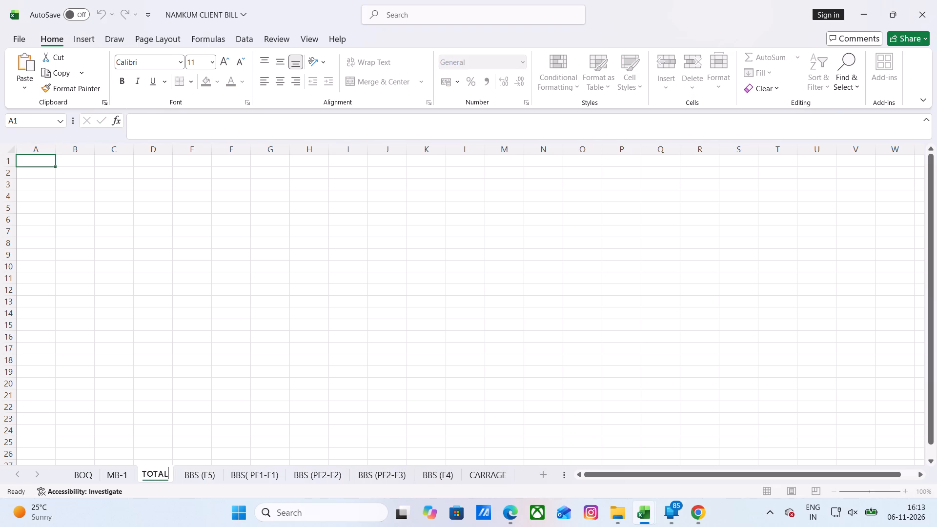
{"action": "key", "text": "space"}
{"action": "type", "text": "AML"}
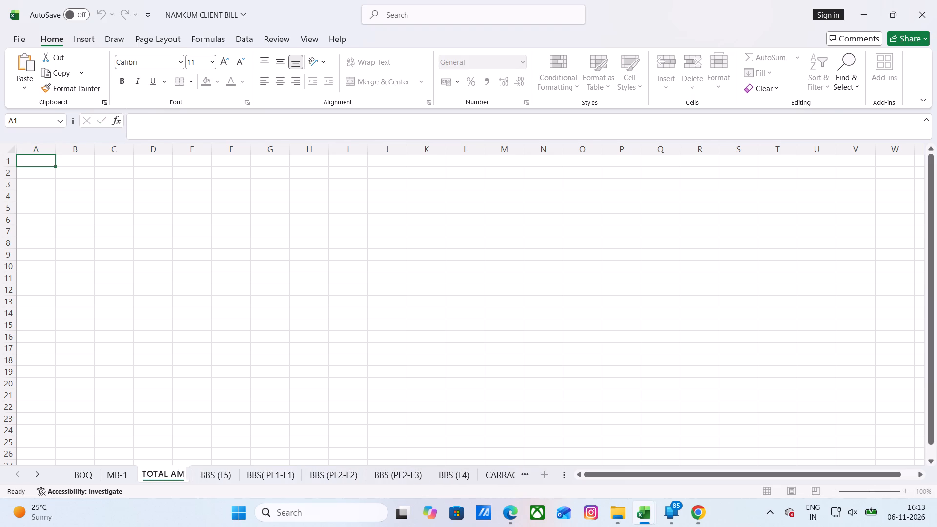
{"action": "key", "text": "BackSpace"}
{"action": "type", "text": "OUNT"}
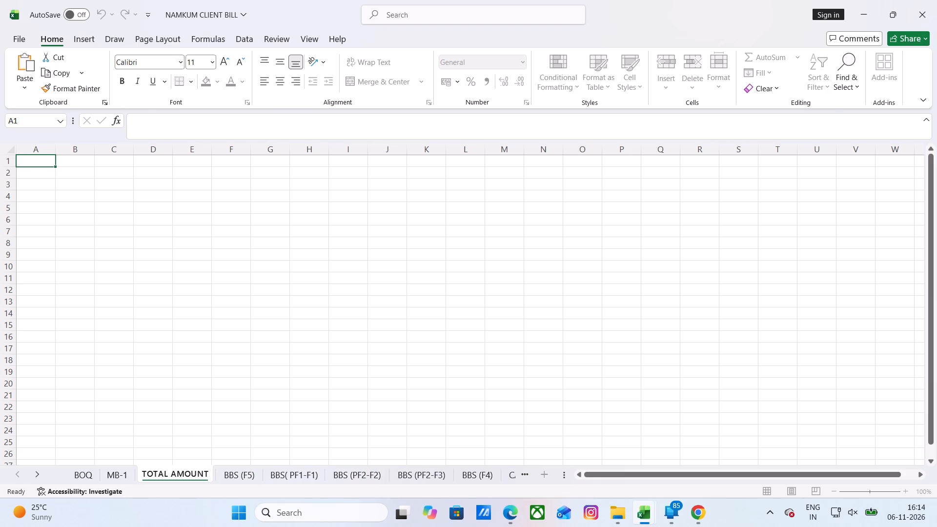
{"action": "key", "text": "Return"}
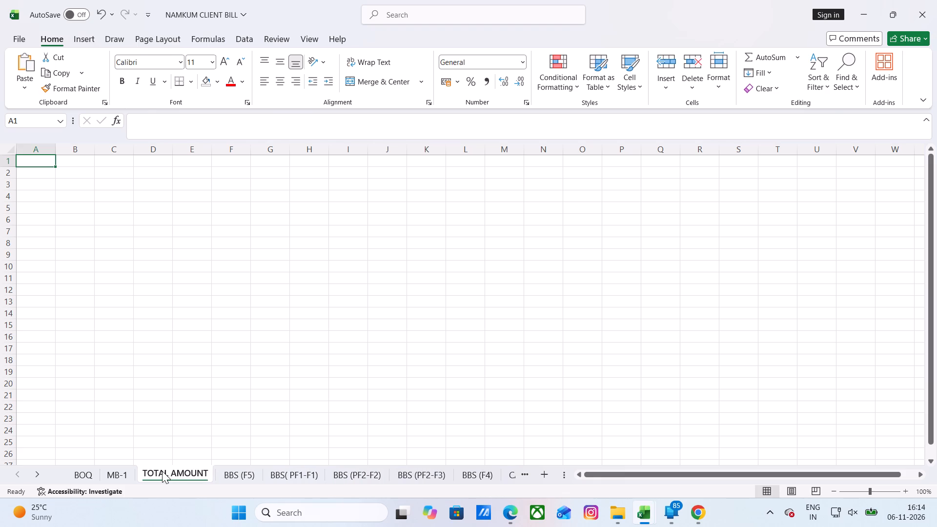
Merge and centre cells F8 to K9 on the TOTAL AMOUNT sheet.
{"action": "left_click_drag", "start_coordinate": [241, 243], "coordinate": [249, 260]}
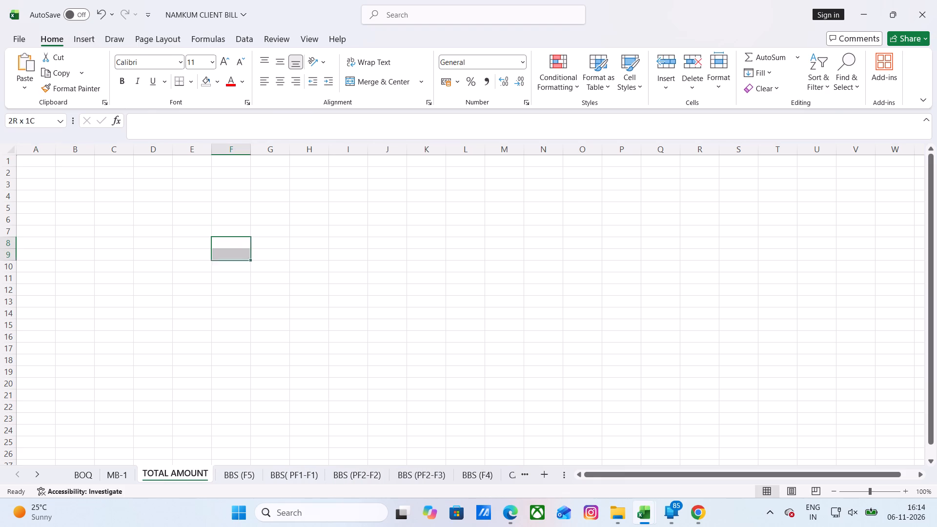
{"action": "left_click_drag", "start_coordinate": [249, 260], "coordinate": [408, 251]}
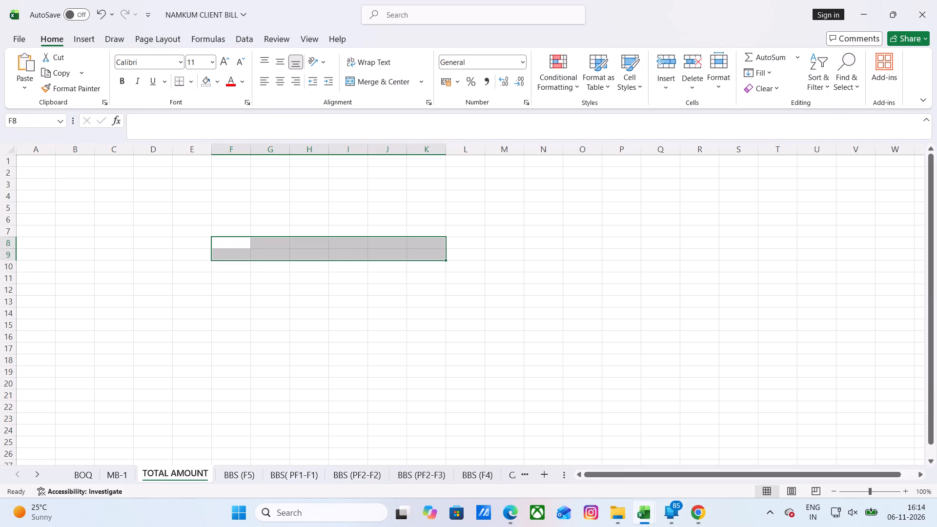
{"action": "left_click", "coordinate": [384, 82]}
{"action": "left_click_drag", "start_coordinate": [369, 321], "coordinate": [370, 302]}
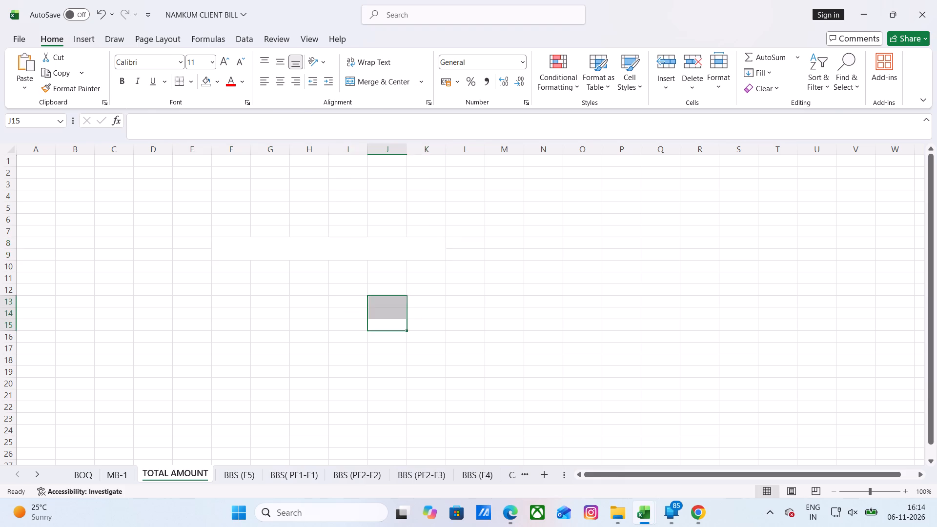
Enter a formula in the merged cell F8 adding MB-1's Total Amount in M150 and the NS tile dismantling amount in M155.
{"action": "left_click", "coordinate": [289, 246]}
{"action": "double_click", "coordinate": [278, 250]}
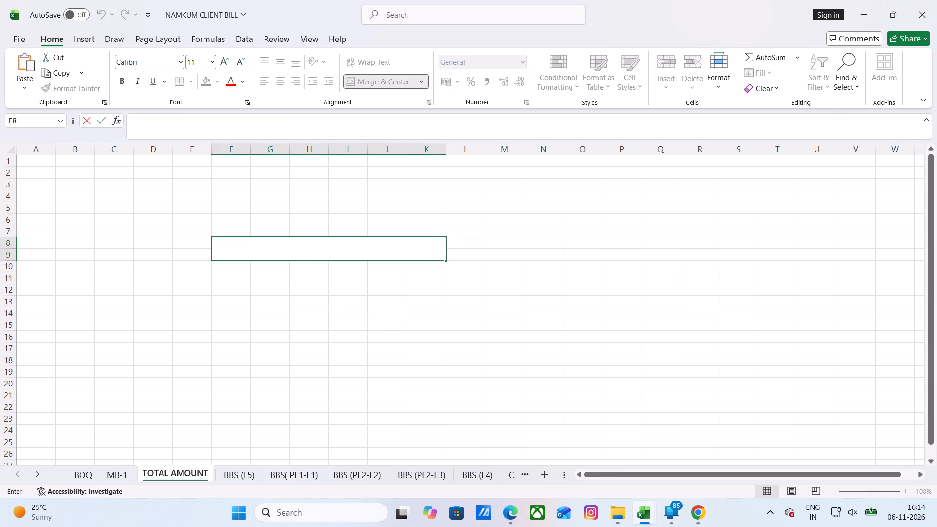
{"action": "key", "text": "plus"}
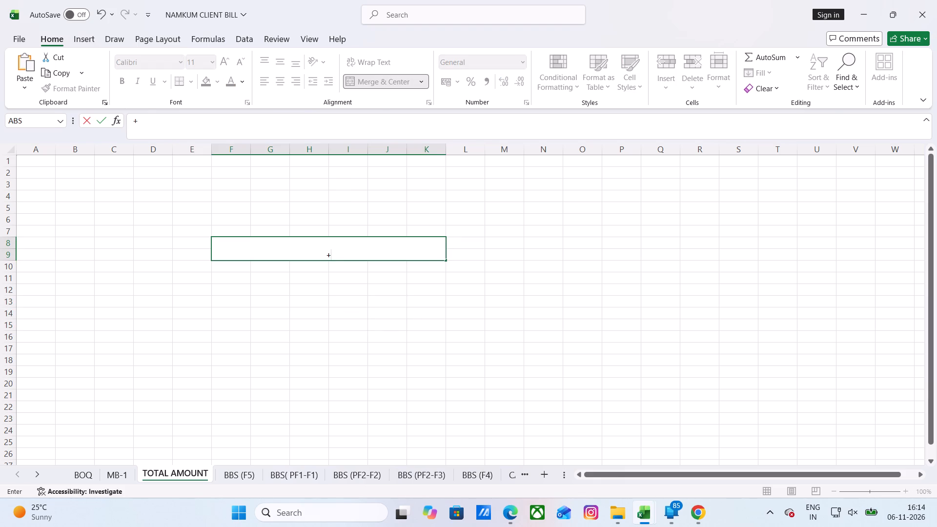
{"action": "left_click", "coordinate": [111, 476]}
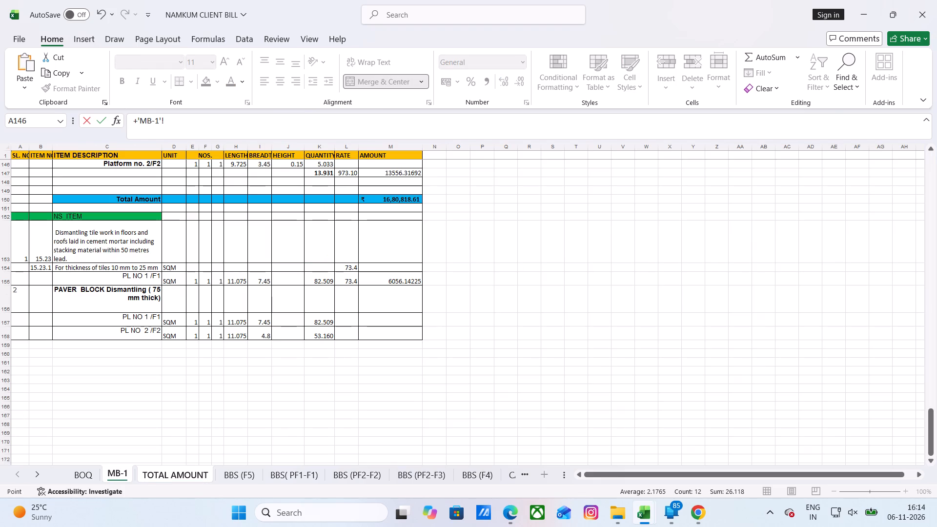
{"action": "left_click", "coordinate": [406, 201]}
{"action": "key", "text": "plus"}
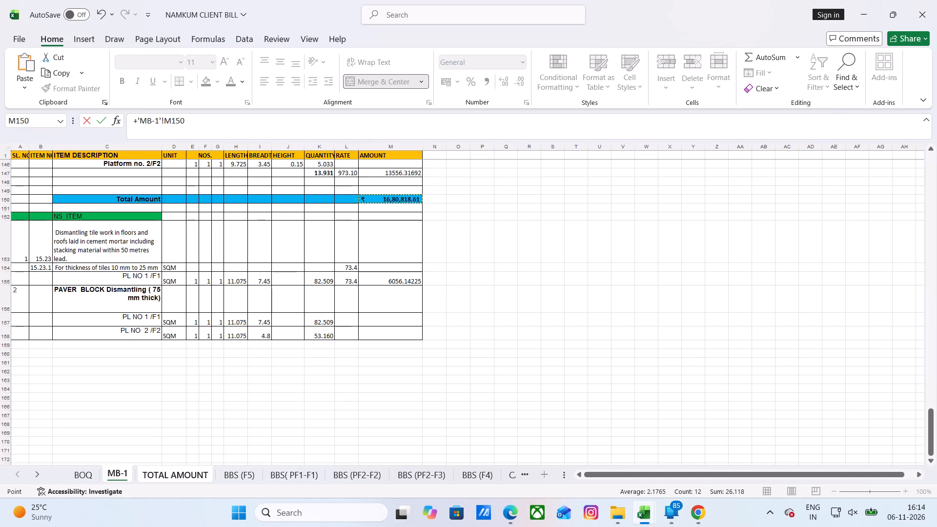
{"action": "left_click", "coordinate": [404, 281]}
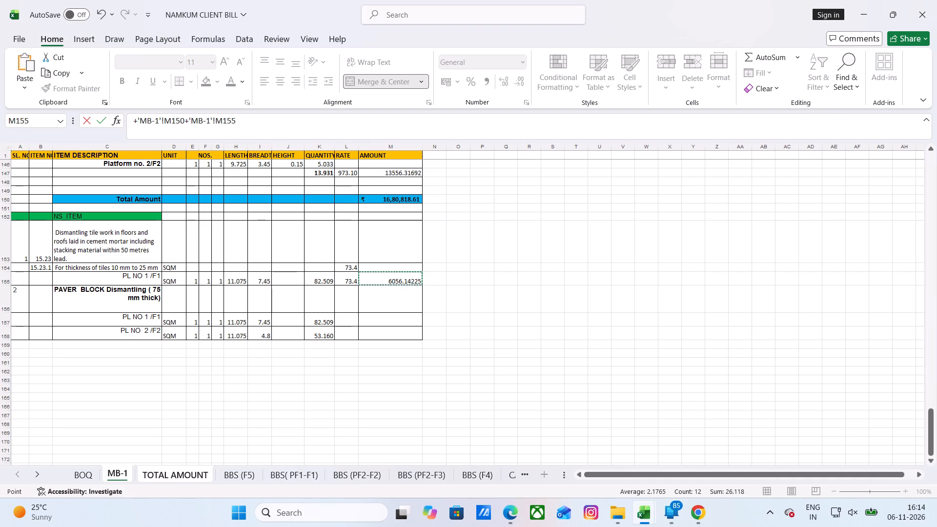
{"action": "key", "text": "Return"}
Format the merged total cell with bold 26-point text and a light blue fill.
{"action": "left_click", "coordinate": [338, 254]}
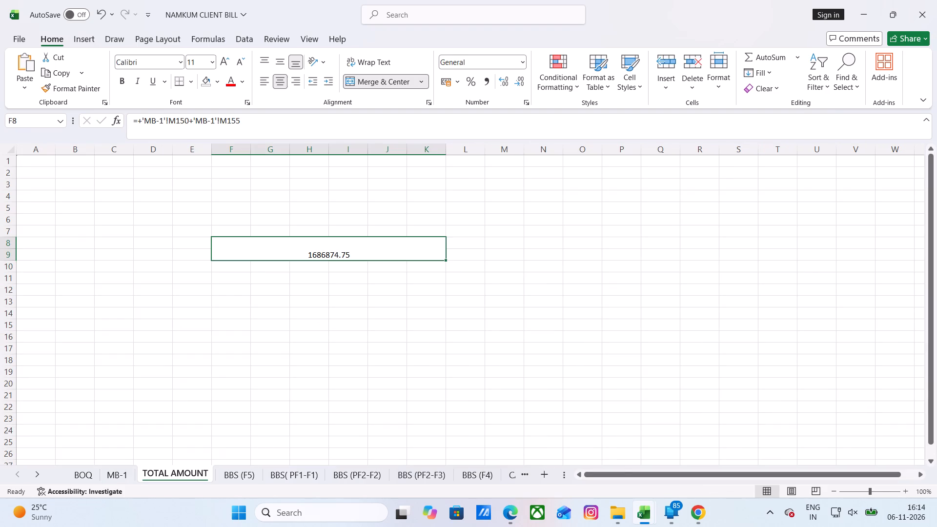
{"action": "triple_click", "coordinate": [226, 61]}
{"action": "double_click", "coordinate": [226, 61]}
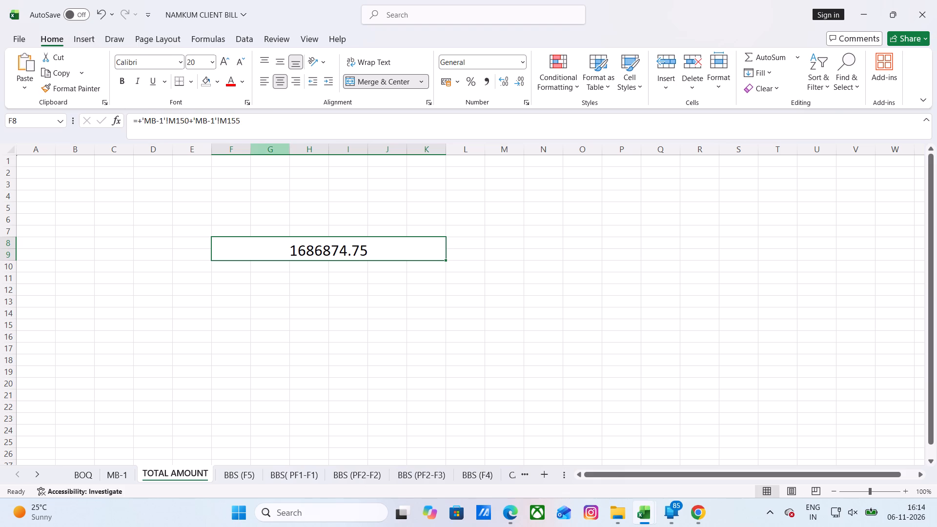
{"action": "left_click", "coordinate": [336, 243]}
{"action": "left_click", "coordinate": [338, 254]}
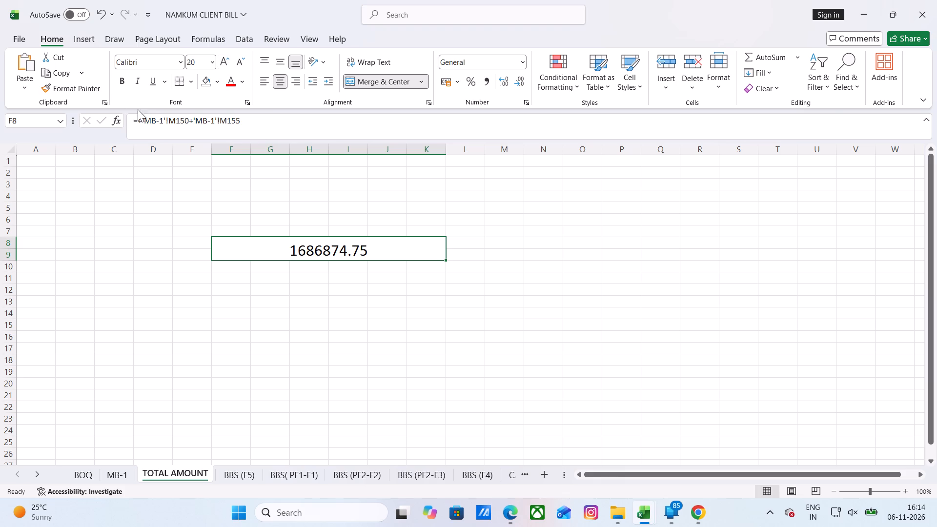
{"action": "left_click", "coordinate": [124, 81]}
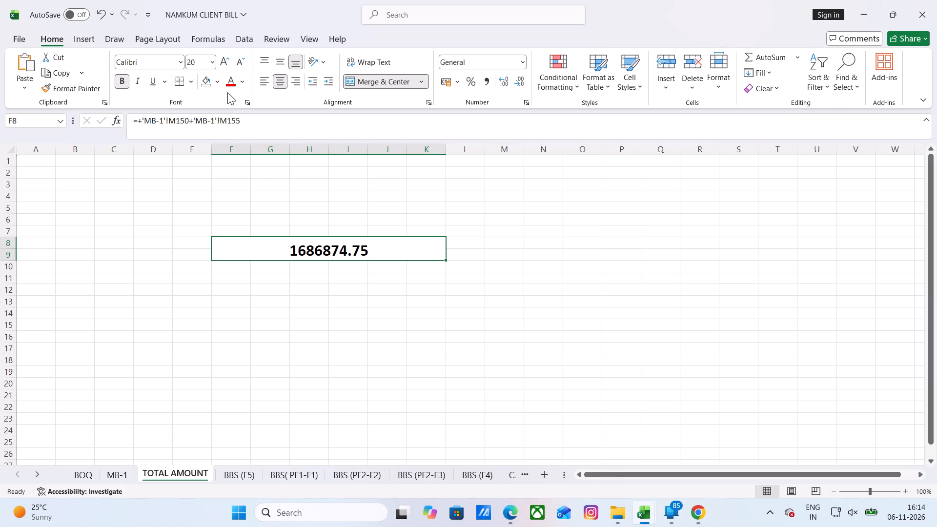
{"action": "left_click", "coordinate": [214, 83]}
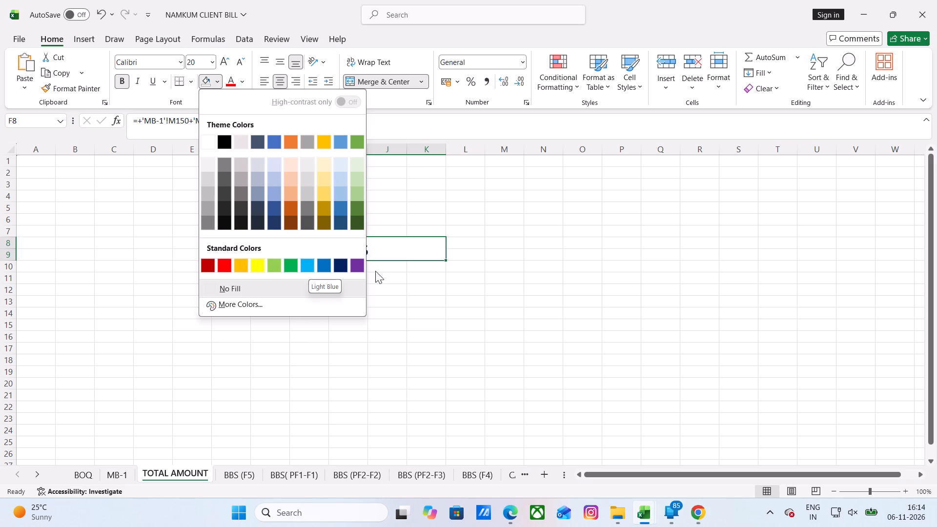
{"action": "left_click", "coordinate": [307, 267]}
{"action": "left_click", "coordinate": [513, 291]}
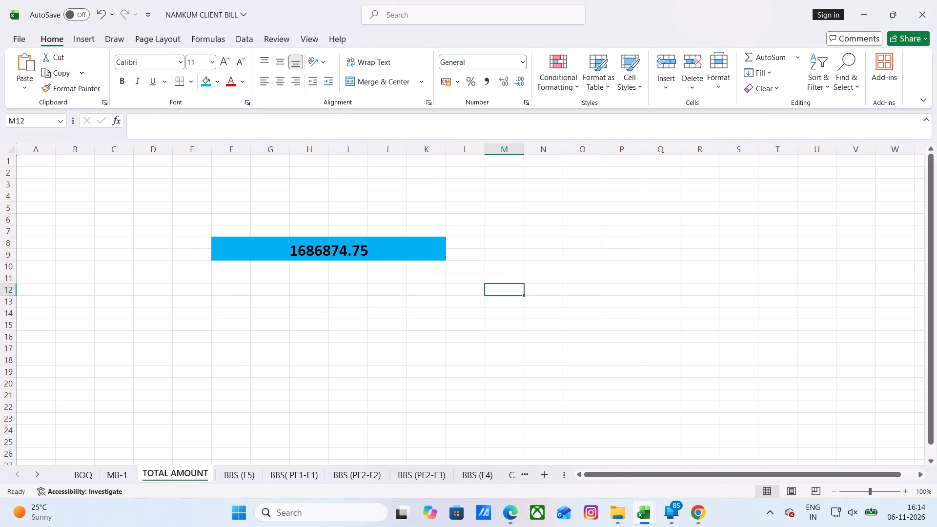
{"action": "left_click", "coordinate": [341, 248]}
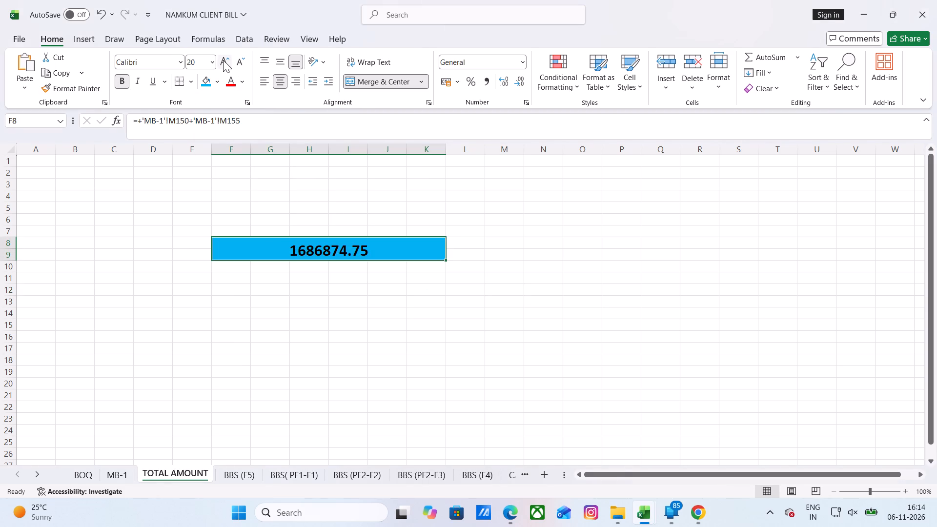
{"action": "triple_click", "coordinate": [223, 60]}
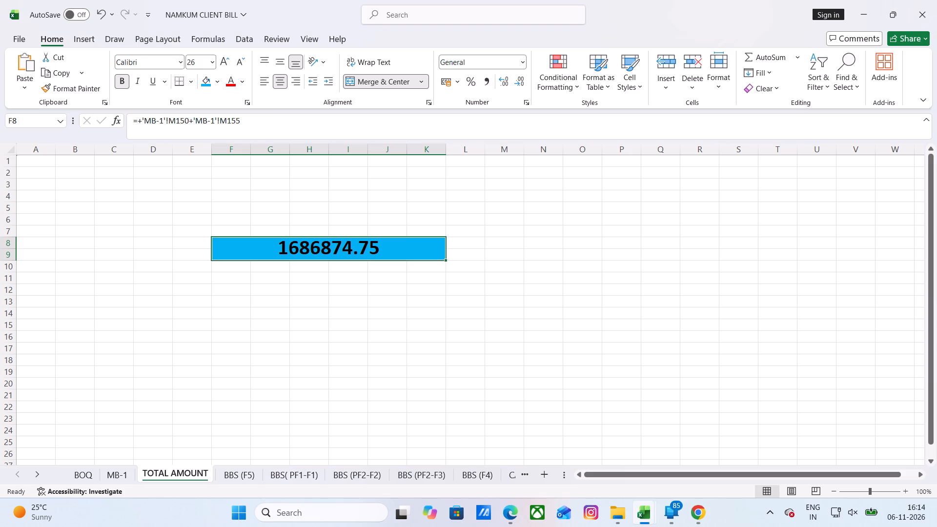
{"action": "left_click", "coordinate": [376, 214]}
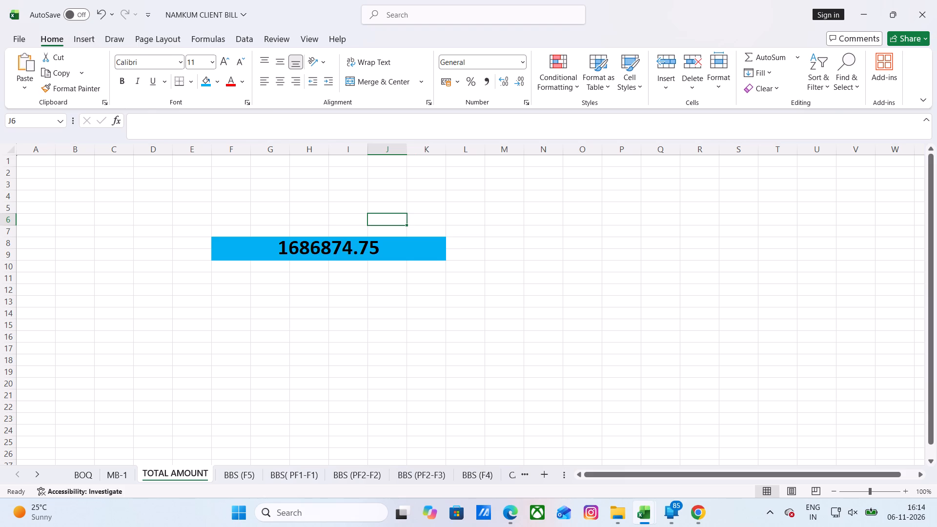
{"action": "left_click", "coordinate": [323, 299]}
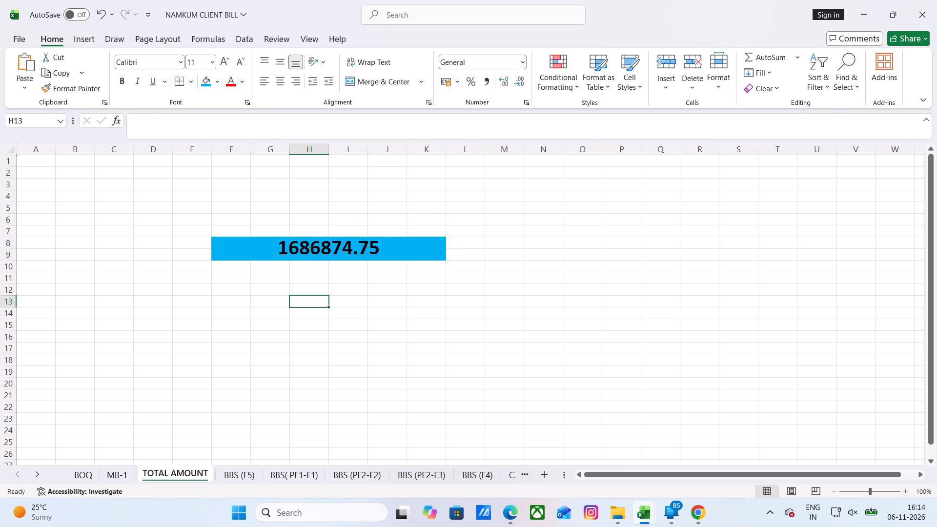
On the MB-1 sheet, sum the NS item amounts M155 to M158 in cell M159.
{"action": "left_click", "coordinate": [82, 472]}
{"action": "left_click", "coordinate": [119, 472]}
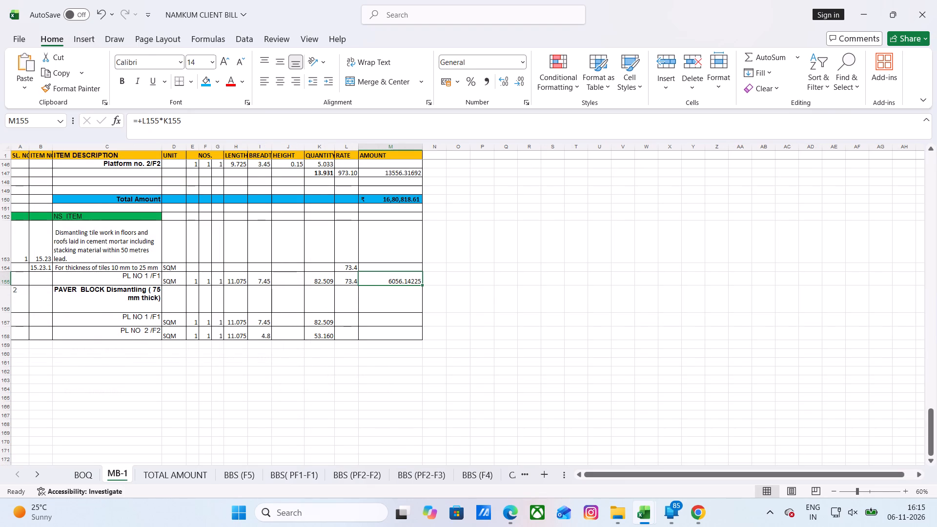
{"action": "left_click", "coordinate": [377, 345]}
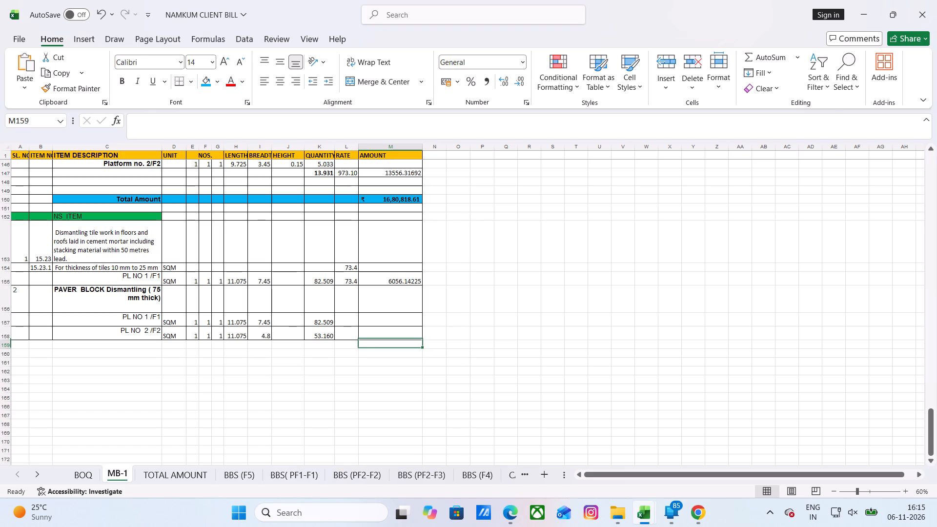
{"action": "key", "text": "plus"}
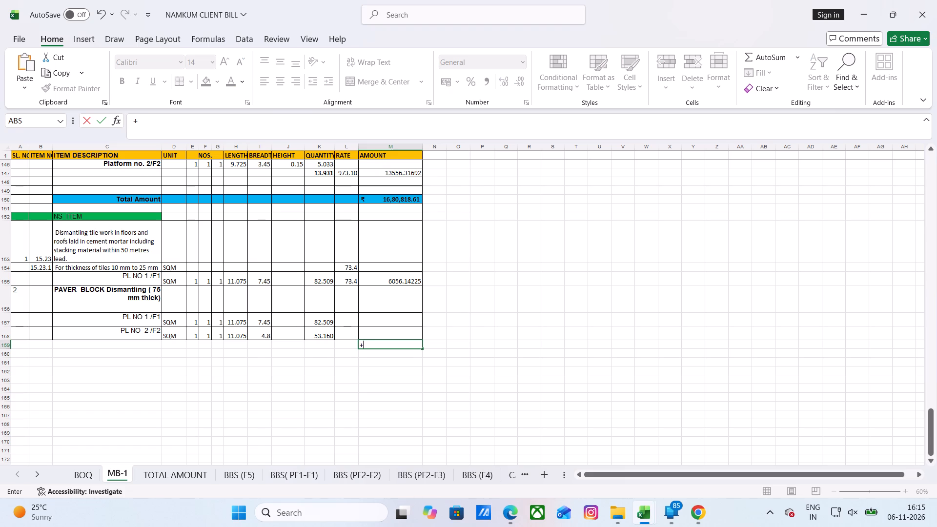
{"action": "left_click", "coordinate": [494, 312]}
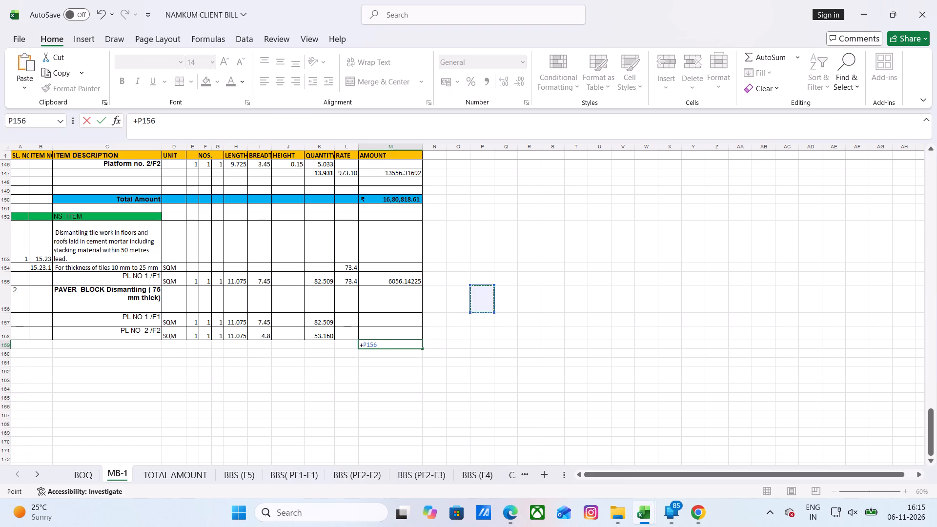
{"action": "key", "text": "Escape"}
{"action": "left_click", "coordinate": [771, 54]}
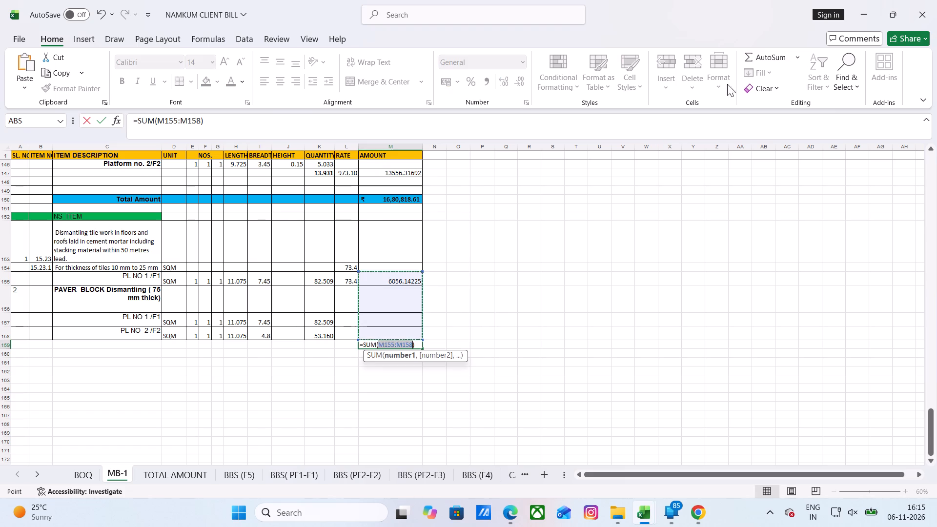
{"action": "key", "text": "Return"}
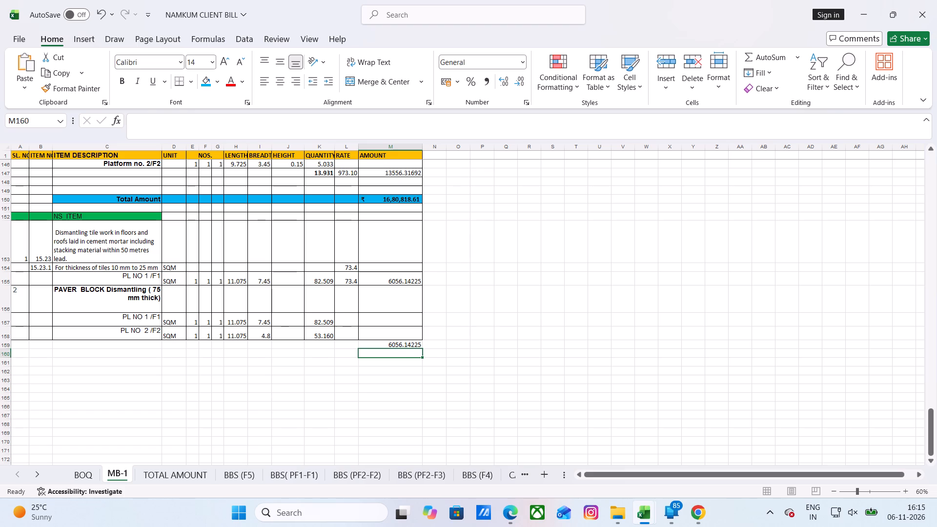
{"action": "left_click", "coordinate": [401, 348]}
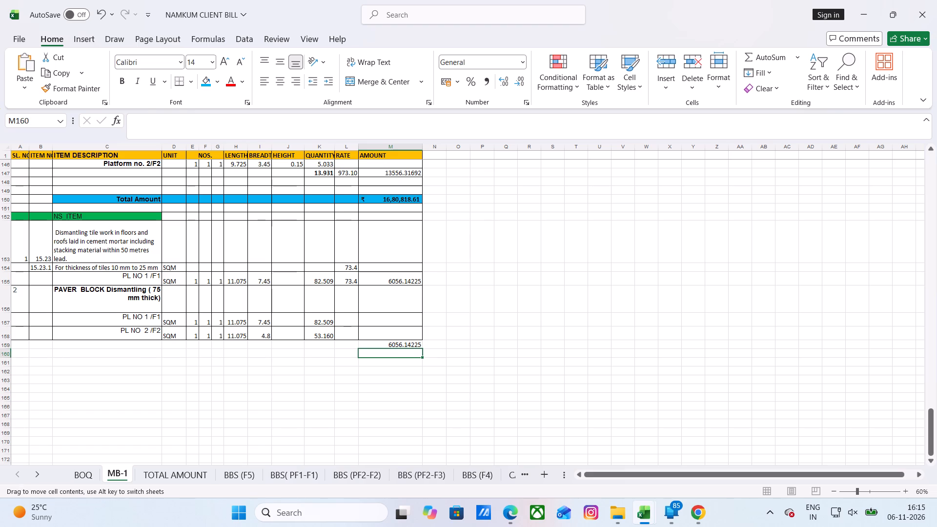
Replace the merged F8 formula on the TOTAL AMOUNT sheet with one adding MB-1's Total Amount in M150 and the NS item sum in M159.
{"action": "left_click", "coordinate": [167, 477]}
{"action": "left_click", "coordinate": [355, 250]}
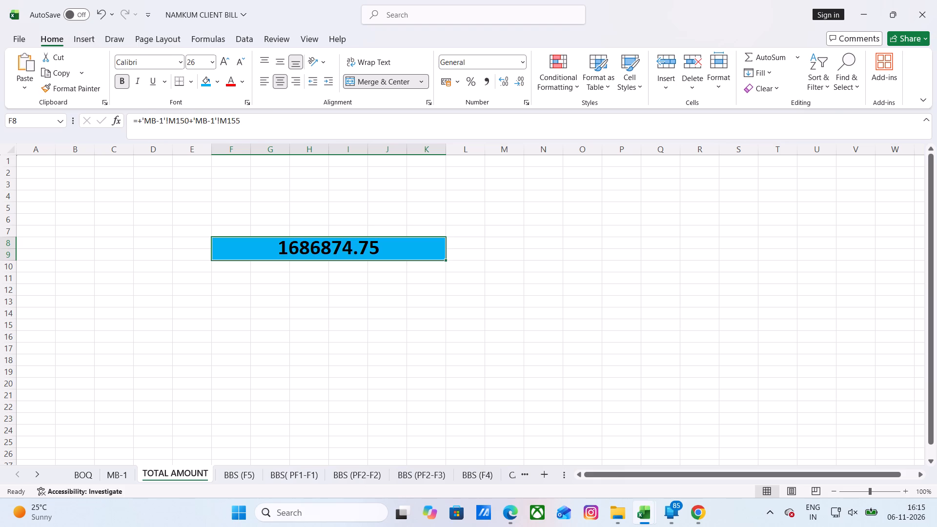
{"action": "key", "text": "BackSpace"}
{"action": "key", "text": "plus"}
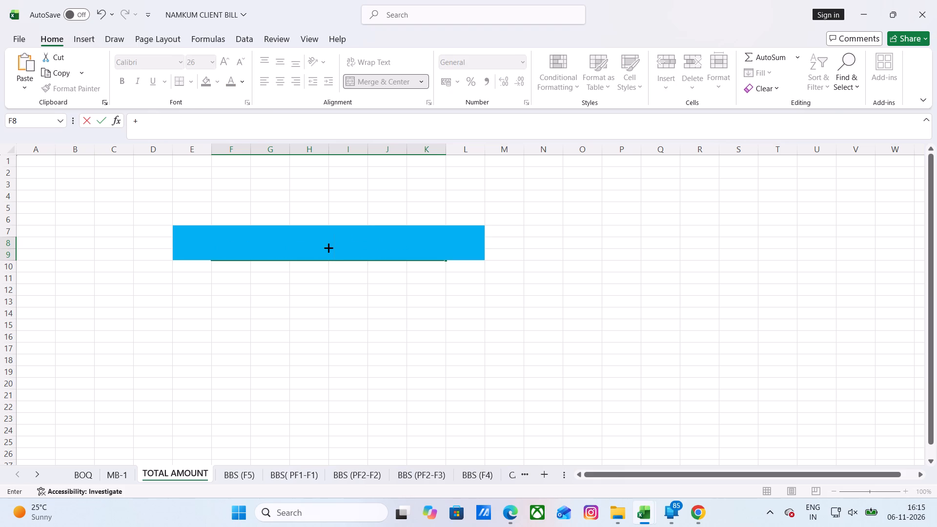
{"action": "left_click", "coordinate": [115, 476]}
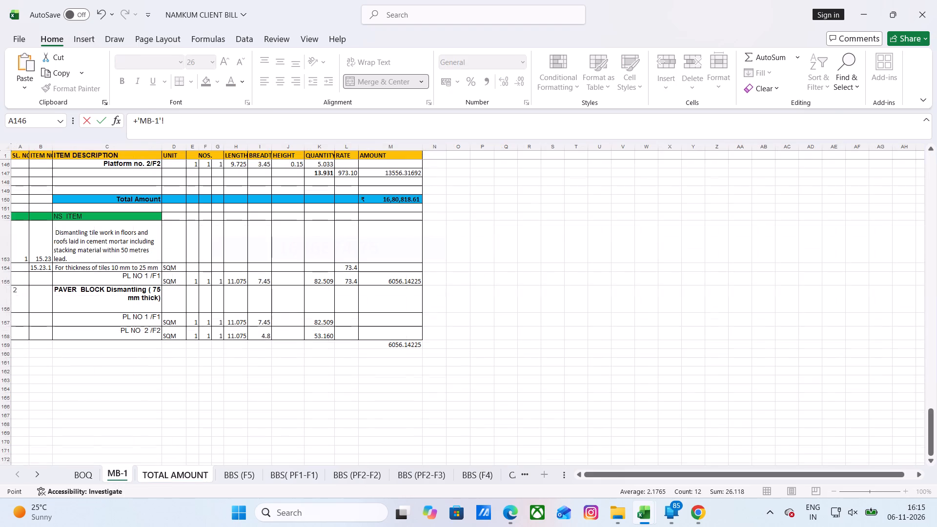
{"action": "left_click", "coordinate": [397, 198]}
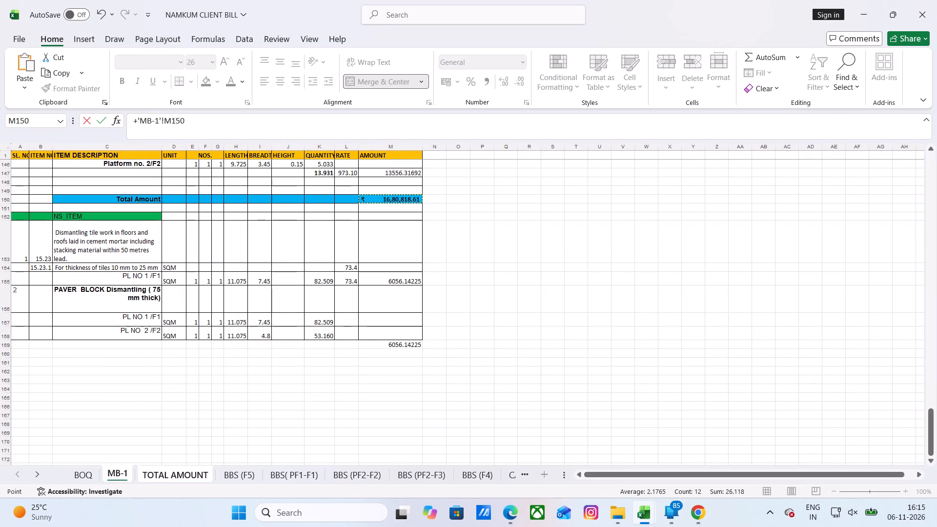
{"action": "key", "text": "plus"}
{"action": "left_click", "coordinate": [401, 345]}
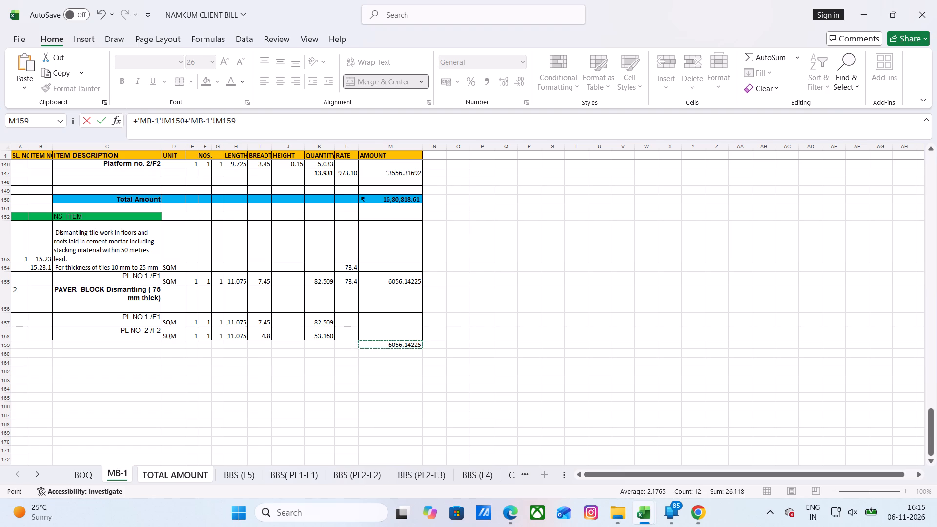
{"action": "key", "text": "Return"}
{"action": "left_click", "coordinate": [365, 247]}
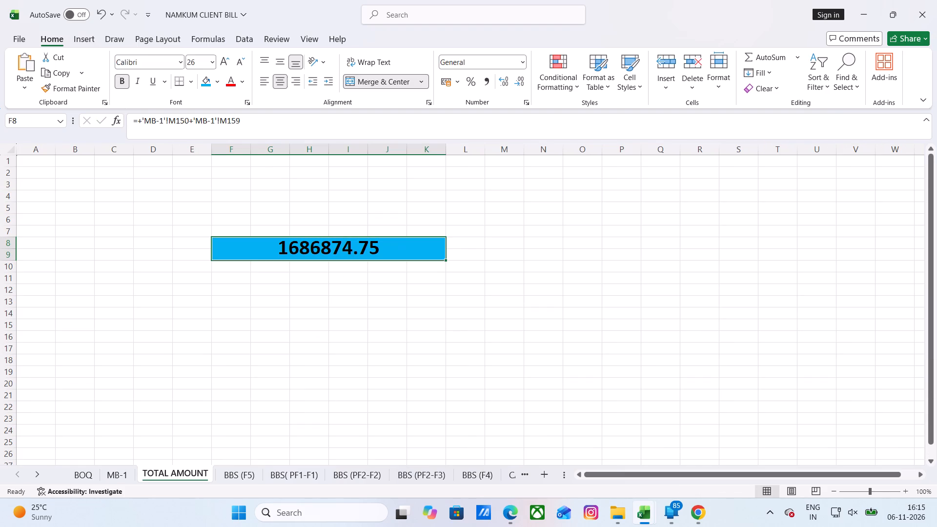
Make the NS item sum in M159 on the MB-1 sheet bold.
{"action": "left_click", "coordinate": [123, 477]}
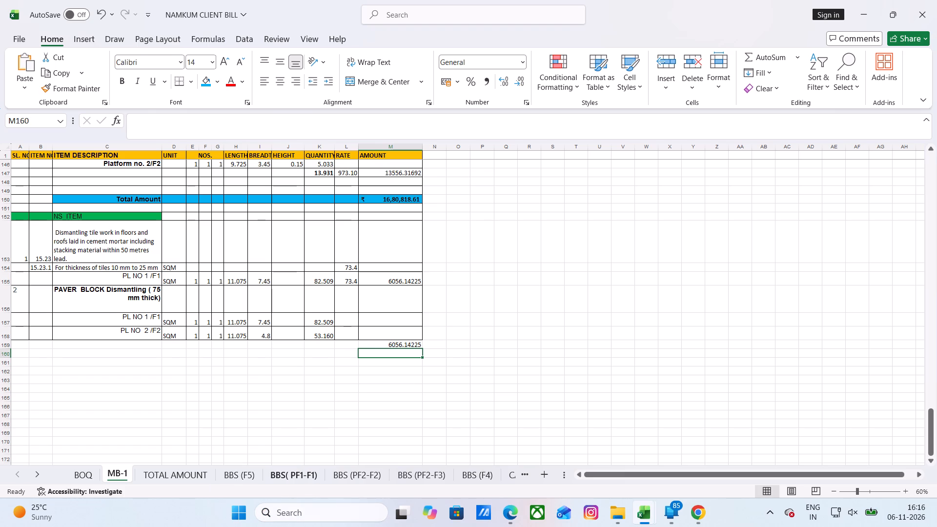
{"action": "left_click", "coordinate": [397, 344]}
{"action": "left_click", "coordinate": [122, 81]}
{"action": "left_click", "coordinate": [529, 298]}
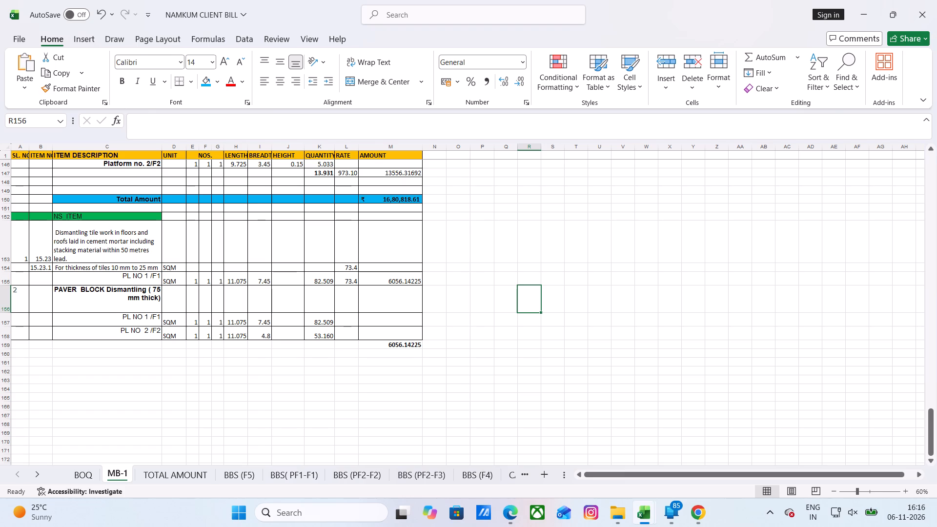
Move the BBS (F5) sheet so that it directly follows BBS (F4) in the workbook's sheet order.
{"action": "scroll", "coordinate": [313, 403], "scroll_direction": "up", "scroll_amount": 2}
{"action": "scroll", "coordinate": [285, 455], "scroll_direction": "down", "scroll_amount": 2}
{"action": "left_click", "coordinate": [188, 471]}
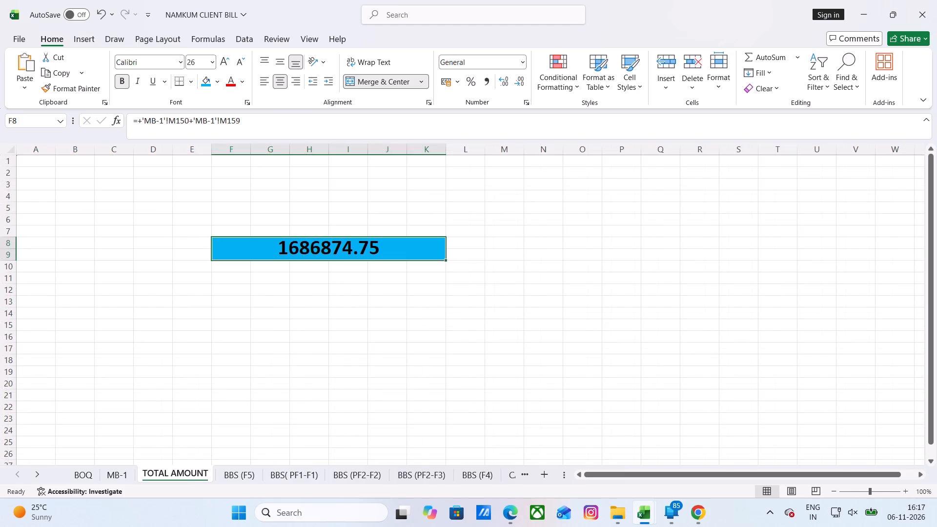
{"action": "left_click", "coordinate": [229, 478]}
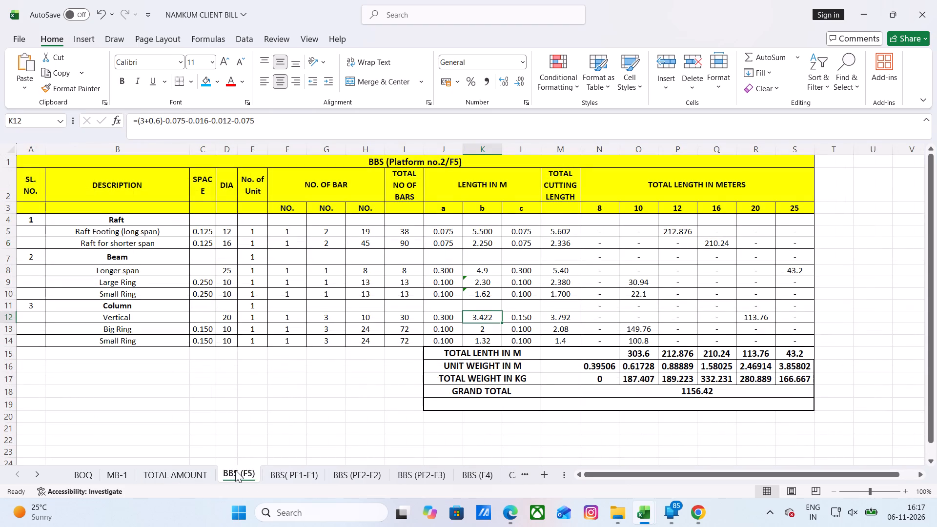
{"action": "left_click_drag", "start_coordinate": [239, 471], "coordinate": [512, 494]}
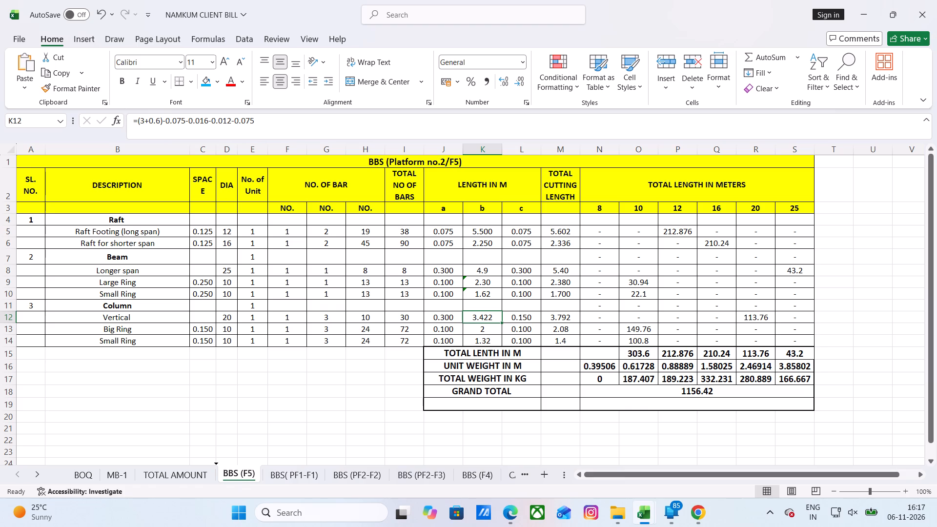
{"action": "left_click_drag", "start_coordinate": [512, 494], "coordinate": [498, 481]}
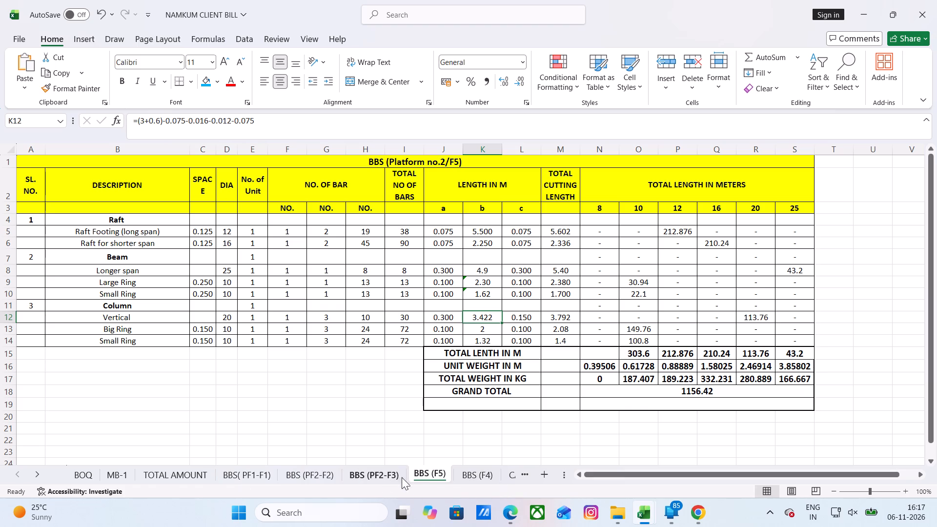
{"action": "left_click_drag", "start_coordinate": [434, 472], "coordinate": [500, 477]}
{"action": "left_click_drag", "start_coordinate": [435, 473], "coordinate": [509, 473]}
{"action": "left_click_drag", "start_coordinate": [509, 473], "coordinate": [508, 478]}
{"action": "left_click", "coordinate": [416, 486]}
{"action": "left_click", "coordinate": [437, 430]}
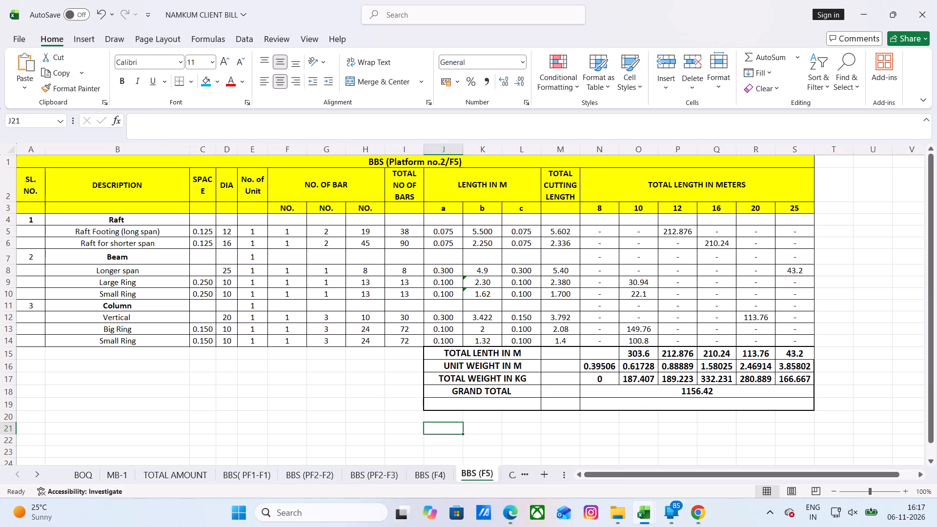
Look through the BBS (F4), BBS (PF2-F3), BBS (PF2-F2) and BBS( PF1-F1) bar bending schedules.
{"action": "left_click", "coordinate": [416, 475]}
{"action": "left_click", "coordinate": [392, 473]}
{"action": "left_click", "coordinate": [335, 472]}
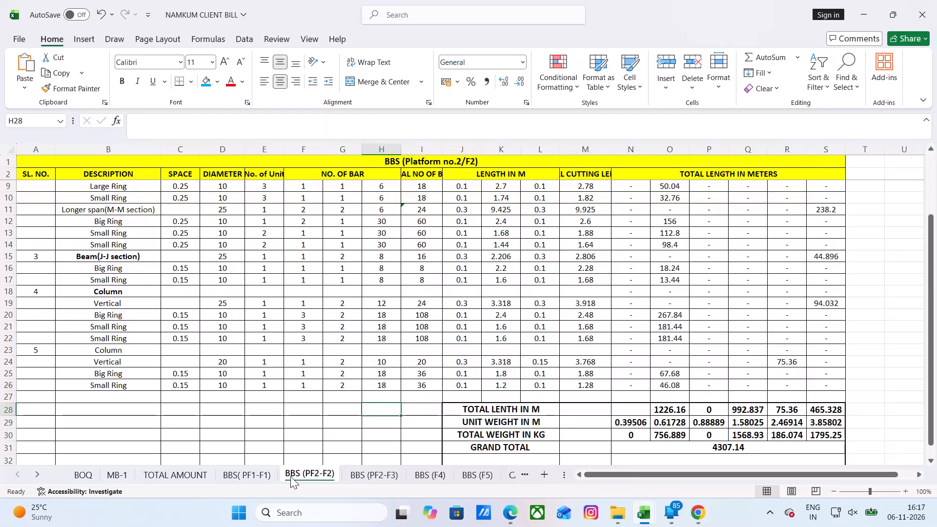
{"action": "left_click", "coordinate": [374, 472]}
{"action": "left_click", "coordinate": [290, 468]}
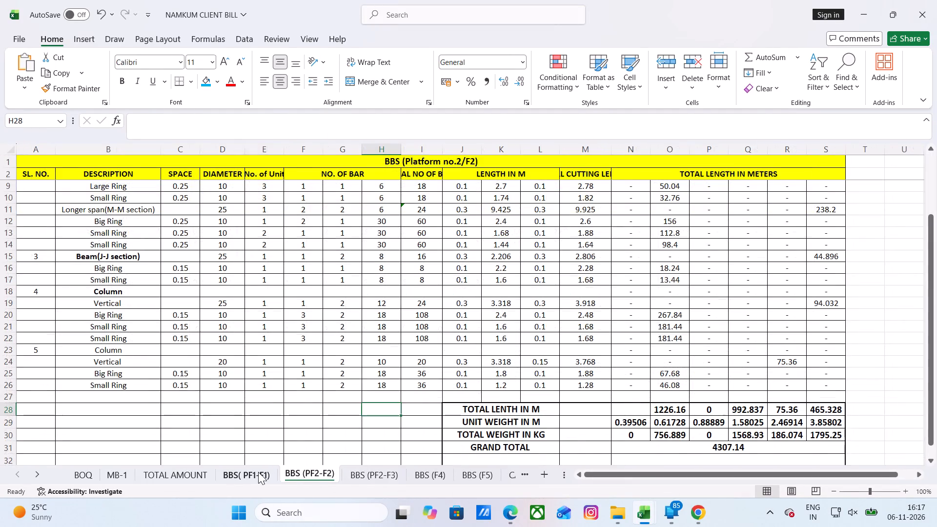
{"action": "left_click", "coordinate": [258, 472]}
{"action": "left_click", "coordinate": [316, 471]}
{"action": "left_click", "coordinate": [365, 473]}
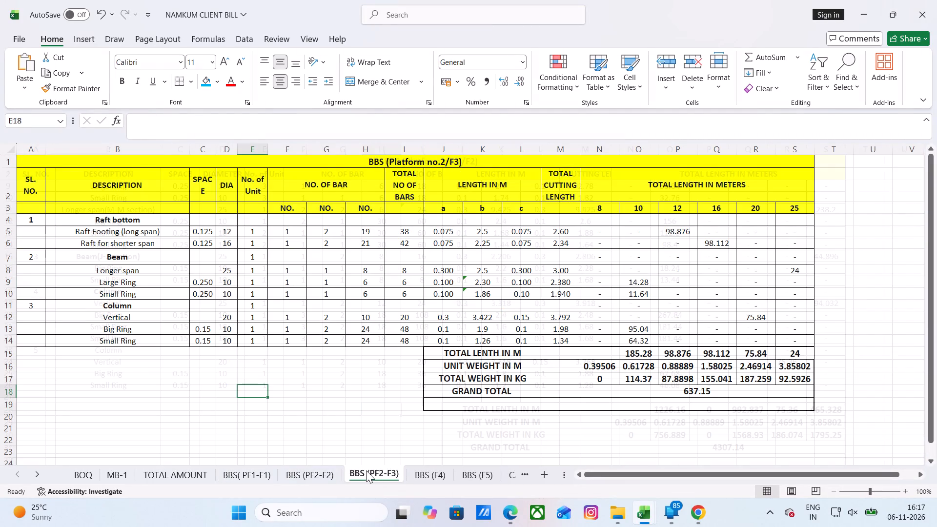
{"action": "scroll", "coordinate": [366, 470], "scroll_direction": "up", "scroll_amount": 3}
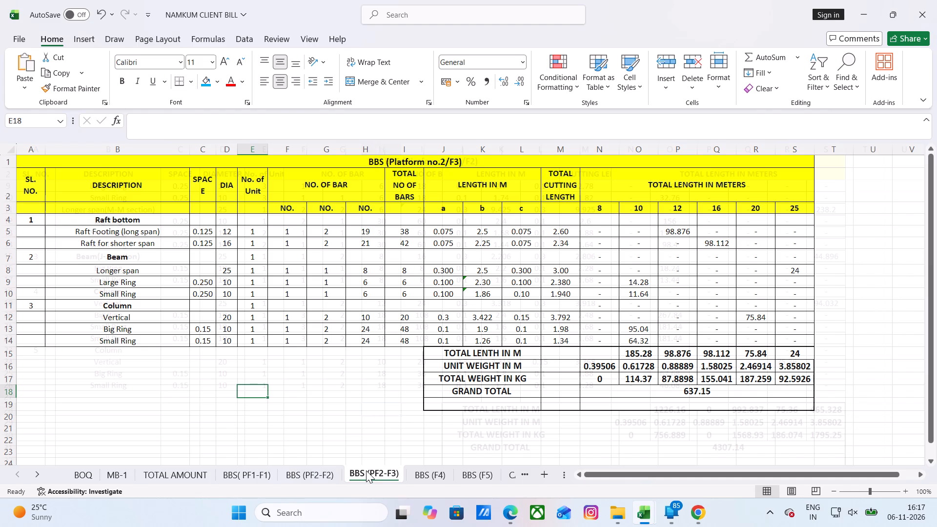
Review the MB-1 sheet's entries from the steel reinforcement item 9 through the girder, bolt and structural steel items up to 16.
{"action": "left_click", "coordinate": [113, 473]}
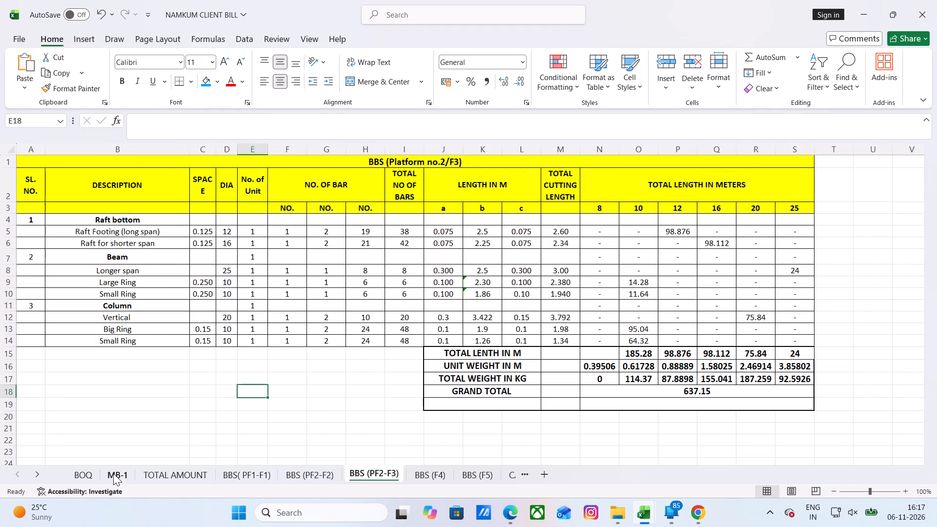
{"action": "scroll", "coordinate": [239, 370], "scroll_direction": "up", "scroll_amount": 9}
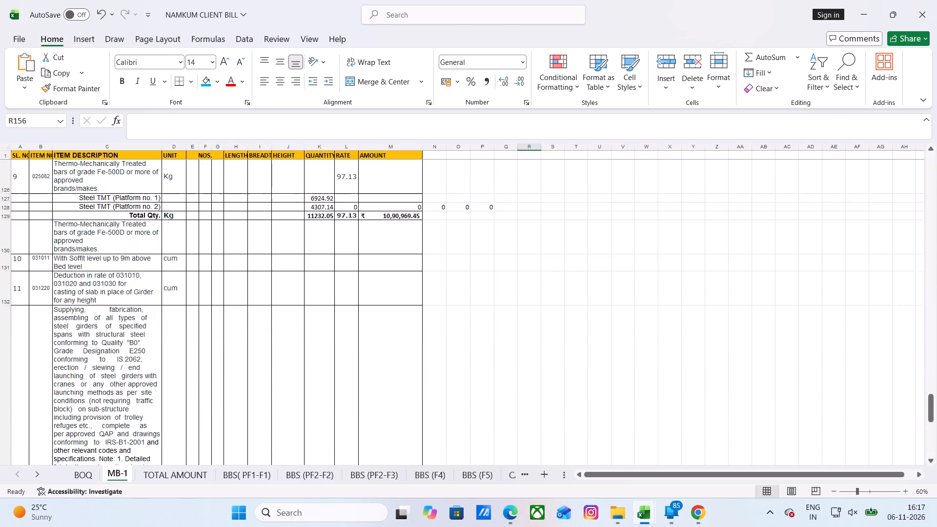
{"action": "scroll", "coordinate": [239, 370], "scroll_direction": "up", "scroll_amount": 2}
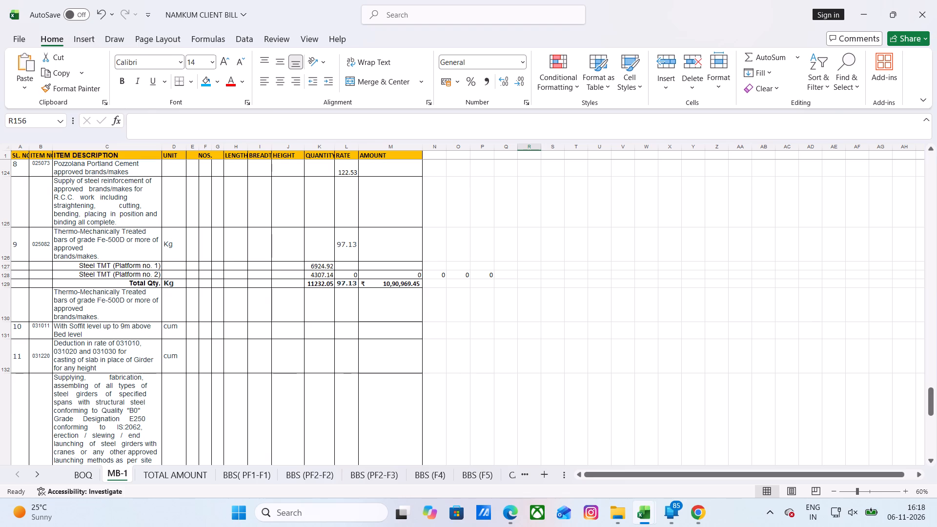
{"action": "scroll", "coordinate": [239, 370], "scroll_direction": "down", "scroll_amount": 1}
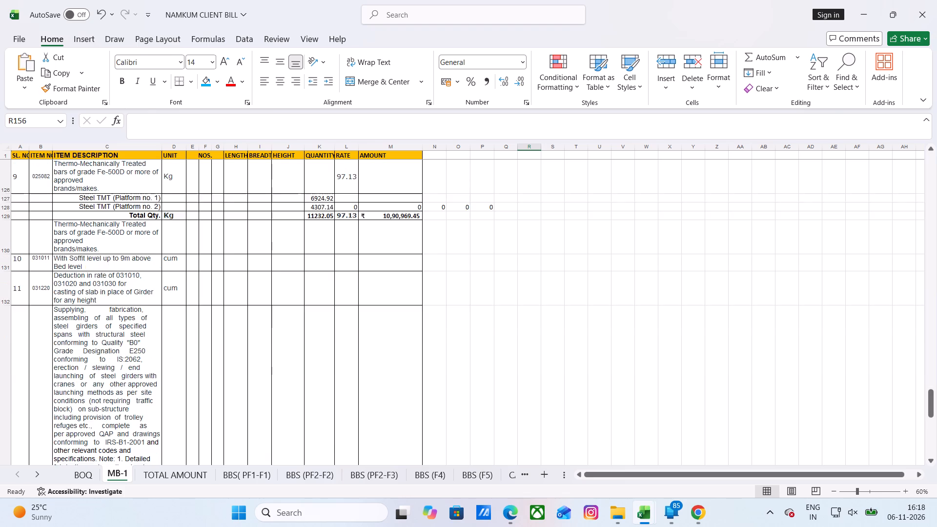
{"action": "scroll", "coordinate": [239, 370], "scroll_direction": "down", "scroll_amount": 4}
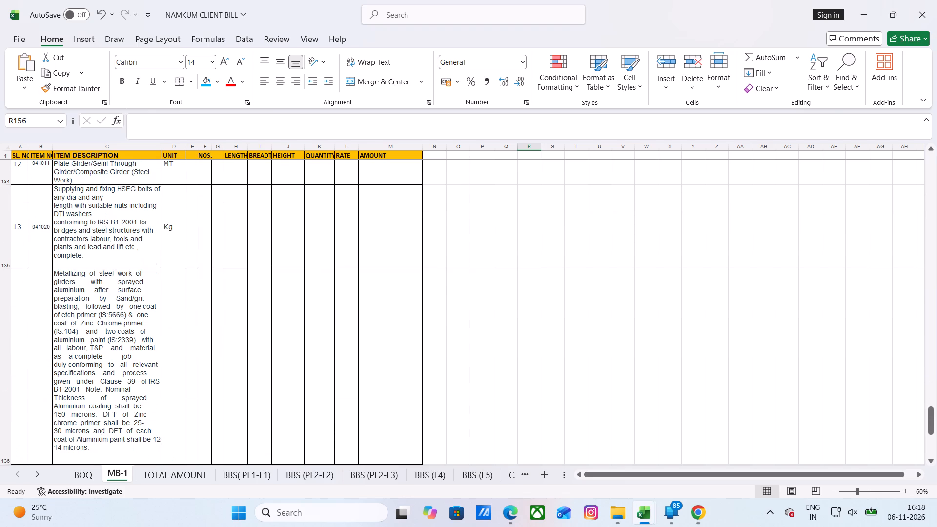
{"action": "scroll", "coordinate": [211, 362], "scroll_direction": "down", "scroll_amount": 2}
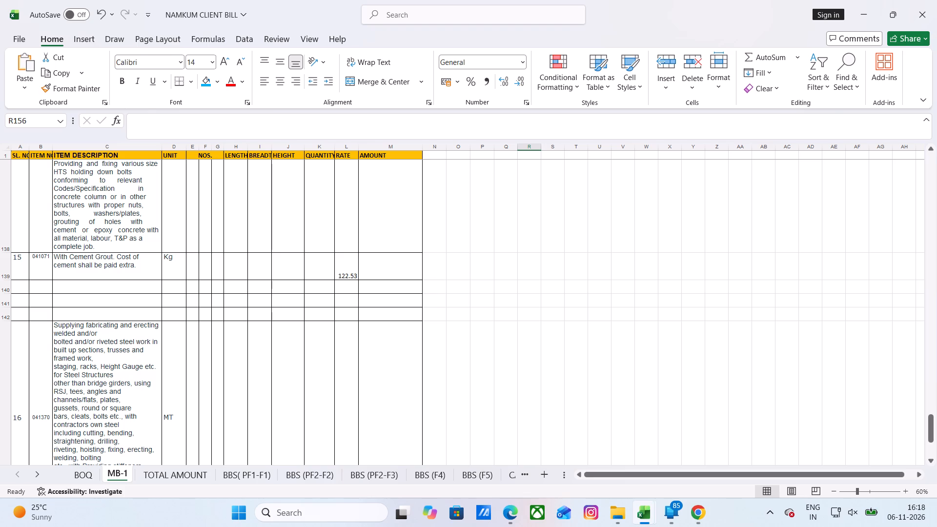
{"action": "scroll", "coordinate": [133, 307], "scroll_direction": "down", "scroll_amount": 1}
{"action": "scroll", "coordinate": [133, 307], "scroll_direction": "up", "scroll_amount": 4}
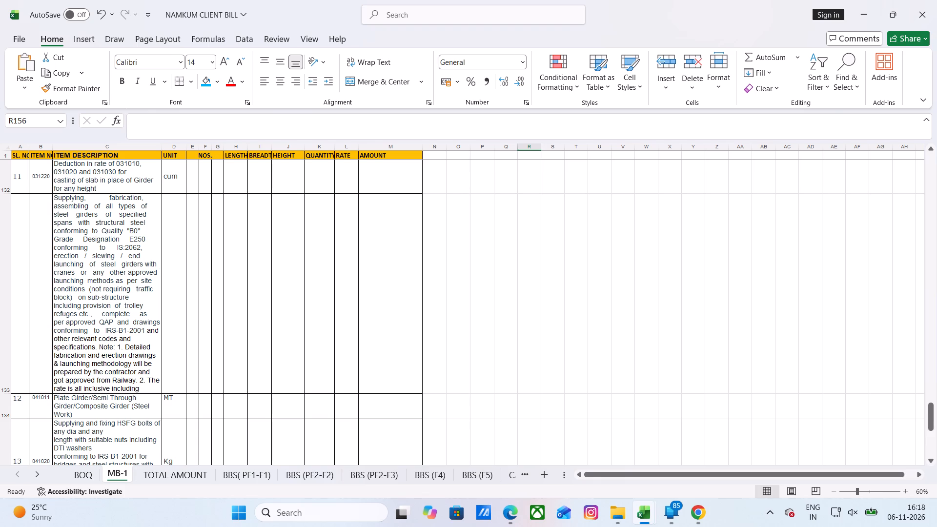
{"action": "scroll", "coordinate": [152, 330], "scroll_direction": "down", "scroll_amount": 1}
Review MB-1's Sqm measurements for the Platform no. 2 rafts, beams and columns, along with items 6 to 9 below them.
{"action": "scroll", "coordinate": [152, 324], "scroll_direction": "up", "scroll_amount": 6}
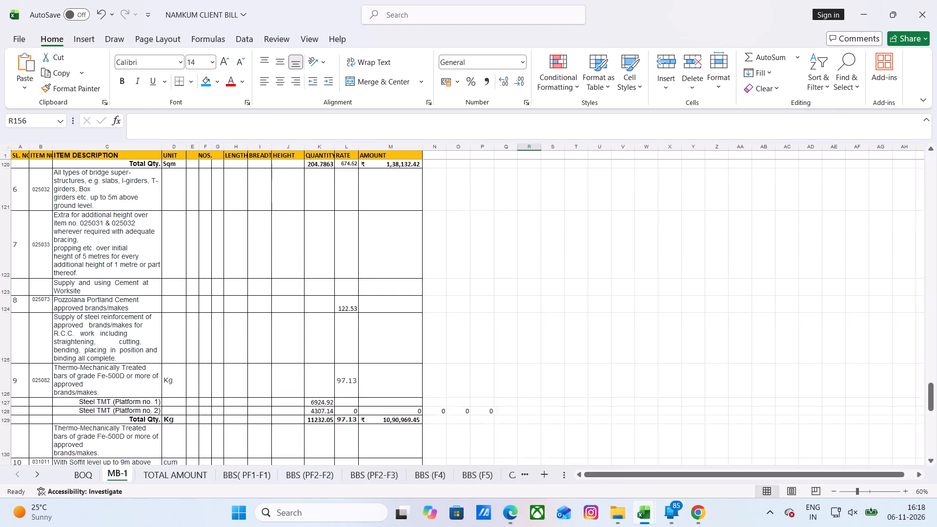
{"action": "scroll", "coordinate": [152, 324], "scroll_direction": "up", "scroll_amount": 2}
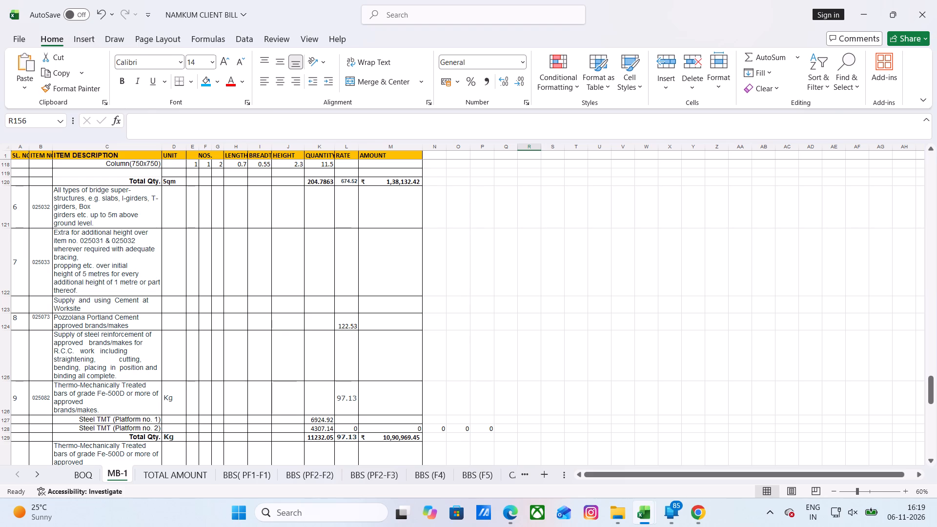
{"action": "scroll", "coordinate": [132, 352], "scroll_direction": "up", "scroll_amount": 6}
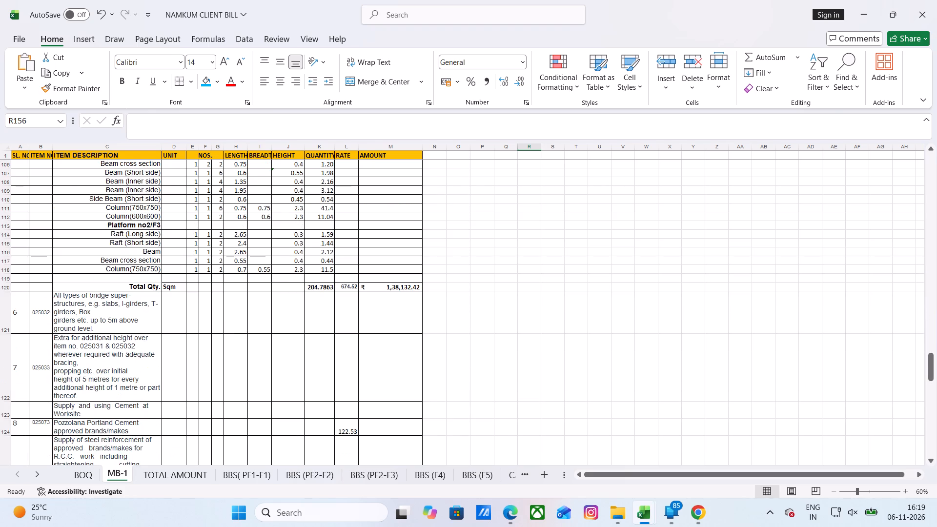
{"action": "scroll", "coordinate": [131, 345], "scroll_direction": "up", "scroll_amount": 6}
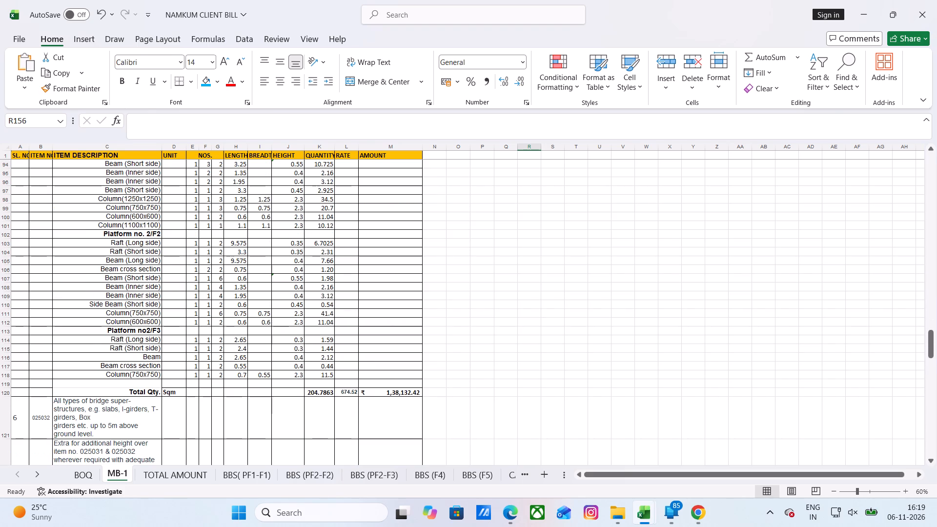
{"action": "scroll", "coordinate": [131, 345], "scroll_direction": "down", "scroll_amount": 1}
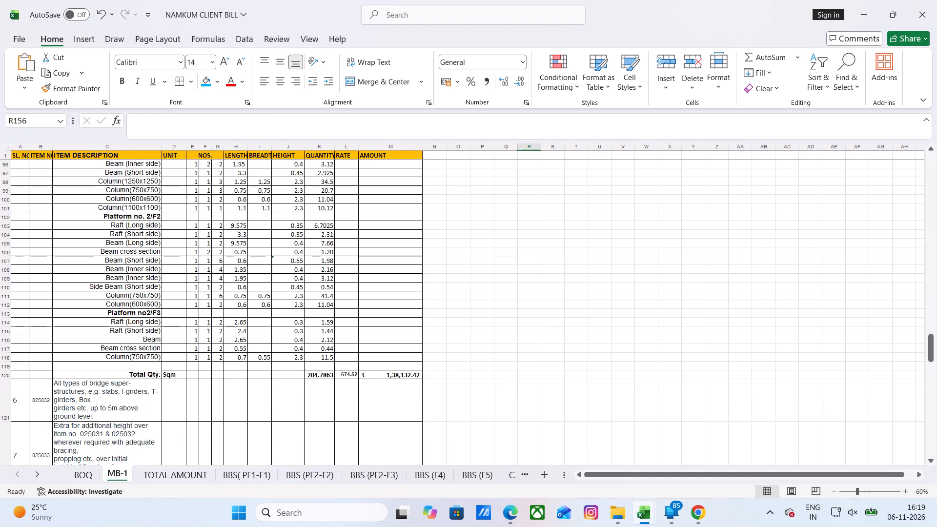
{"action": "scroll", "coordinate": [131, 345], "scroll_direction": "down", "scroll_amount": 1}
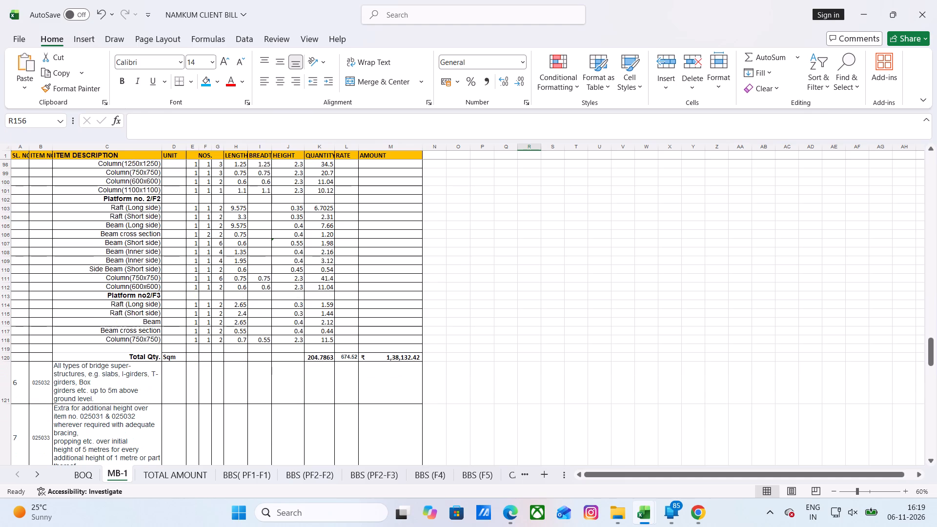
{"action": "scroll", "coordinate": [382, 366], "scroll_direction": "down", "scroll_amount": 7}
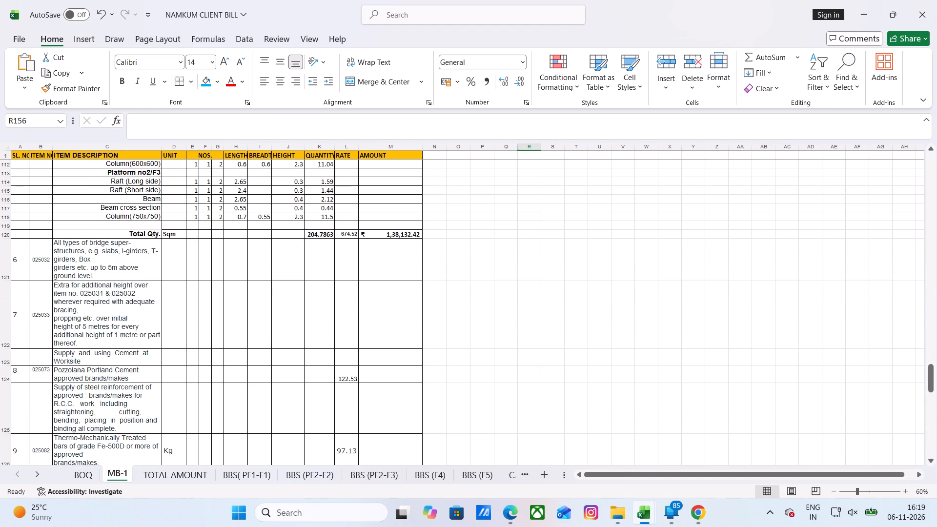
{"action": "scroll", "coordinate": [380, 365], "scroll_direction": "down", "scroll_amount": 4}
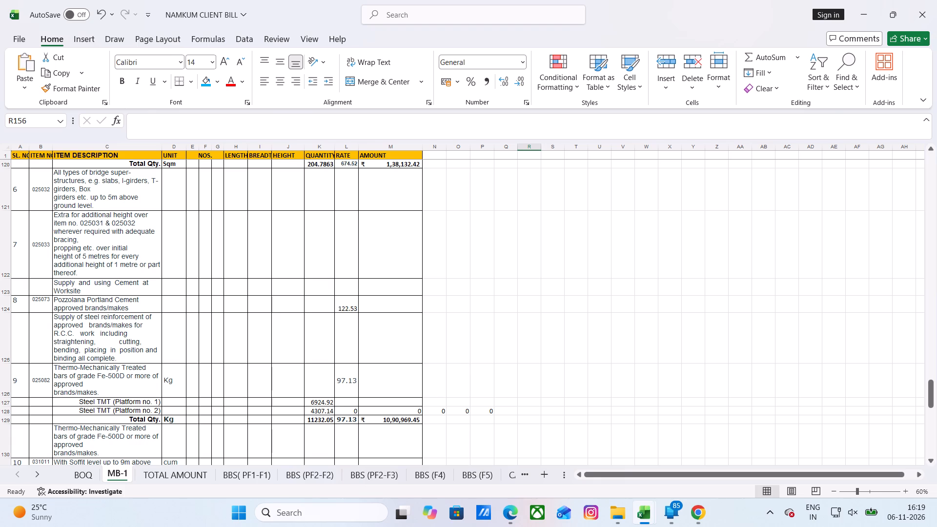
{"action": "scroll", "coordinate": [380, 409], "scroll_direction": "up", "scroll_amount": 5}
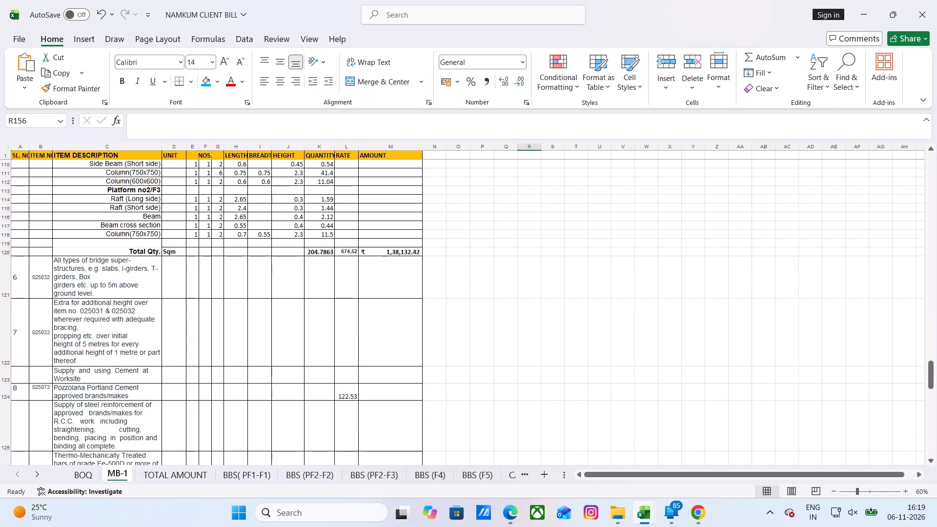
{"action": "scroll", "coordinate": [318, 324], "scroll_direction": "up", "scroll_amount": 4}
{"action": "scroll", "coordinate": [319, 324], "scroll_direction": "down", "scroll_amount": 3}
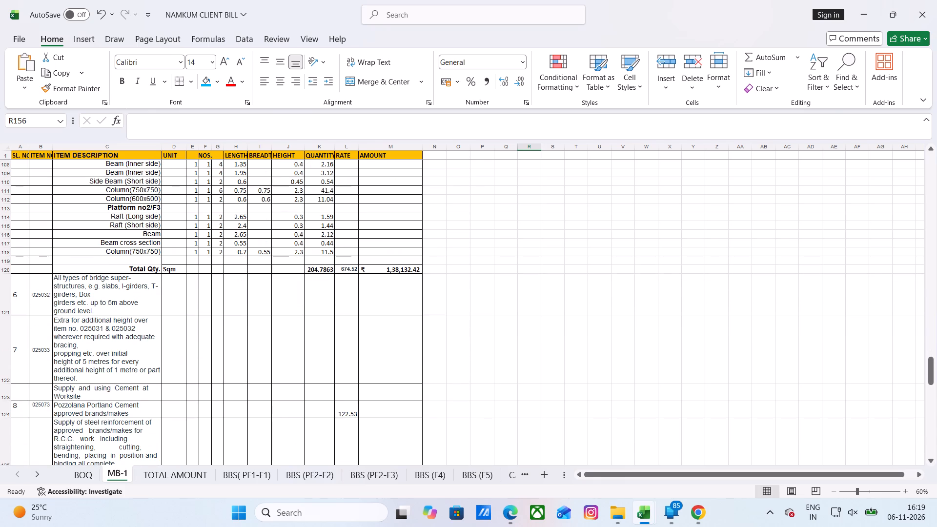
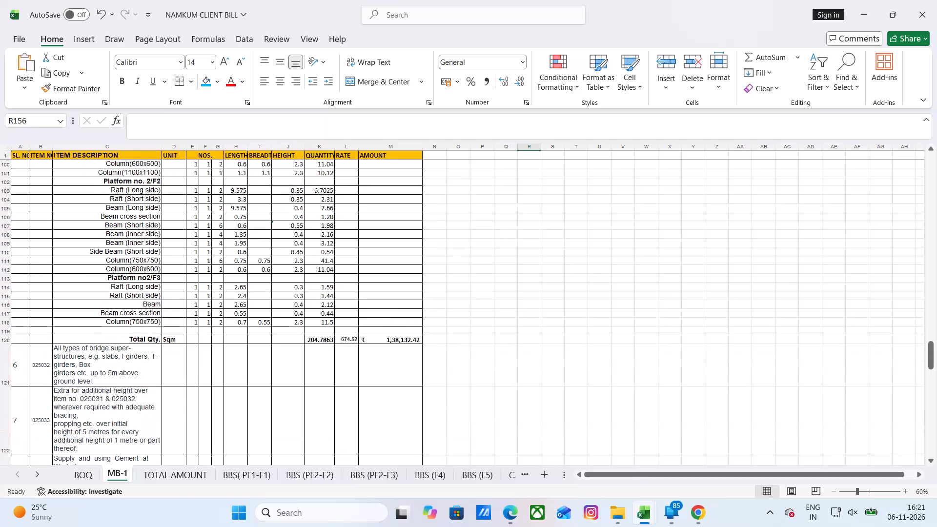
Review MB-1's item 5 centering and shuttering measurements for Platform no. 1/F1 and the raft, beam and column cum entries above them.
{"action": "scroll", "coordinate": [249, 316], "scroll_direction": "up", "scroll_amount": 5}
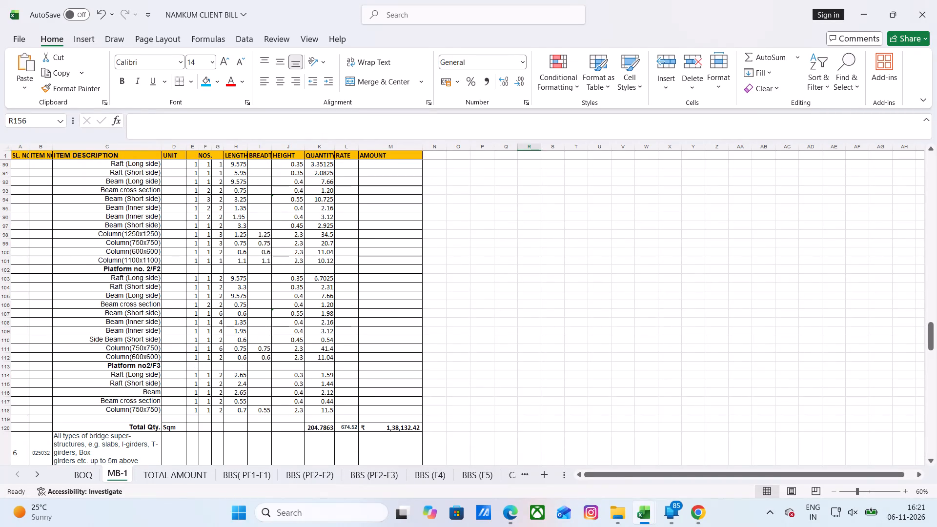
{"action": "scroll", "coordinate": [249, 316], "scroll_direction": "up", "scroll_amount": 1}
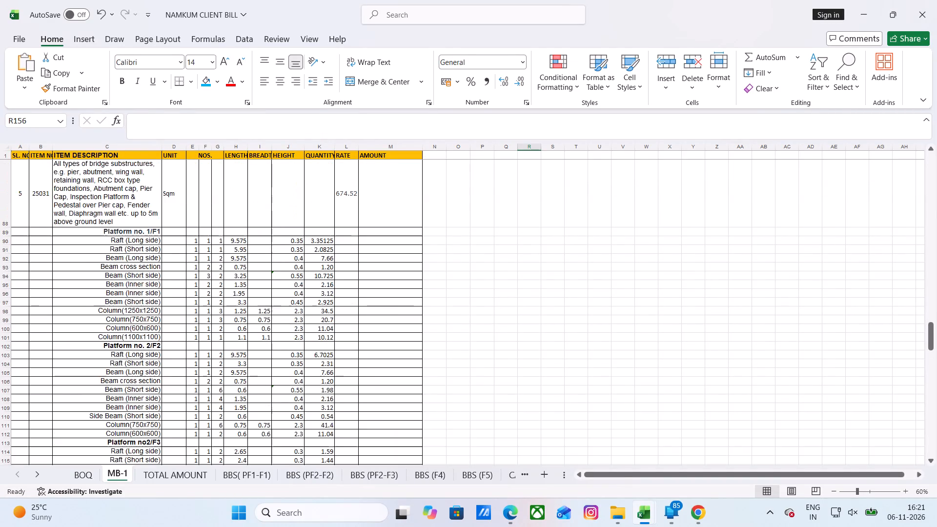
{"action": "scroll", "coordinate": [249, 316], "scroll_direction": "up", "scroll_amount": 4}
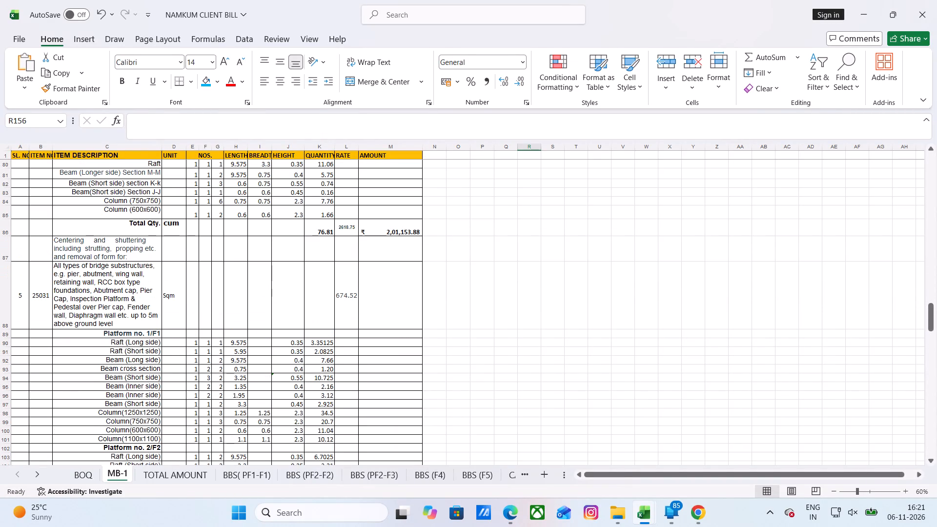
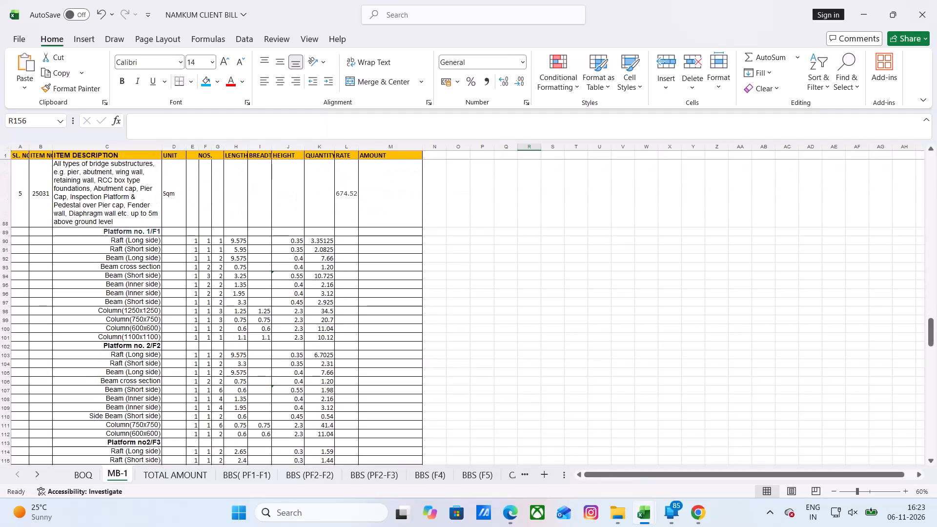
Review MB-1 from item 5's Platform no. 2 shuttering measurements down to the Total Amount and NS item rows.
{"action": "scroll", "coordinate": [258, 311], "scroll_direction": "down", "scroll_amount": 2}
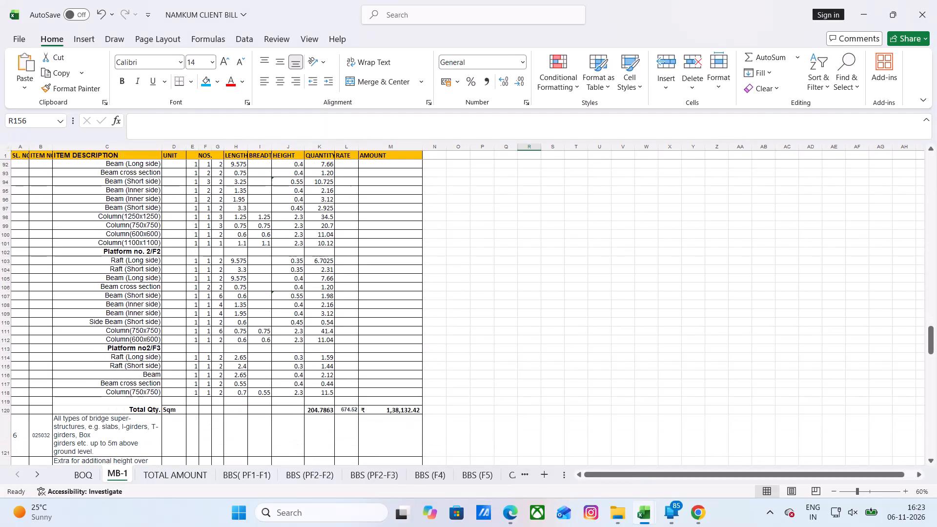
{"action": "scroll", "coordinate": [261, 310], "scroll_direction": "down", "scroll_amount": 3}
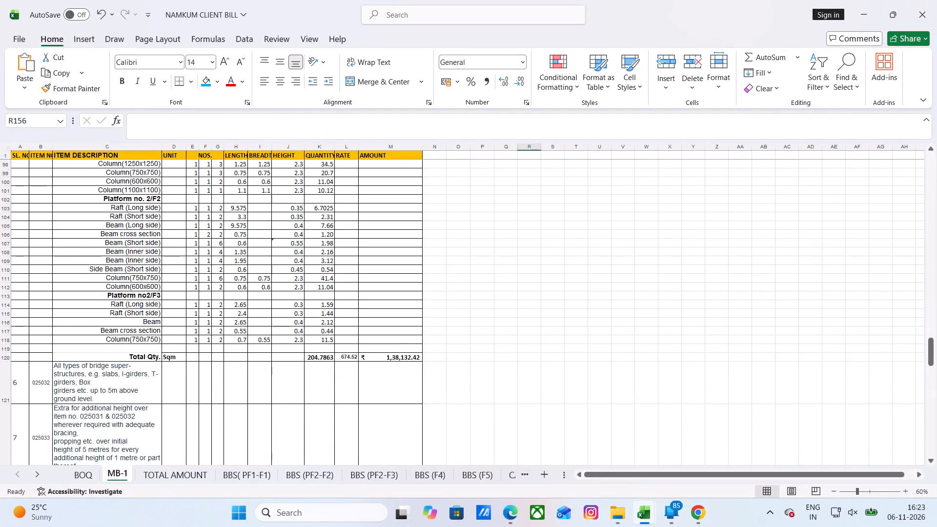
{"action": "scroll", "coordinate": [261, 310], "scroll_direction": "down", "scroll_amount": 6}
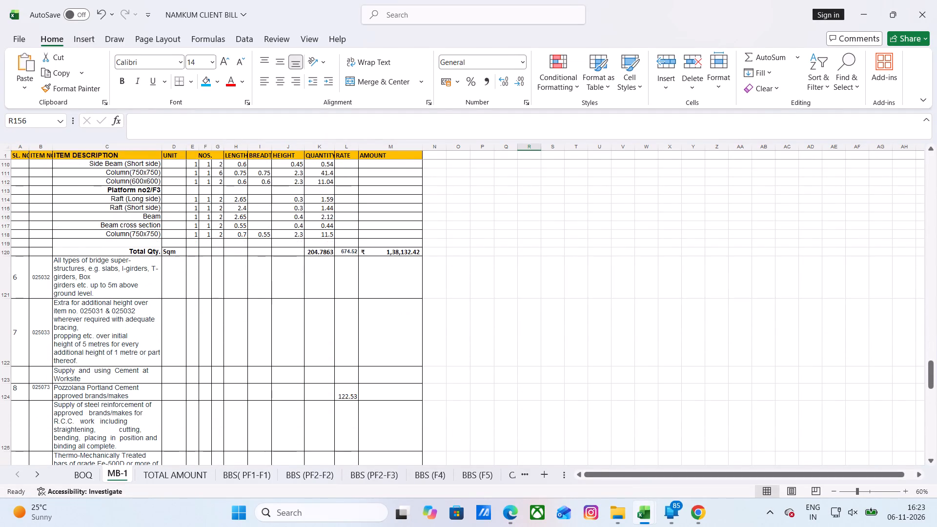
{"action": "scroll", "coordinate": [261, 310], "scroll_direction": "down", "scroll_amount": 10}
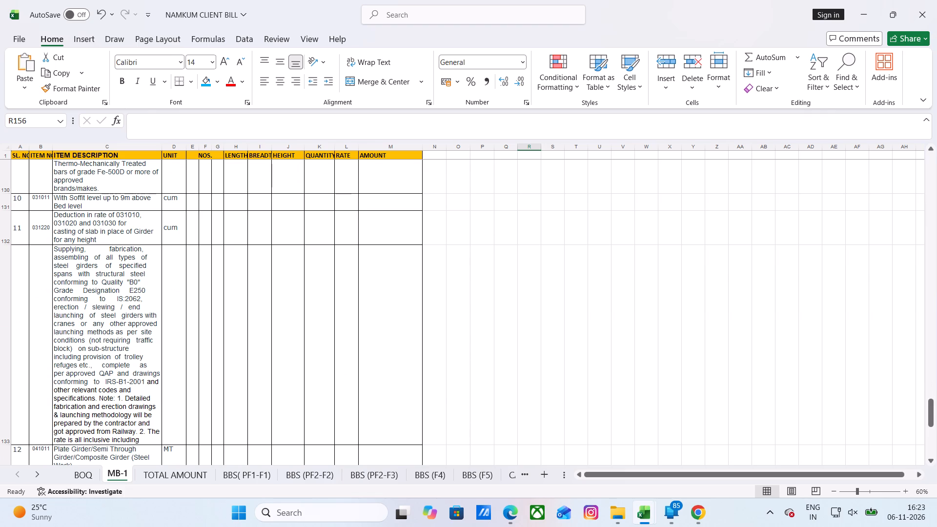
{"action": "scroll", "coordinate": [283, 276], "scroll_direction": "down", "scroll_amount": 4}
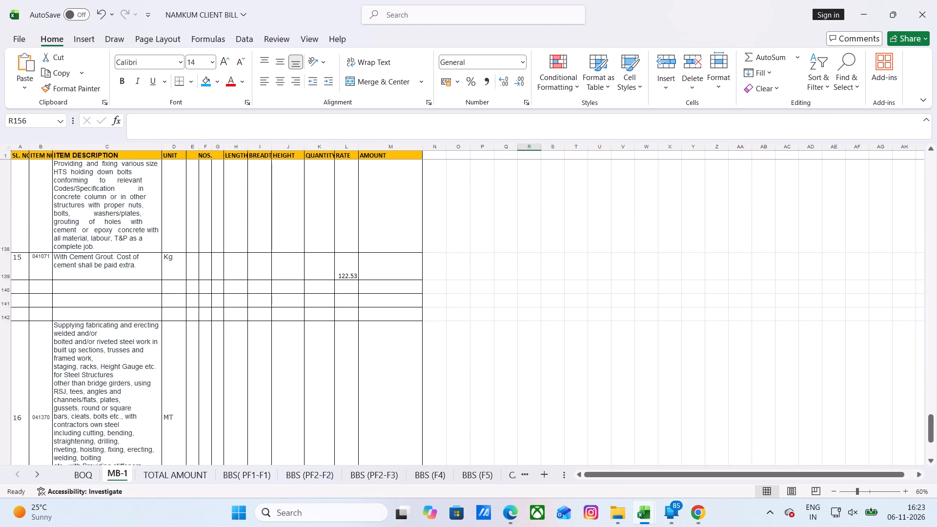
{"action": "scroll", "coordinate": [196, 277], "scroll_direction": "down", "scroll_amount": 4}
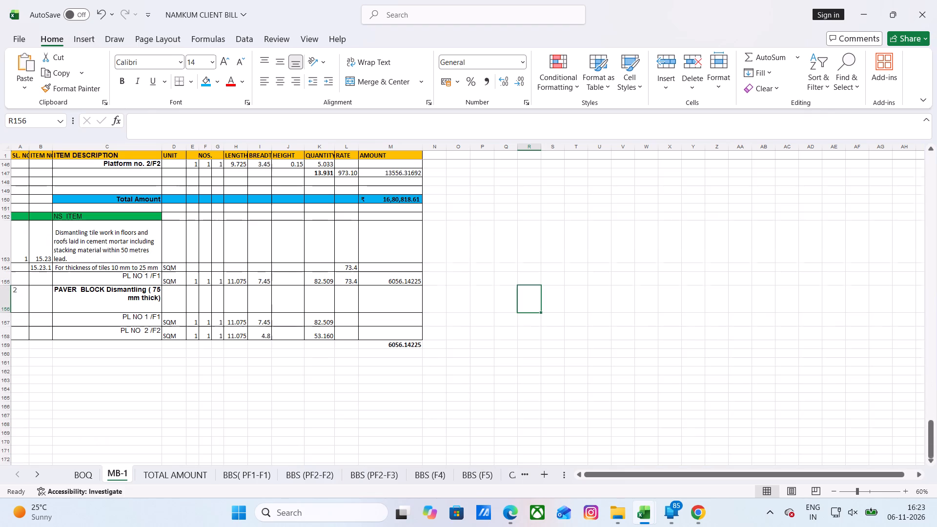
Examine MB-1's item 16 steel work and item 17 coarse sand descriptions, the sand quantities and the NS item entries.
{"action": "scroll", "coordinate": [205, 262], "scroll_direction": "up", "scroll_amount": 3}
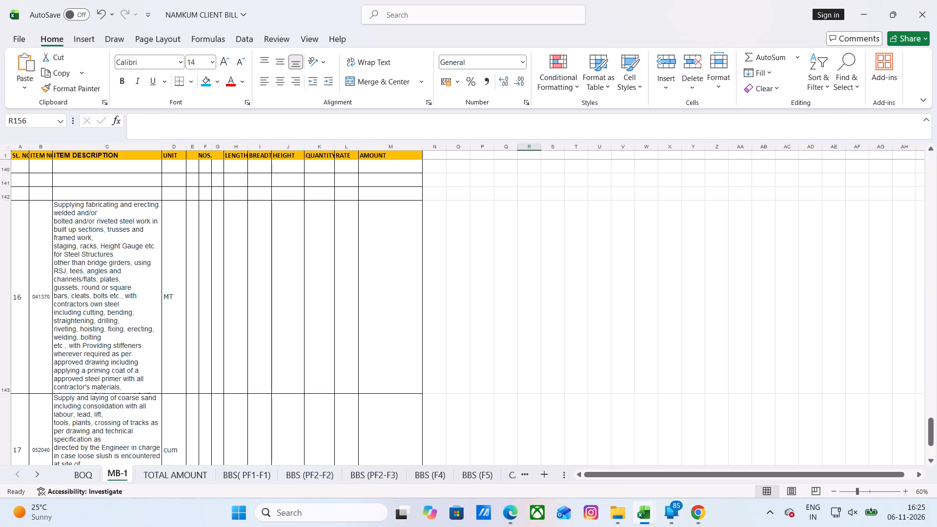
{"action": "left_click", "coordinate": [108, 348]}
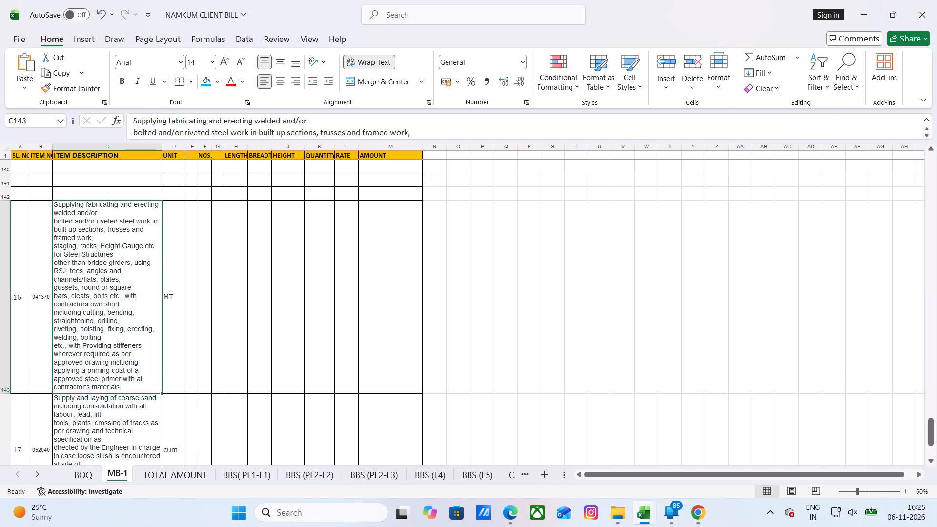
{"action": "scroll", "coordinate": [108, 348], "scroll_direction": "down", "scroll_amount": 2}
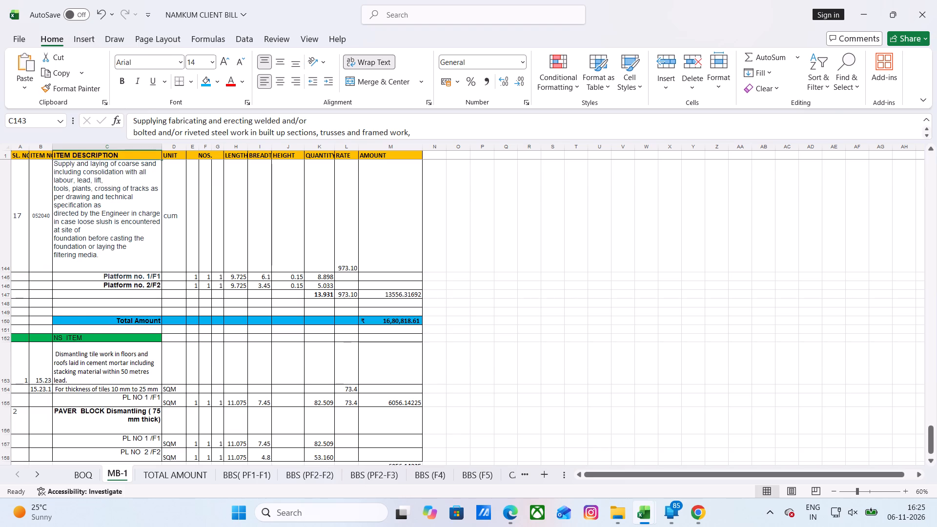
{"action": "scroll", "coordinate": [119, 312], "scroll_direction": "up", "scroll_amount": 1}
{"action": "left_click", "coordinate": [119, 400]}
{"action": "scroll", "coordinate": [119, 400], "scroll_direction": "down", "scroll_amount": 1}
{"action": "scroll", "coordinate": [114, 324], "scroll_direction": "up", "scroll_amount": 1}
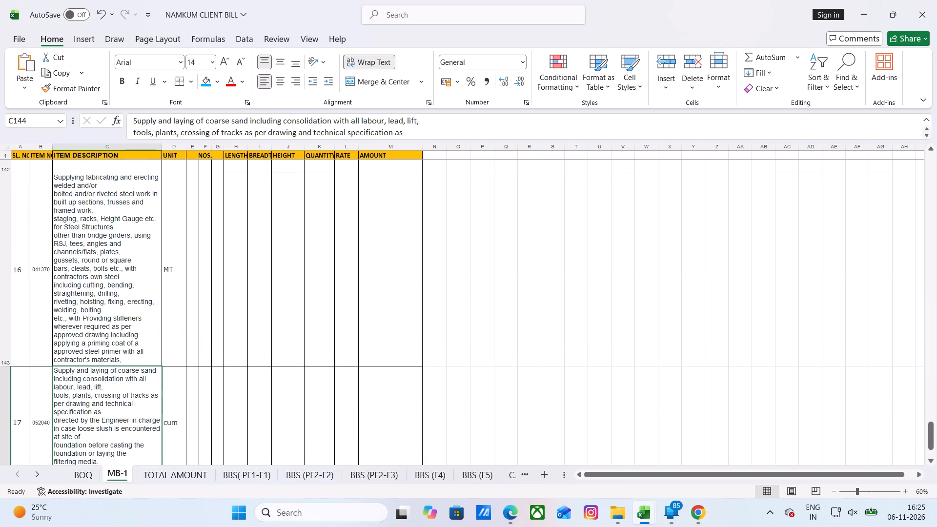
{"action": "scroll", "coordinate": [123, 394], "scroll_direction": "down", "scroll_amount": 2}
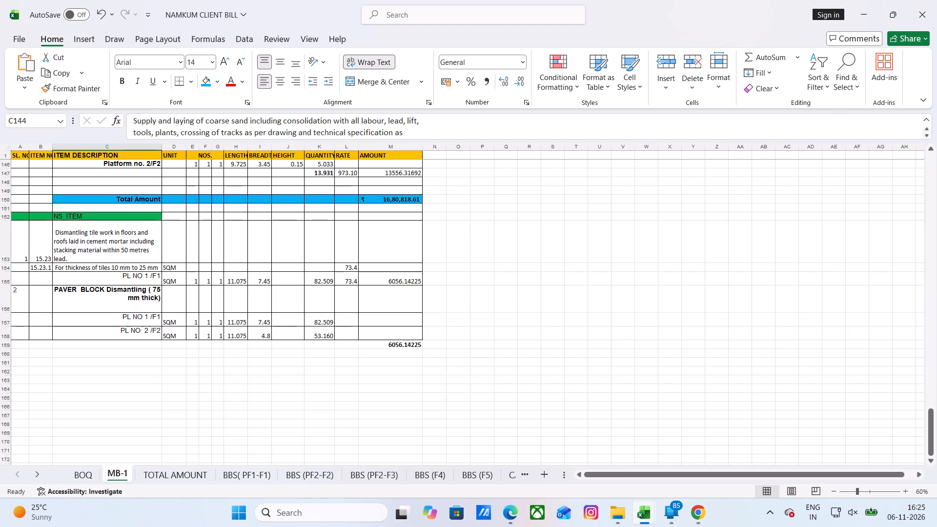
{"action": "scroll", "coordinate": [194, 301], "scroll_direction": "up", "scroll_amount": 1}
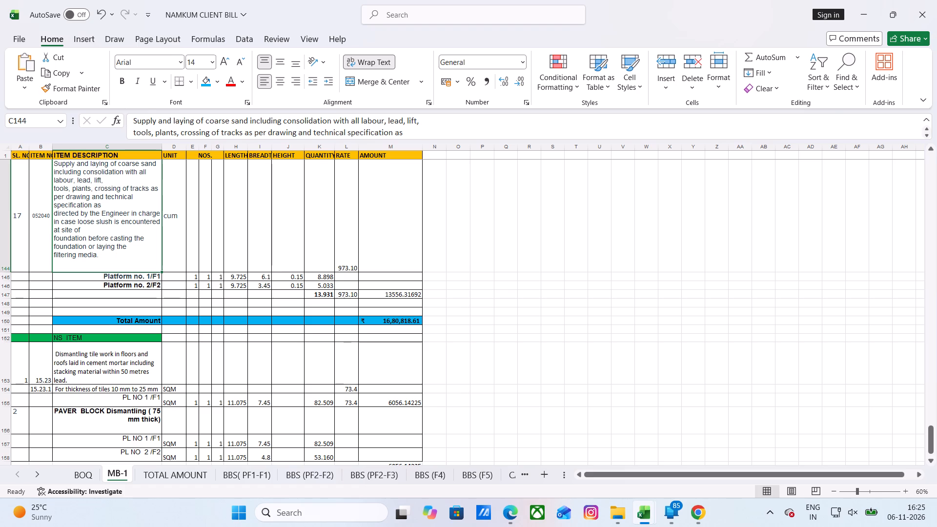
{"action": "left_click", "coordinate": [243, 266]}
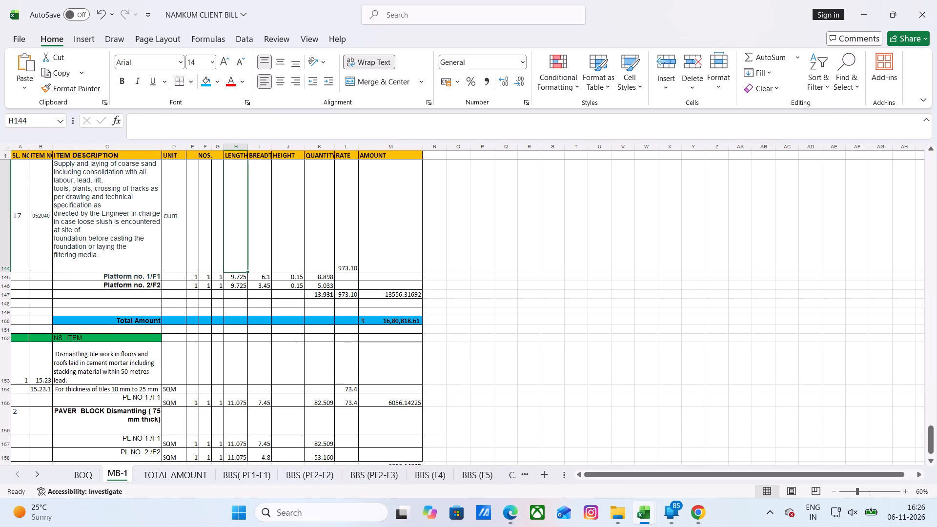
Review the girder, bolt and metallizing descriptions of MB-1's items 11 to 15 and their unfilled quantity columns.
{"action": "scroll", "coordinate": [258, 283], "scroll_direction": "up", "scroll_amount": 3}
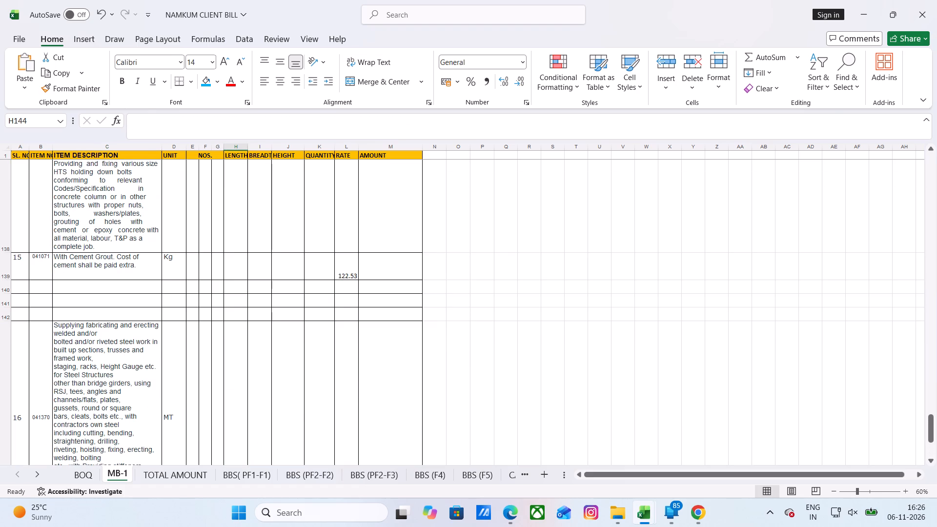
{"action": "scroll", "coordinate": [155, 311], "scroll_direction": "up", "scroll_amount": 3}
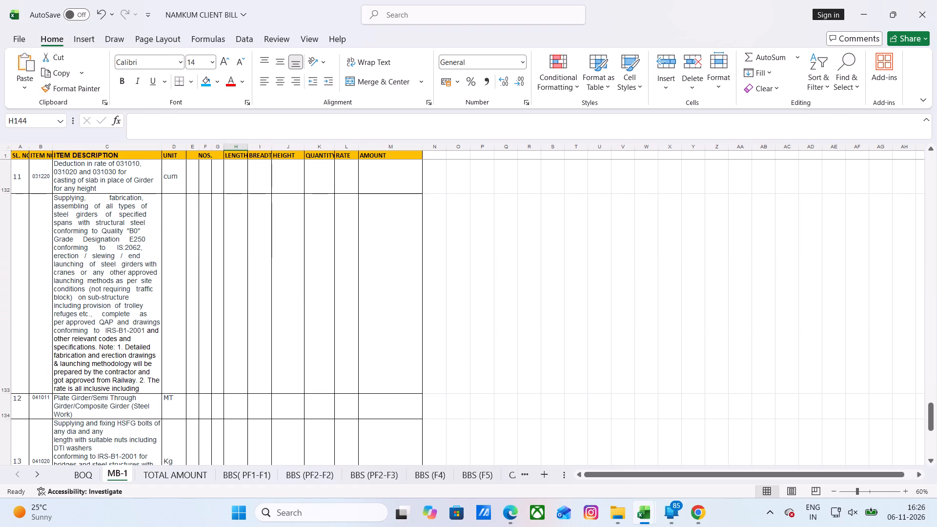
{"action": "scroll", "coordinate": [201, 310], "scroll_direction": "down", "scroll_amount": 2}
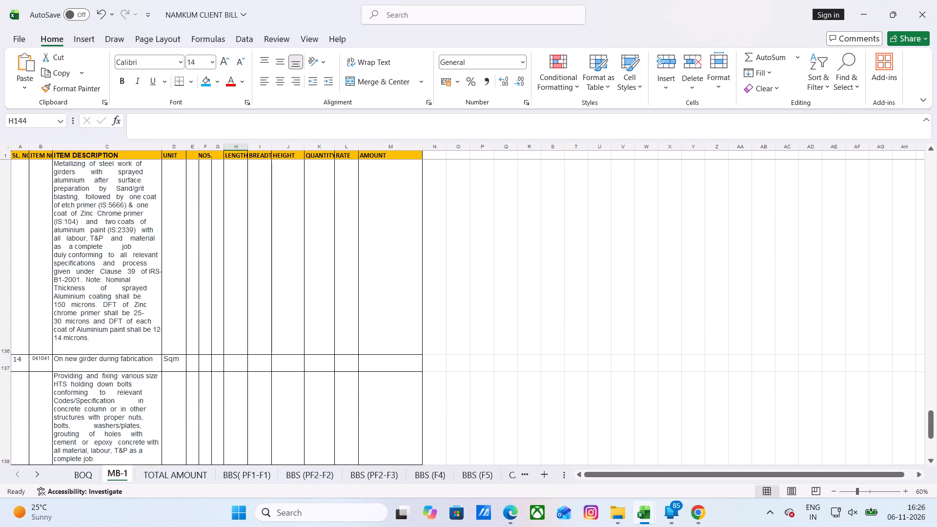
{"action": "scroll", "coordinate": [201, 310], "scroll_direction": "down", "scroll_amount": 1}
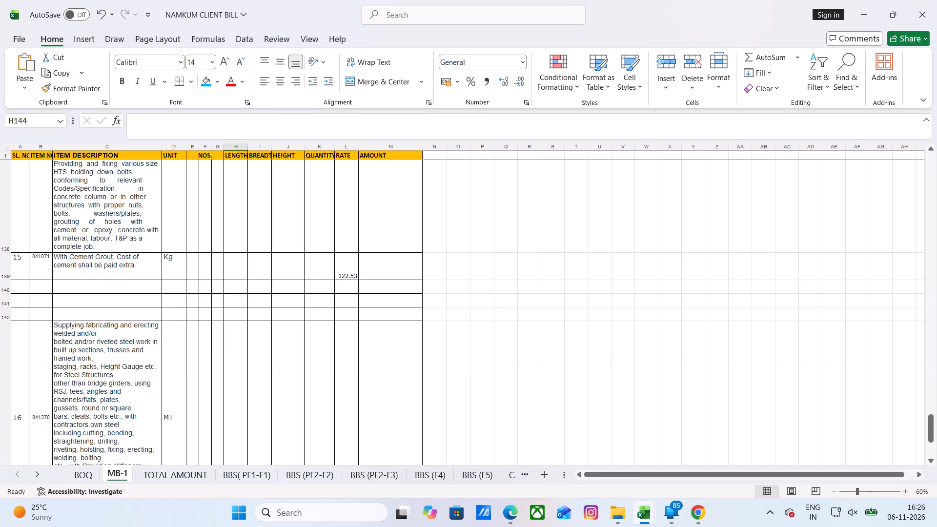
{"action": "scroll", "coordinate": [201, 311], "scroll_direction": "up", "scroll_amount": 4}
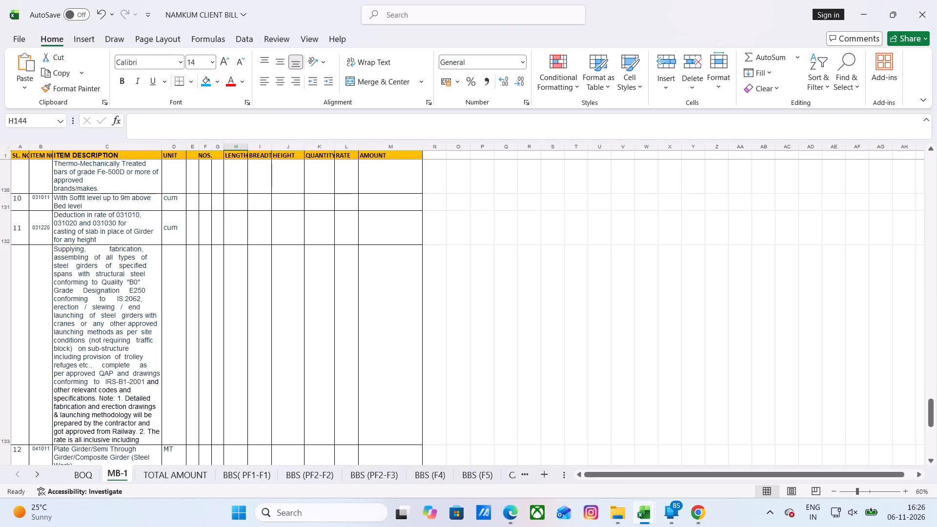
{"action": "scroll", "coordinate": [291, 343], "scroll_direction": "down", "scroll_amount": 2}
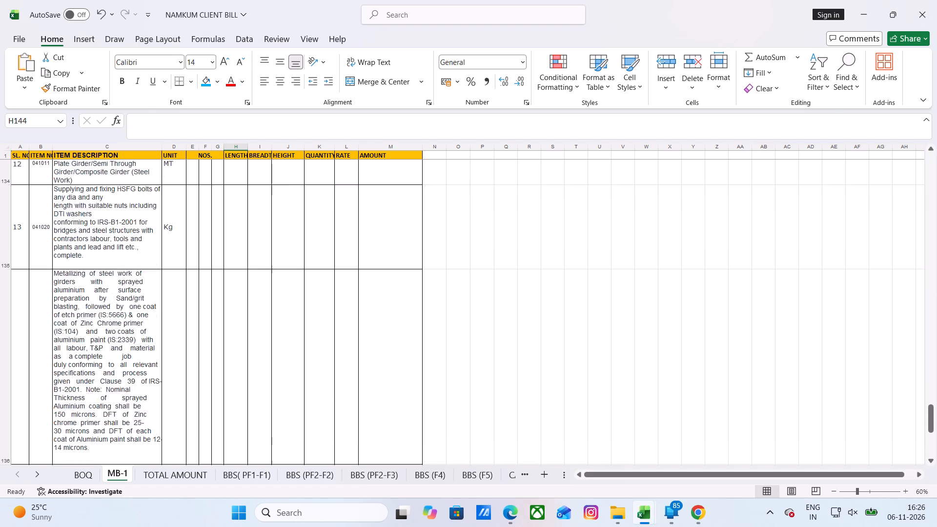
{"action": "scroll", "coordinate": [291, 343], "scroll_direction": "down", "scroll_amount": 2}
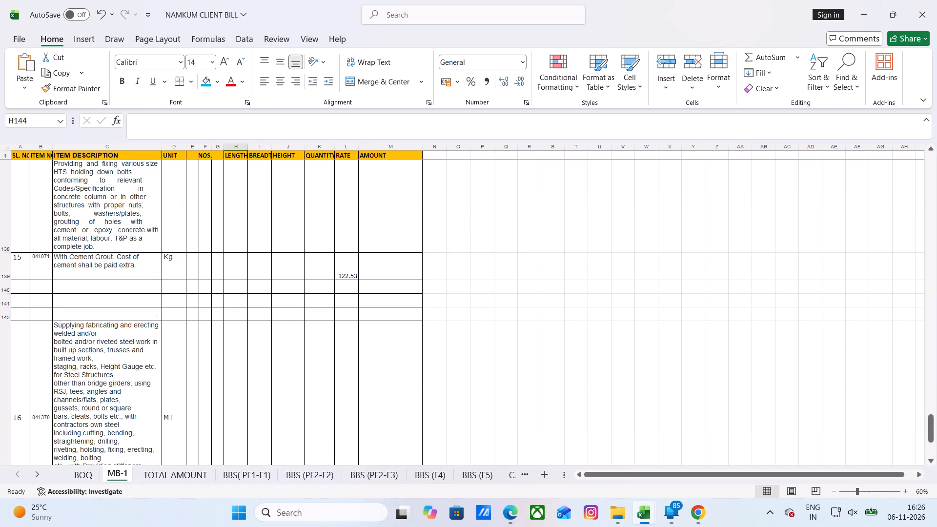
Look back through MB-1's measurements from item 15 up to the dismantling and demolishing items at the start of the sheet.
{"action": "scroll", "coordinate": [296, 336], "scroll_direction": "up", "scroll_amount": 18}
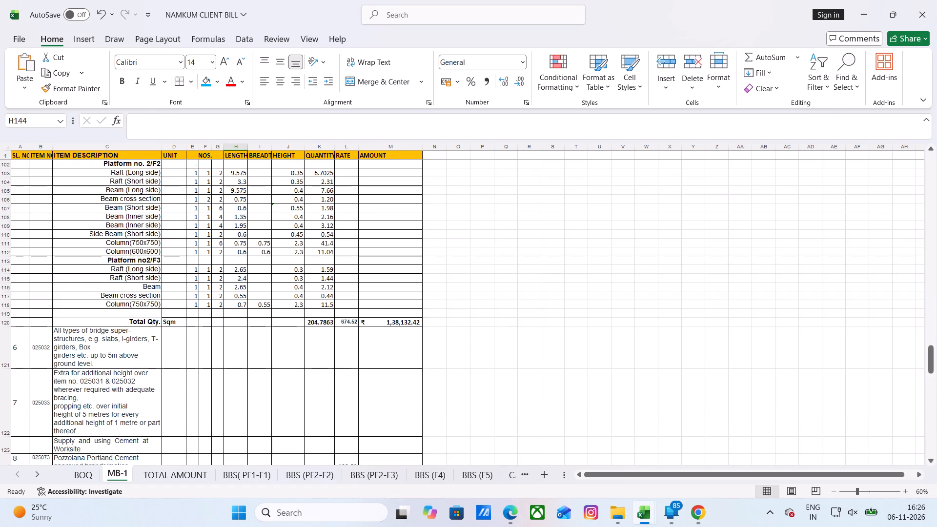
{"action": "scroll", "coordinate": [296, 336], "scroll_direction": "up", "scroll_amount": 14}
{"action": "scroll", "coordinate": [295, 324], "scroll_direction": "up", "scroll_amount": 16}
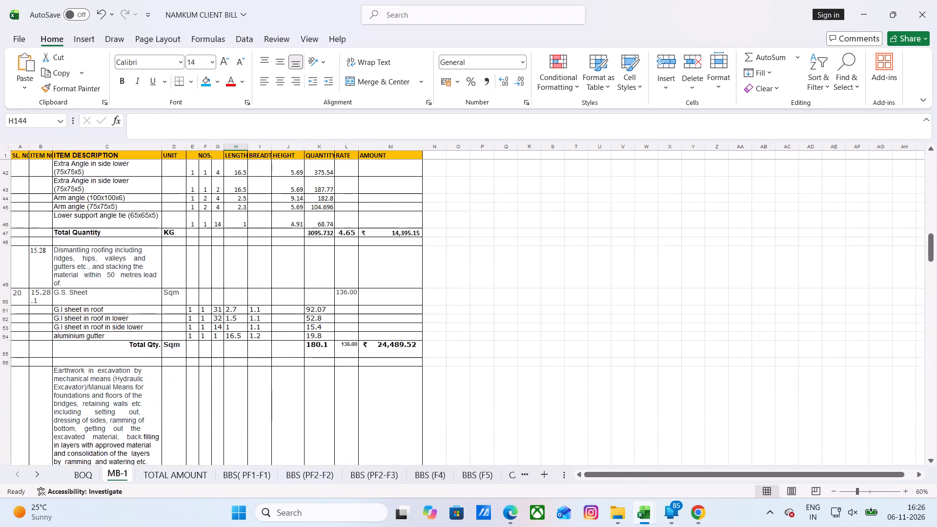
{"action": "scroll", "coordinate": [295, 324], "scroll_direction": "up", "scroll_amount": 15}
{"action": "scroll", "coordinate": [295, 324], "scroll_direction": "up", "scroll_amount": 14}
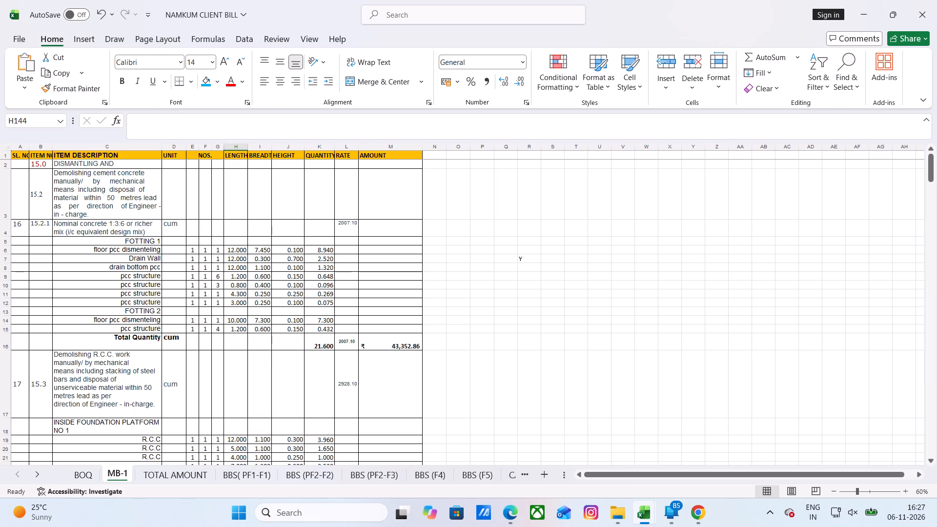
{"action": "scroll", "coordinate": [260, 391], "scroll_direction": "up", "scroll_amount": 5}
Check the combined total on TOTAL AMOUNT and review the BOQ items from the NS schedule back up to earthwork excavation.
{"action": "left_click", "coordinate": [163, 467]}
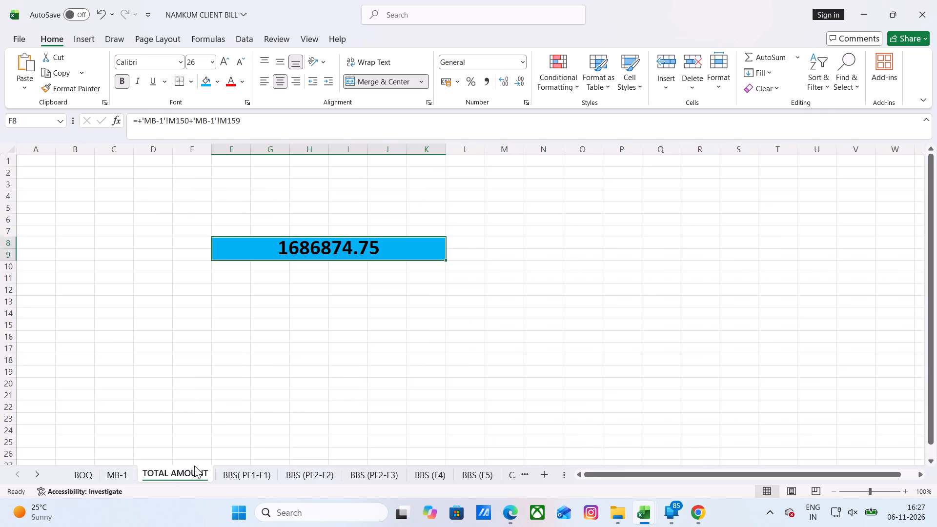
{"action": "left_click", "coordinate": [82, 475]}
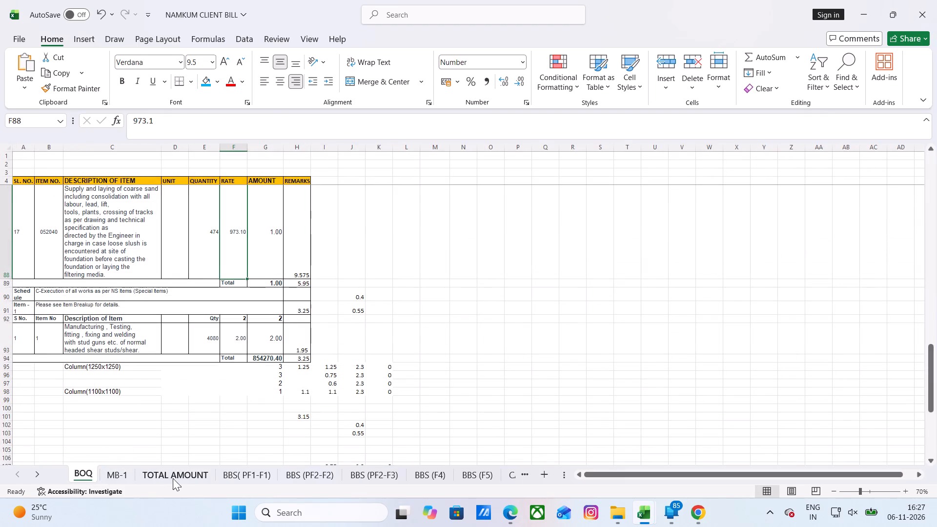
{"action": "left_click", "coordinate": [213, 429]}
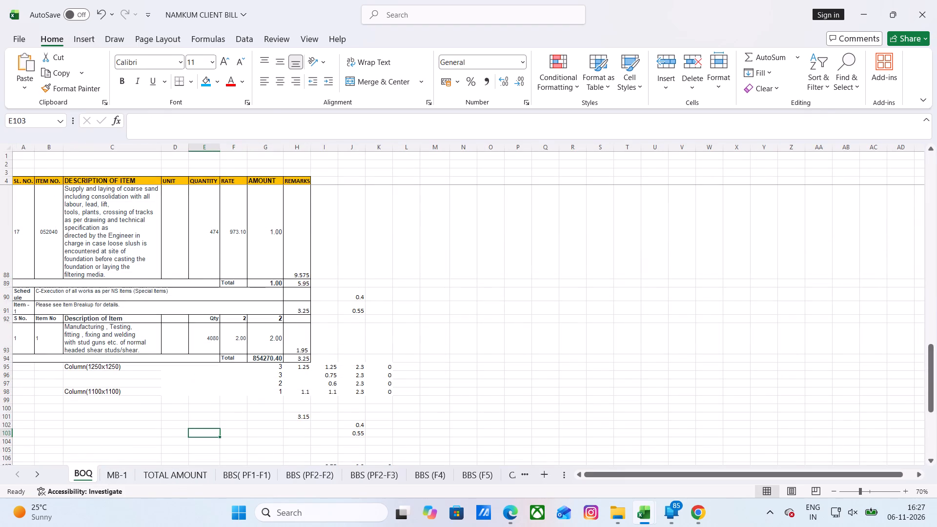
{"action": "scroll", "coordinate": [245, 407], "scroll_direction": "up", "scroll_amount": 3}
{"action": "scroll", "coordinate": [245, 407], "scroll_direction": "down", "scroll_amount": 4}
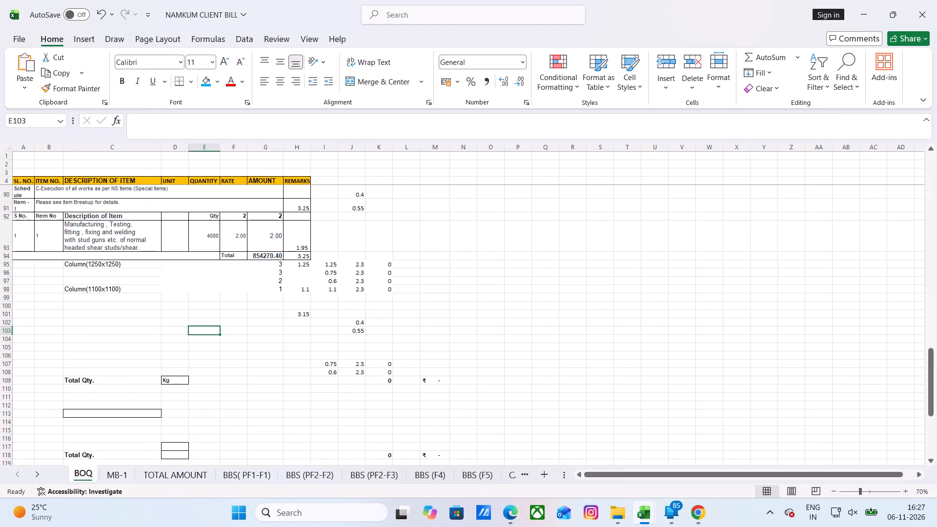
{"action": "scroll", "coordinate": [245, 407], "scroll_direction": "up", "scroll_amount": 1}
{"action": "scroll", "coordinate": [245, 407], "scroll_direction": "down", "scroll_amount": 1}
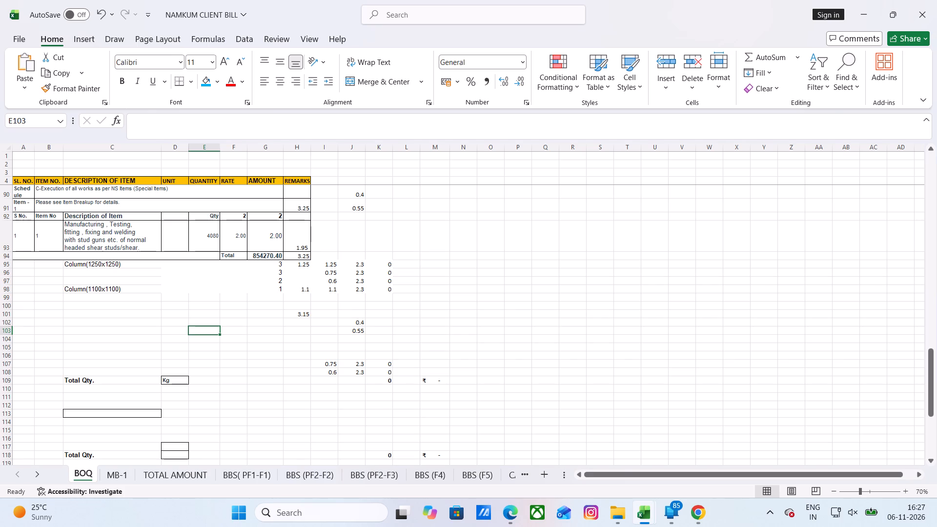
{"action": "scroll", "coordinate": [245, 407], "scroll_direction": "down", "scroll_amount": 3}
{"action": "scroll", "coordinate": [245, 407], "scroll_direction": "up", "scroll_amount": 4}
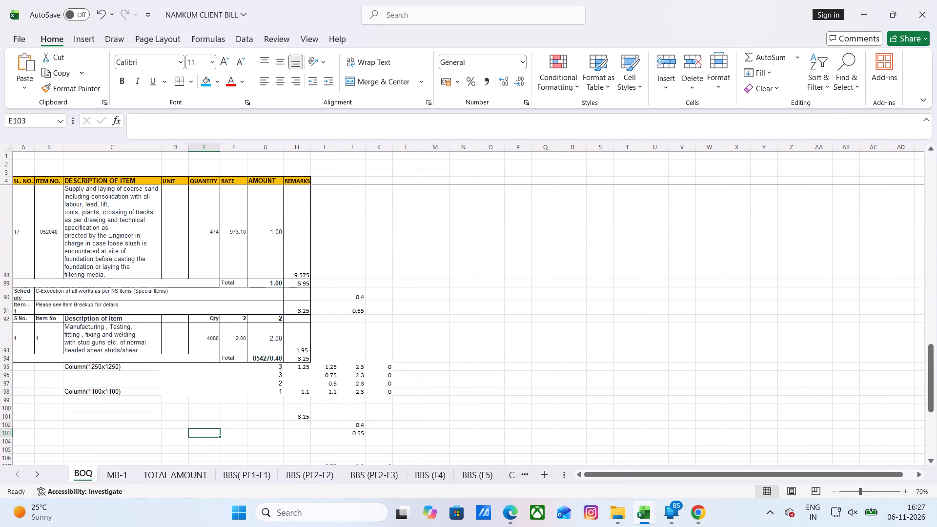
{"action": "scroll", "coordinate": [245, 407], "scroll_direction": "up", "scroll_amount": 1}
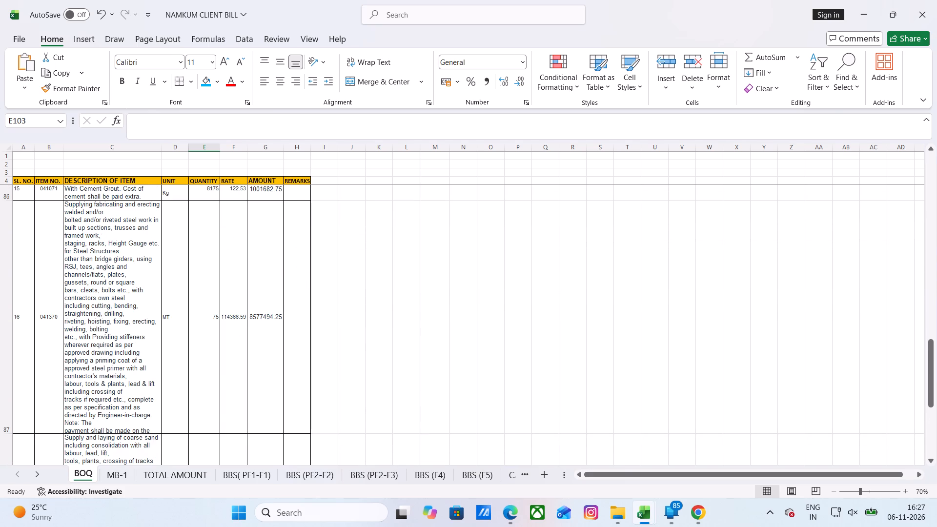
{"action": "scroll", "coordinate": [245, 407], "scroll_direction": "up", "scroll_amount": 9}
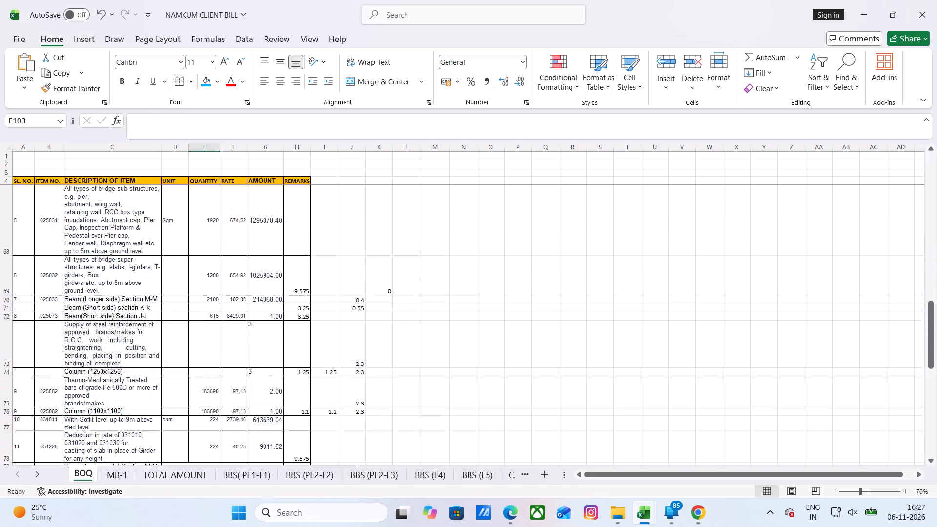
{"action": "scroll", "coordinate": [245, 407], "scroll_direction": "up", "scroll_amount": 1}
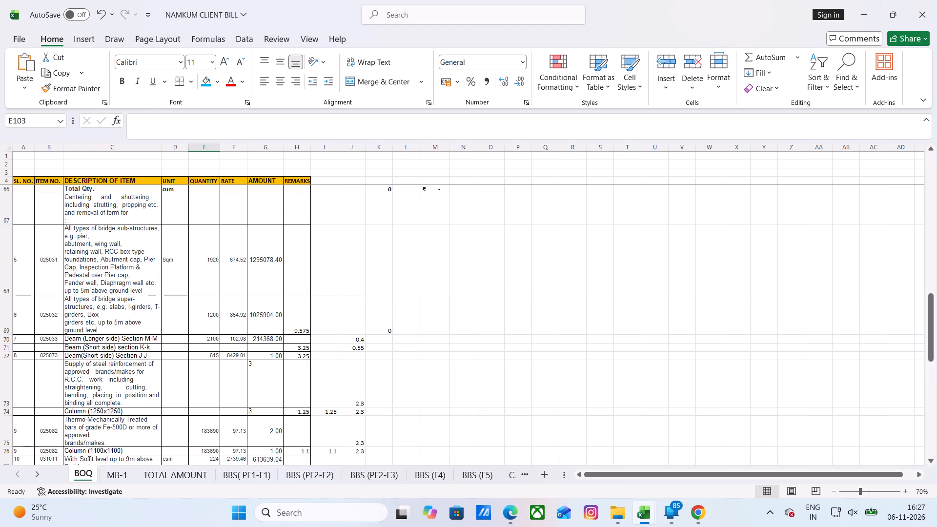
{"action": "scroll", "coordinate": [245, 407], "scroll_direction": "up", "scroll_amount": 4}
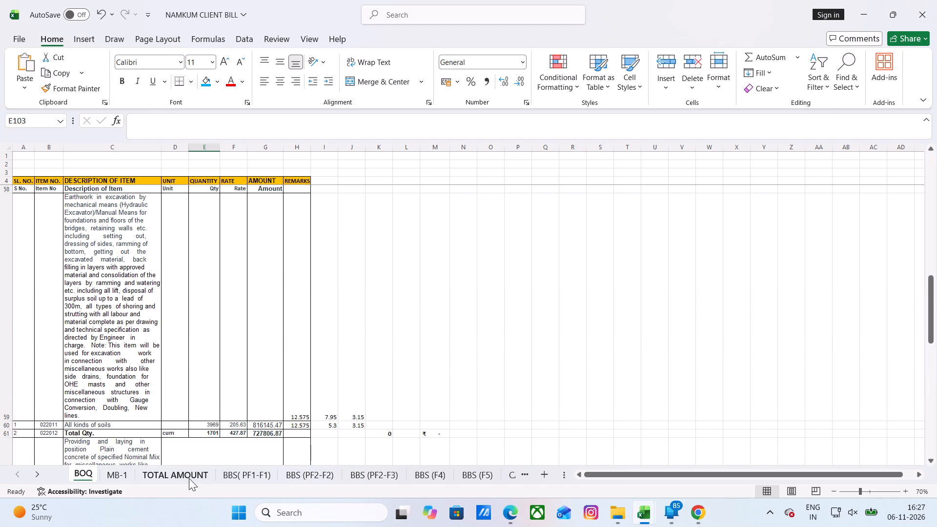
{"action": "left_click", "coordinate": [189, 477]}
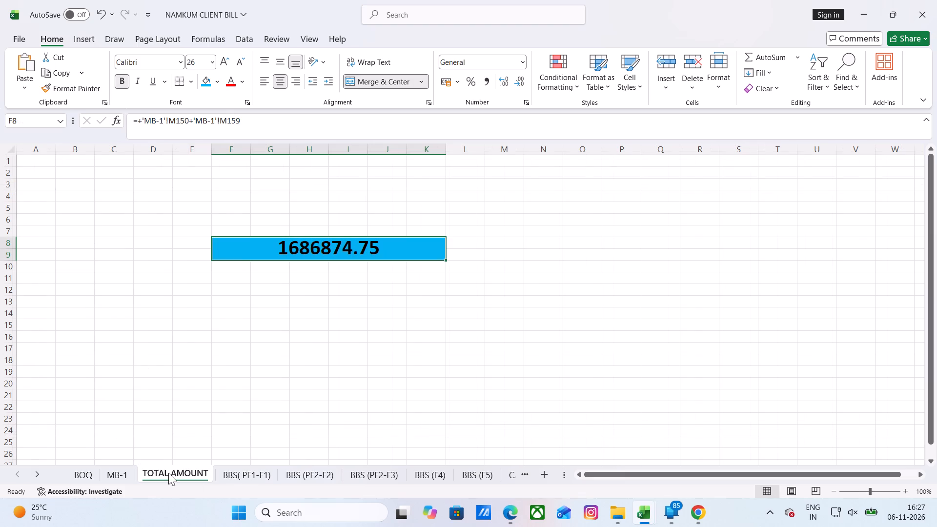
On MB-1, bottom-align and horizontally centre the rate in item 15.2.1's Total Quantity row.
{"action": "left_click", "coordinate": [115, 473]}
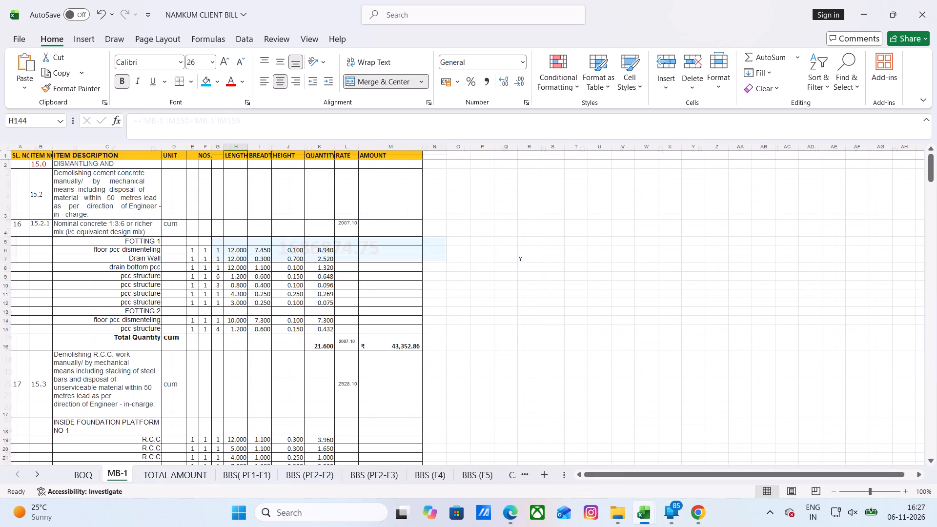
{"action": "scroll", "coordinate": [204, 366], "scroll_direction": "down", "scroll_amount": 1}
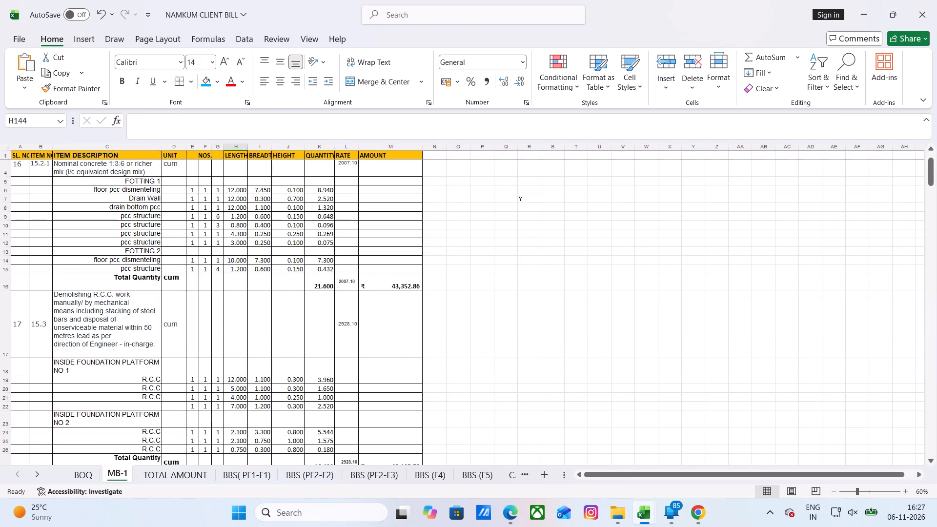
{"action": "scroll", "coordinate": [204, 366], "scroll_direction": "up", "scroll_amount": 1}
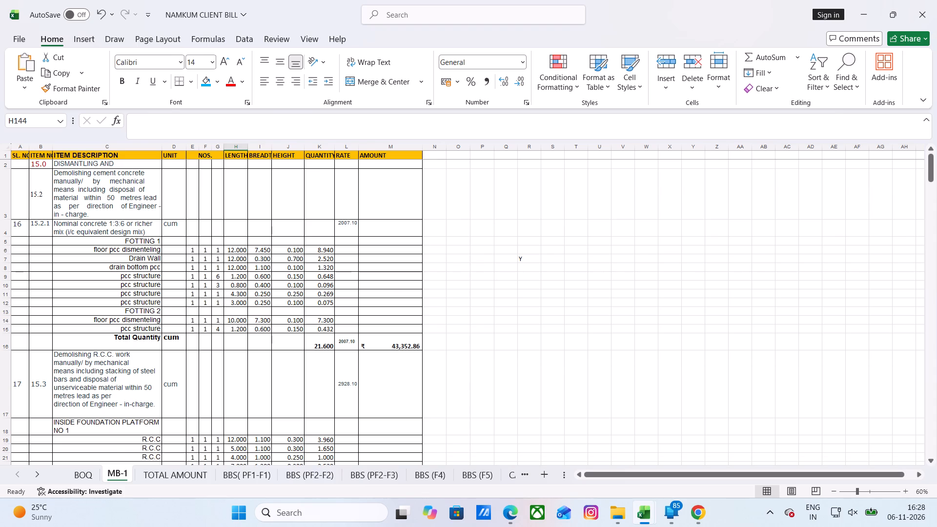
{"action": "left_click", "coordinate": [348, 342]}
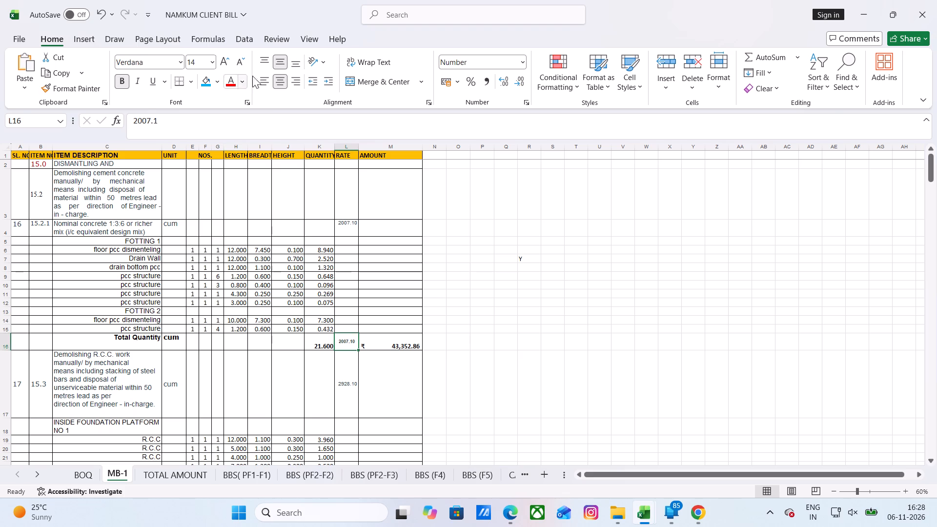
{"action": "left_click", "coordinate": [280, 81]}
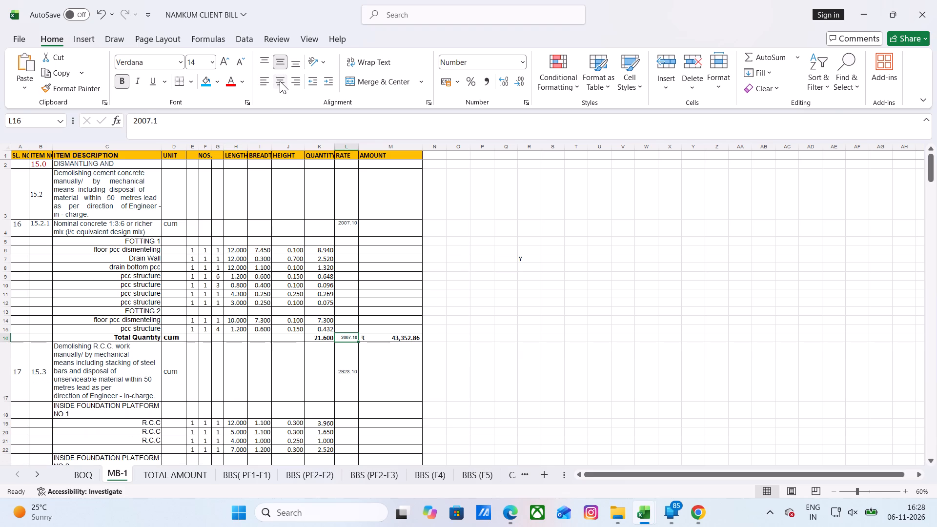
{"action": "left_click", "coordinate": [280, 81]}
{"action": "left_click", "coordinate": [286, 79]}
{"action": "left_click", "coordinate": [297, 64]}
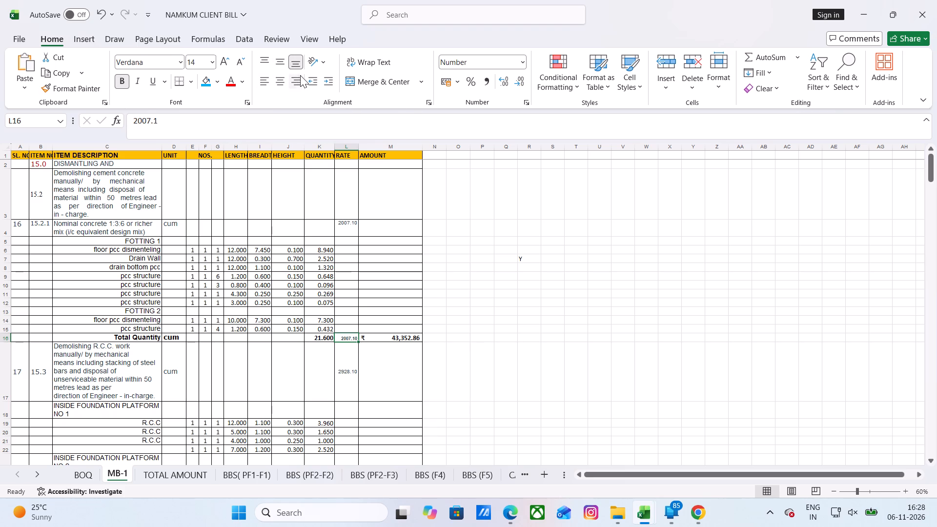
{"action": "left_click", "coordinate": [282, 78]}
{"action": "left_click", "coordinate": [452, 252]}
Bottom-align and horizontally centre the rate beside item 15.2.1's nominal concrete description.
{"action": "left_click", "coordinate": [346, 228]}
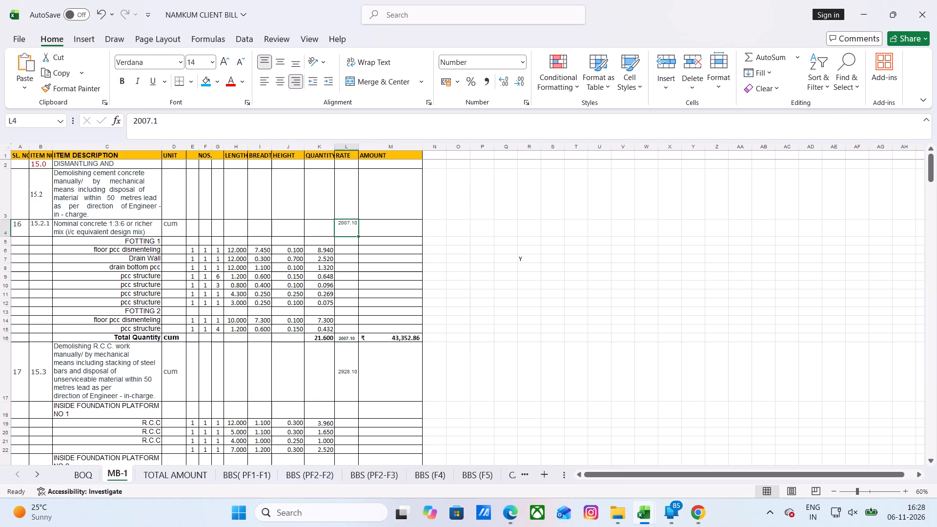
{"action": "left_click", "coordinate": [296, 63]}
{"action": "left_click", "coordinate": [276, 85]}
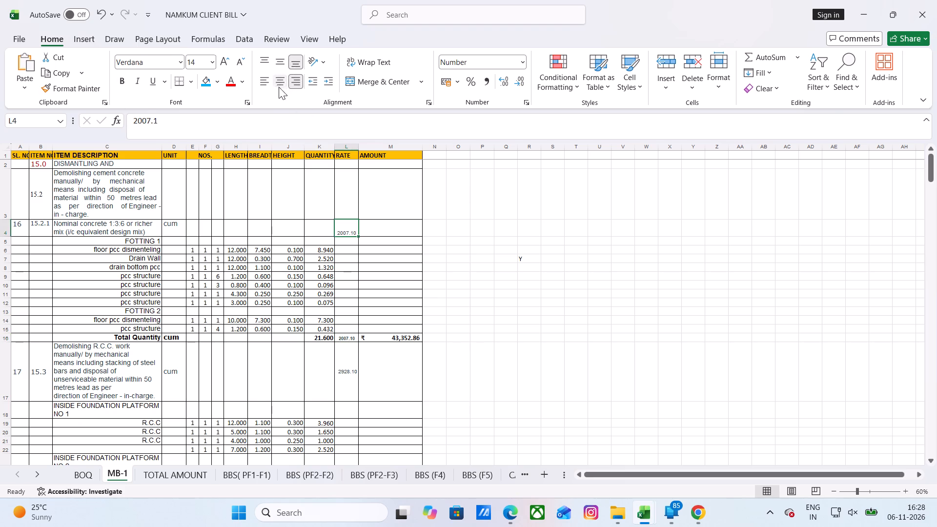
{"action": "left_click", "coordinate": [464, 216]}
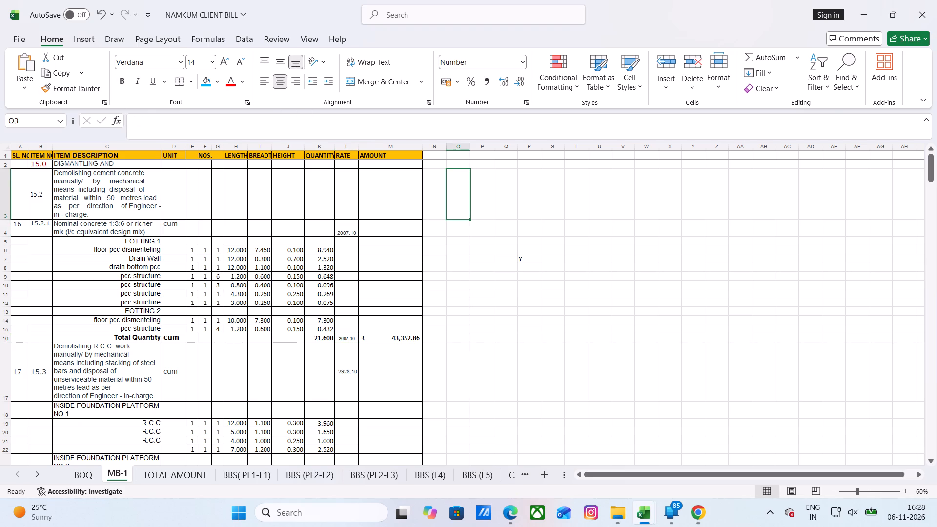
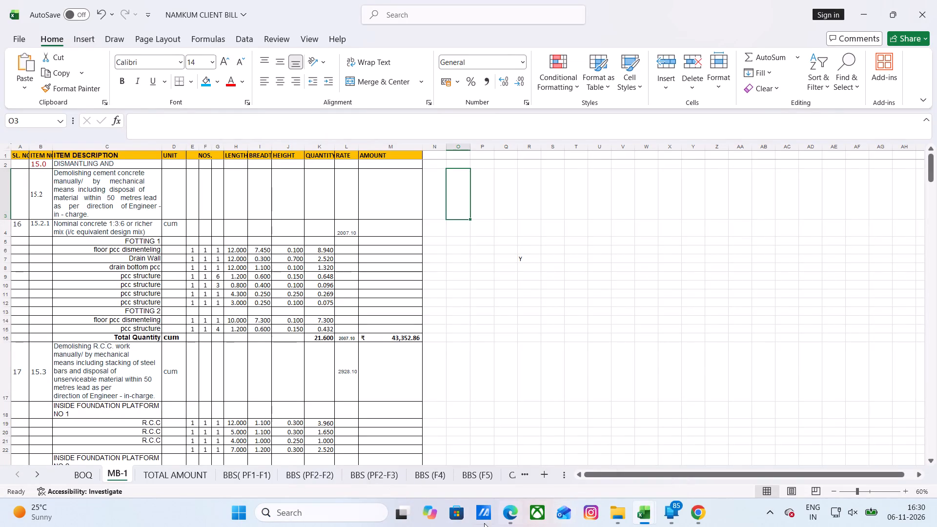
Switch to WhatsApp by launching the app from the recent Windows searches.
{"action": "left_click", "coordinate": [344, 517]}
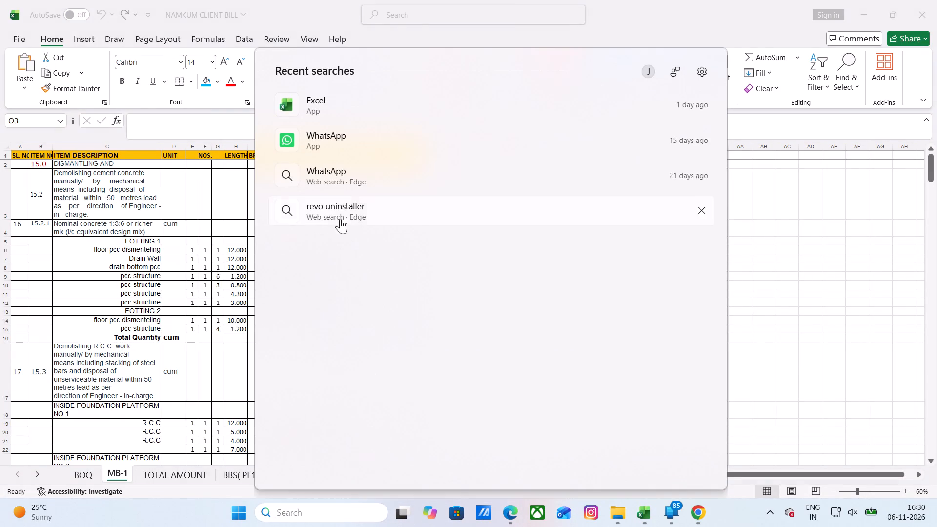
{"action": "left_click", "coordinate": [359, 140]}
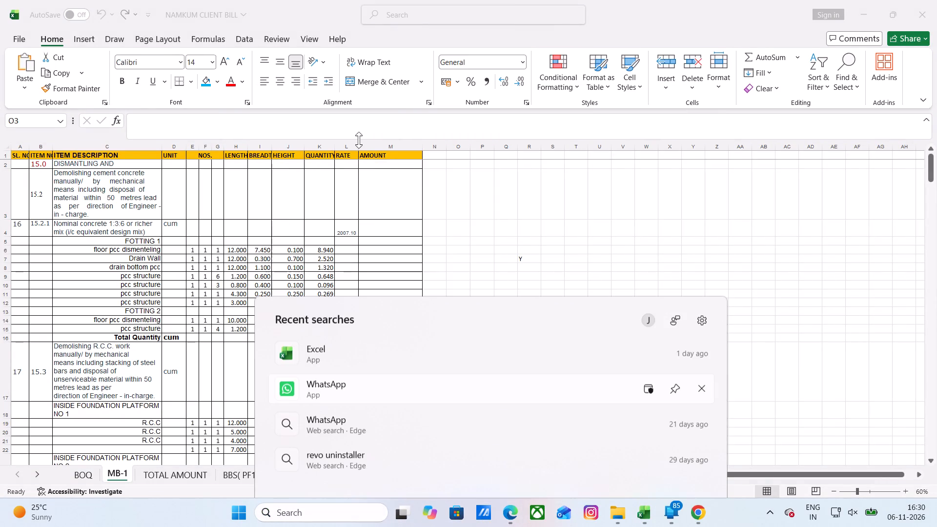
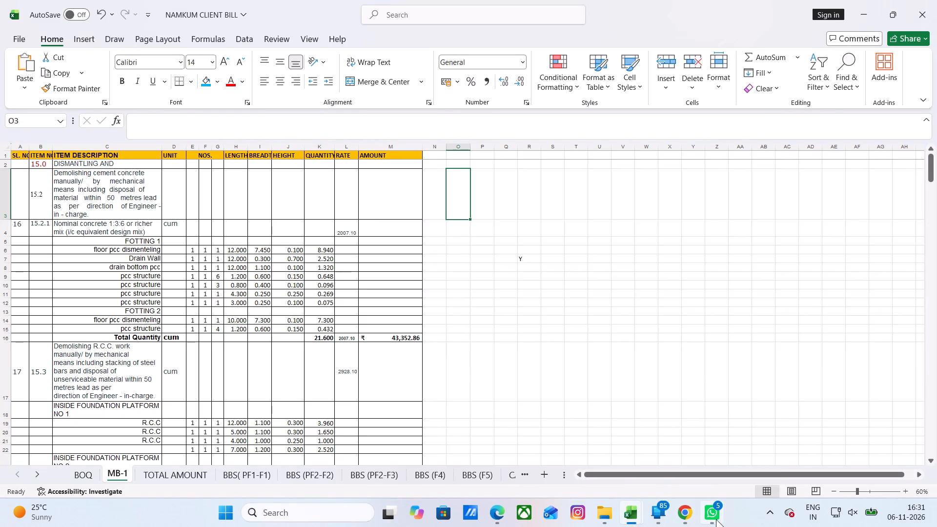
Close the WhatsApp app running in the background while keeping the NAMKUM CLIENT BILL workbook open on MB-1.
{"action": "left_click", "coordinate": [766, 409]}
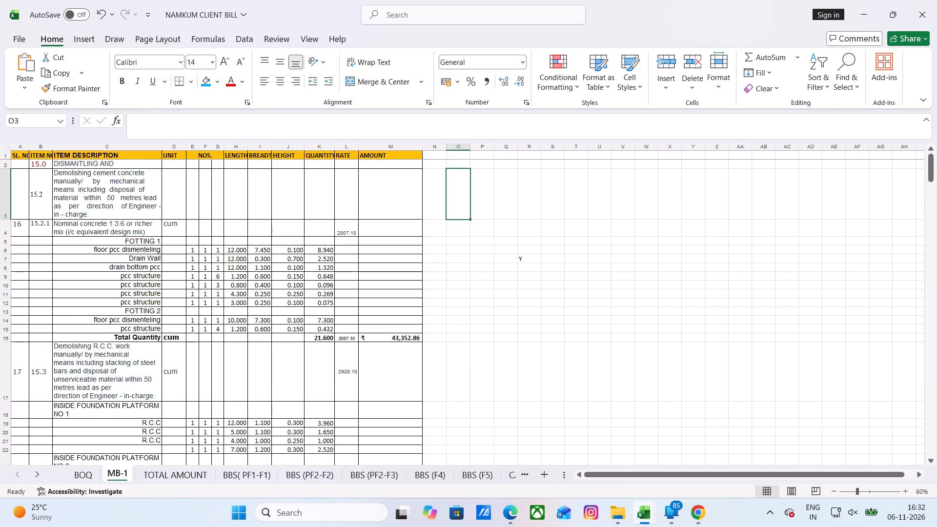
Fill the blank description in item 15.3's platform no. 1 measurements with R.C.C from the row above.
{"action": "scroll", "coordinate": [137, 354], "scroll_direction": "down", "scroll_amount": 1}
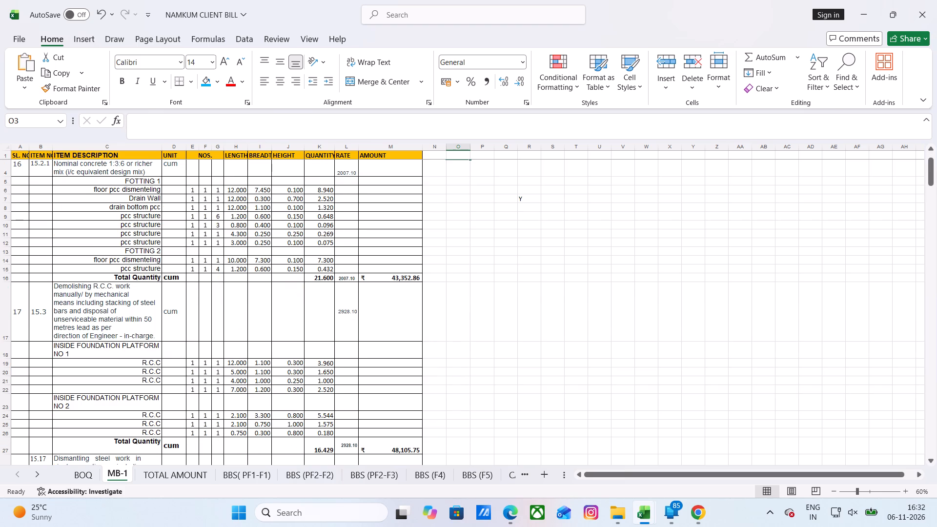
{"action": "left_click", "coordinate": [149, 329]}
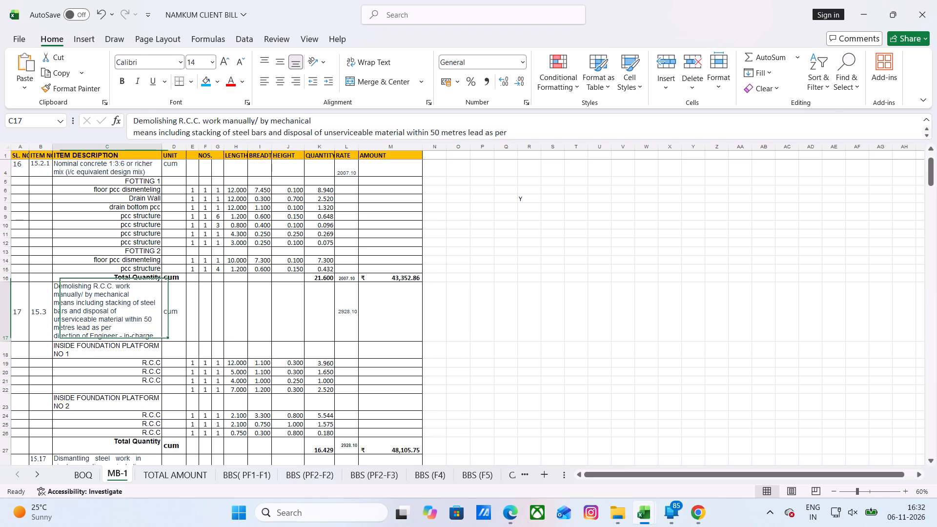
{"action": "left_click", "coordinate": [179, 329]}
{"action": "left_click", "coordinate": [169, 355]}
{"action": "left_click", "coordinate": [145, 350]}
{"action": "left_click", "coordinate": [155, 372]}
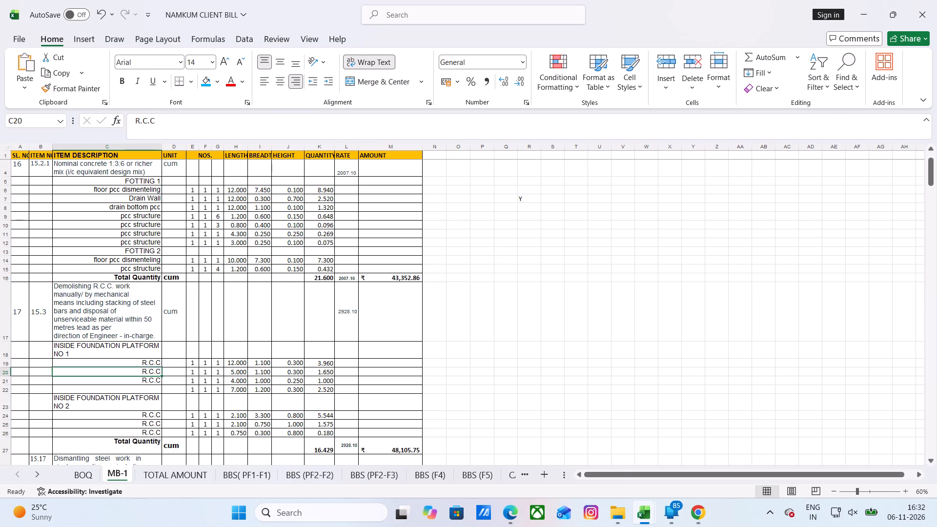
{"action": "left_click", "coordinate": [155, 363]}
{"action": "left_click", "coordinate": [153, 379]}
{"action": "left_click", "coordinate": [154, 382]}
{"action": "left_click", "coordinate": [175, 361]}
{"action": "left_click", "coordinate": [190, 366]}
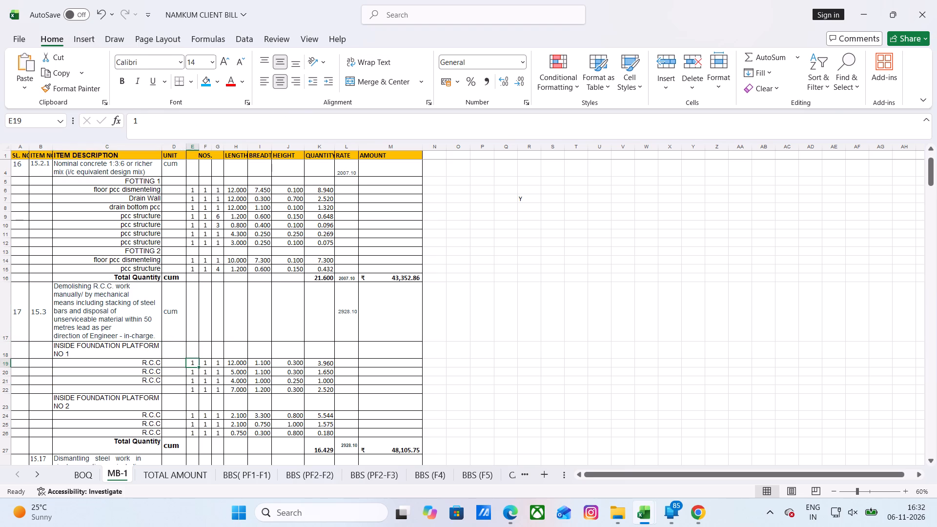
{"action": "left_click", "coordinate": [182, 378]}
{"action": "left_click", "coordinate": [151, 389]}
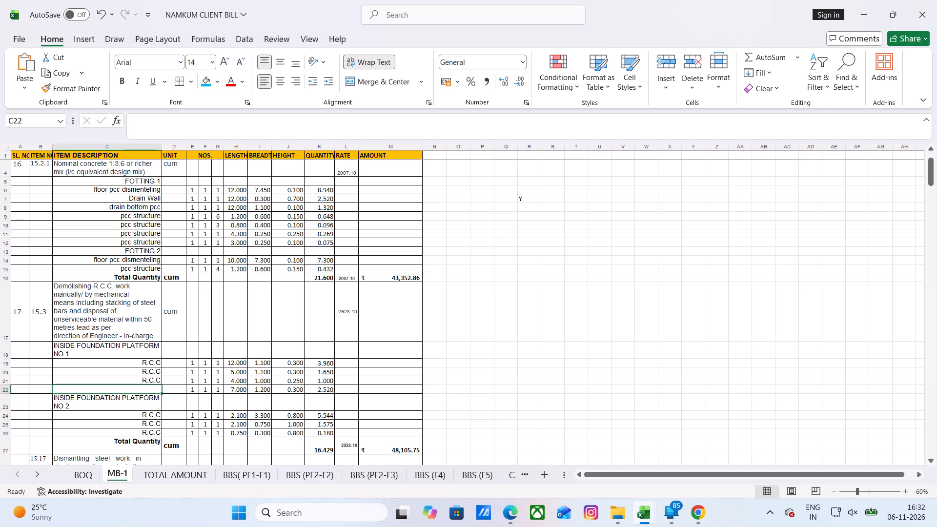
{"action": "key", "text": "ctrl+d"}
{"action": "left_click", "coordinate": [521, 385]}
{"action": "left_click", "coordinate": [489, 373]}
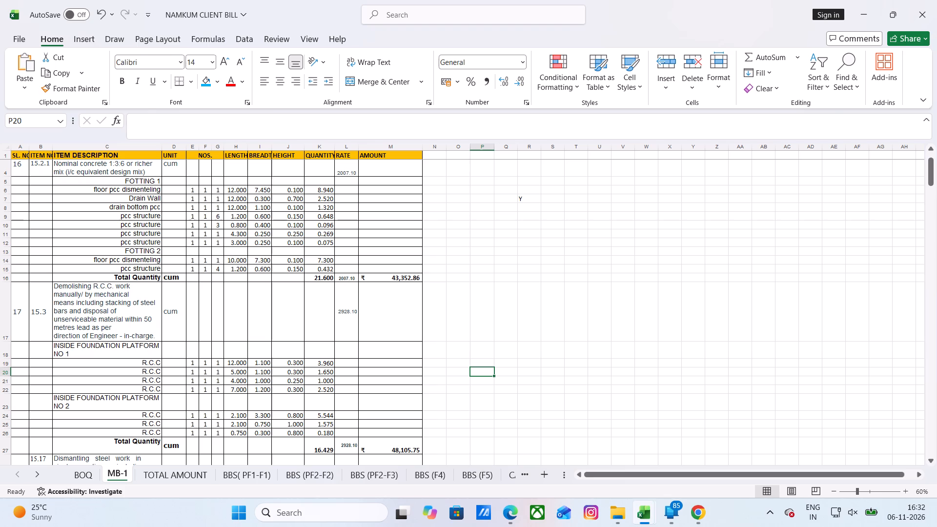
Widen MB-1's ITEM NO. column so that item number 15.17.2 fits on one line.
{"action": "scroll", "coordinate": [288, 408], "scroll_direction": "down", "scroll_amount": 1}
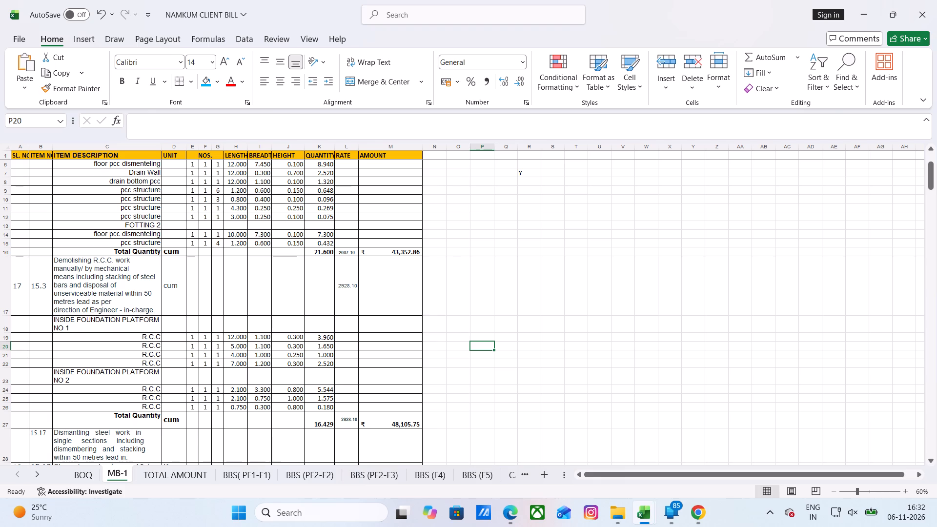
{"action": "scroll", "coordinate": [295, 358], "scroll_direction": "down", "scroll_amount": 2}
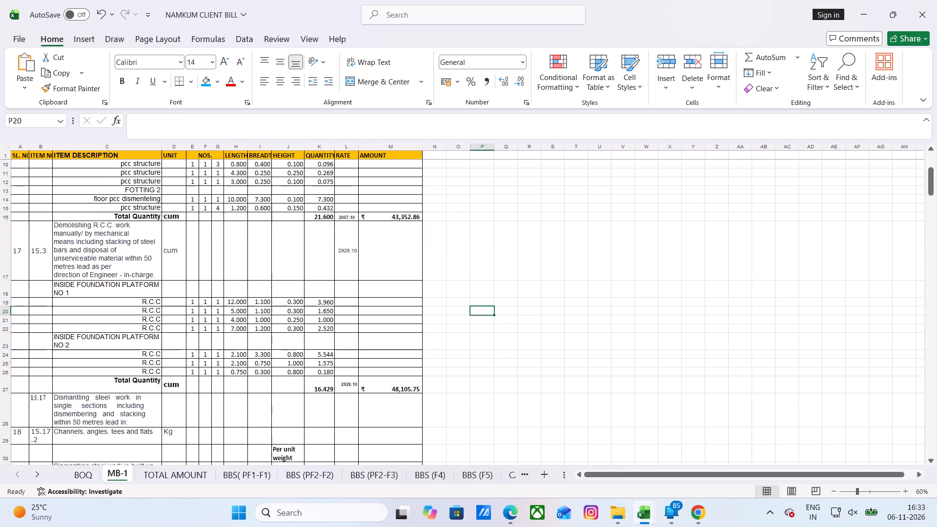
{"action": "scroll", "coordinate": [296, 359], "scroll_direction": "down", "scroll_amount": 4}
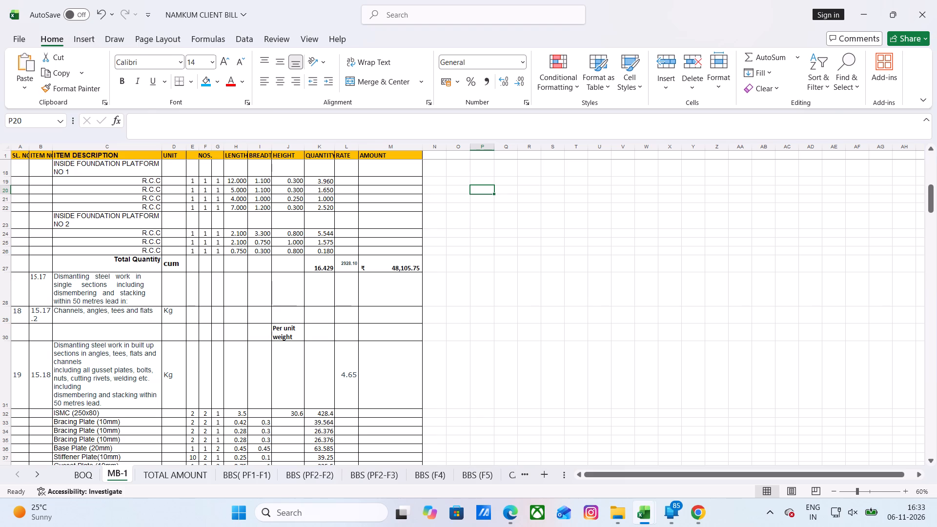
{"action": "left_click_drag", "start_coordinate": [54, 148], "coordinate": [61, 152]}
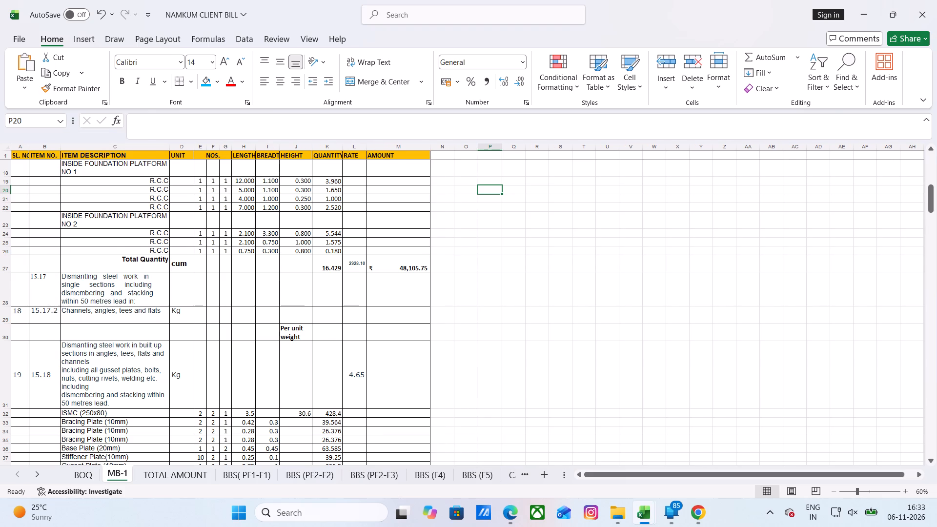
Review MB-1's items from the R.C.C. demolition and steel dismantling work down to steel fabrication and coarse sand.
{"action": "scroll", "coordinate": [264, 334], "scroll_direction": "down", "scroll_amount": 17}
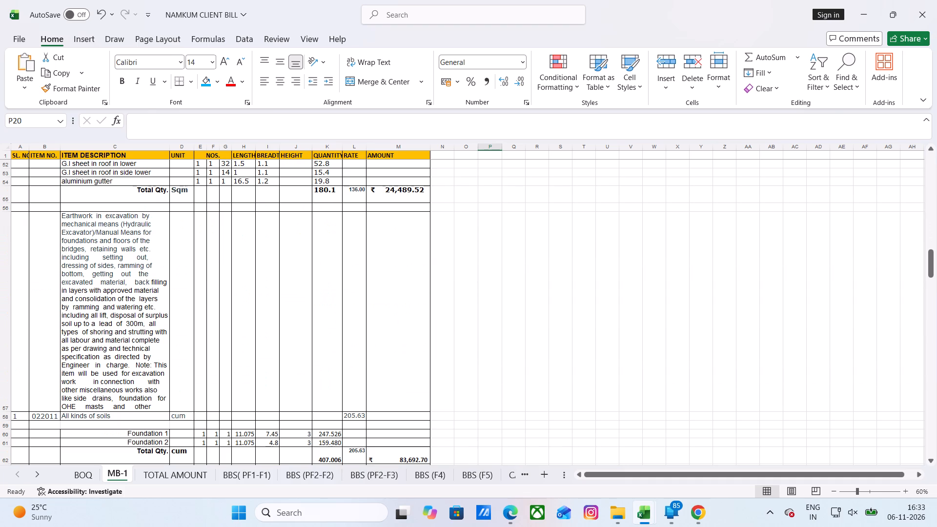
{"action": "scroll", "coordinate": [264, 335], "scroll_direction": "up", "scroll_amount": 17}
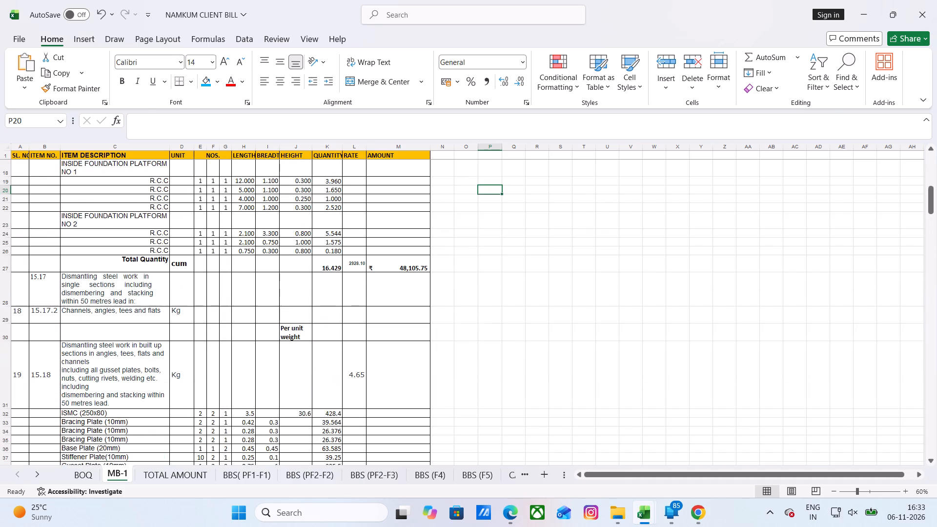
{"action": "scroll", "coordinate": [264, 335], "scroll_direction": "up", "scroll_amount": 6}
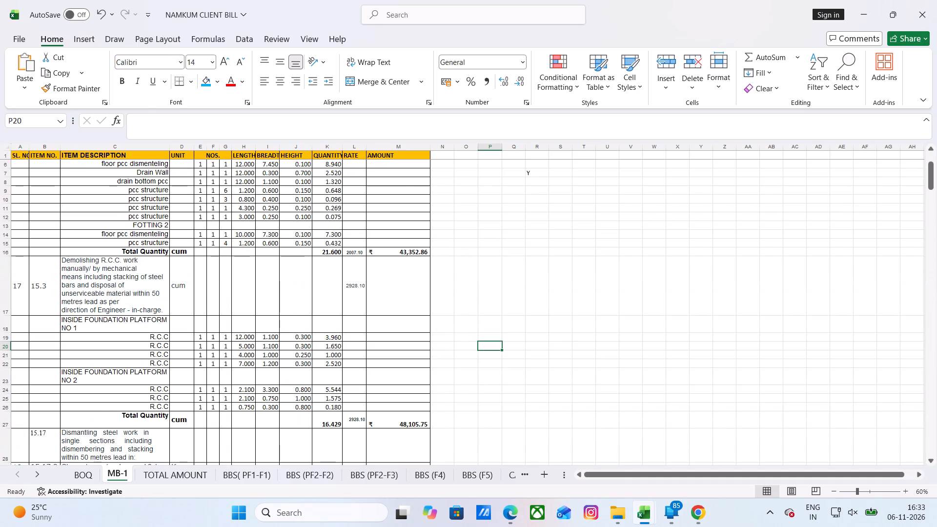
{"action": "scroll", "coordinate": [264, 335], "scroll_direction": "down", "scroll_amount": 17}
{"action": "scroll", "coordinate": [264, 335], "scroll_direction": "down", "scroll_amount": 4}
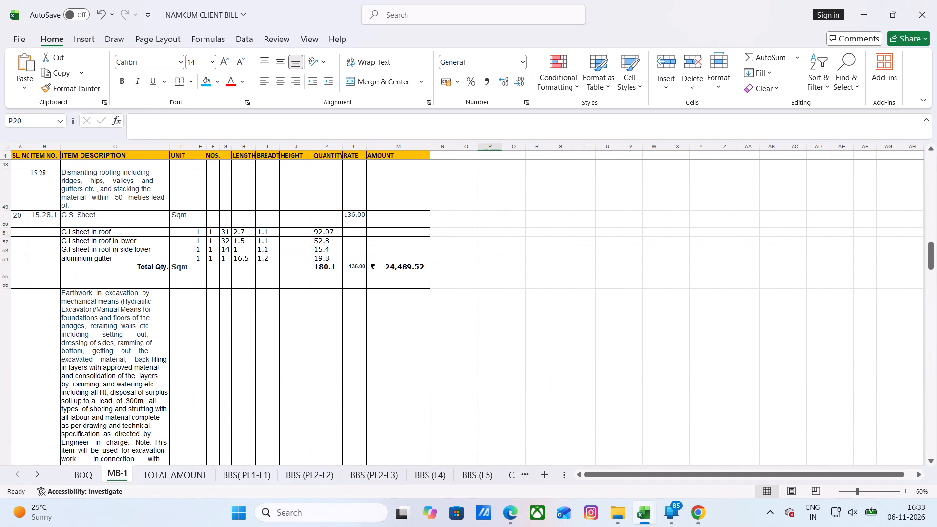
{"action": "scroll", "coordinate": [264, 335], "scroll_direction": "down", "scroll_amount": 12}
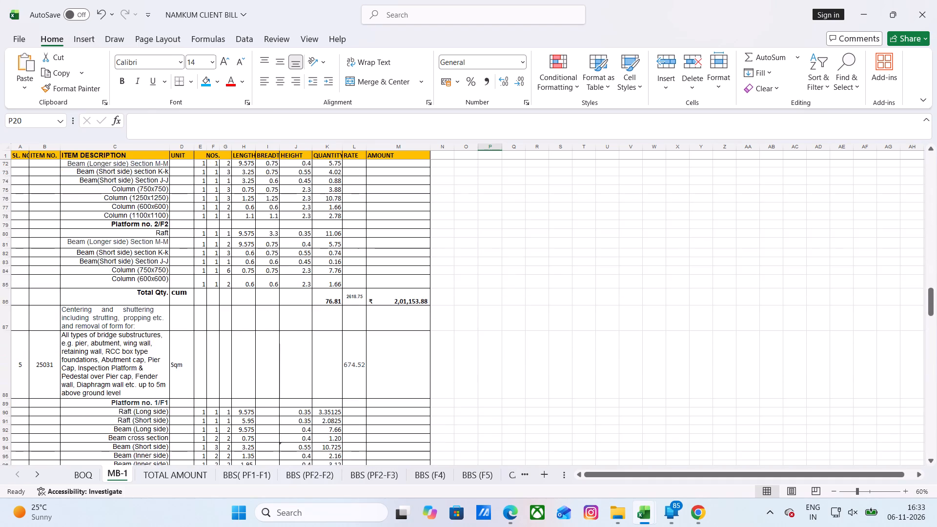
{"action": "scroll", "coordinate": [264, 335], "scroll_direction": "down", "scroll_amount": 20}
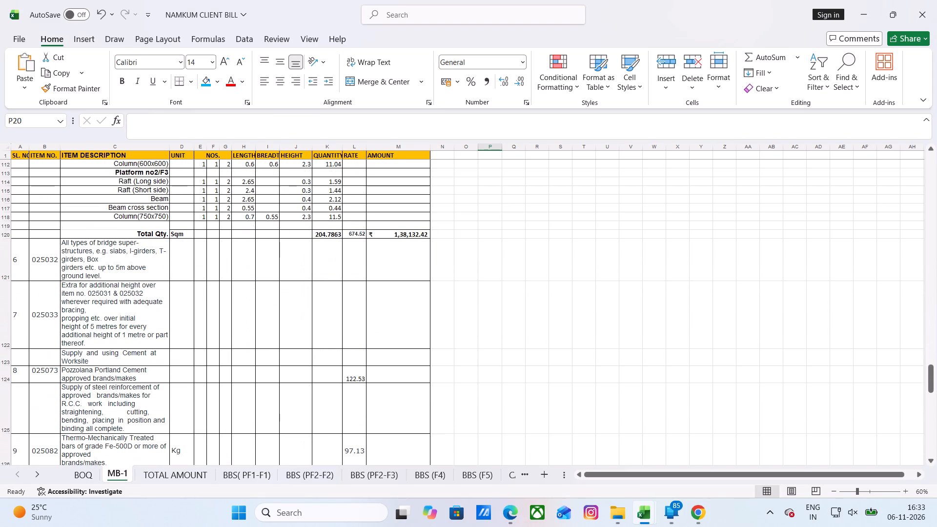
{"action": "scroll", "coordinate": [264, 335], "scroll_direction": "down", "scroll_amount": 14}
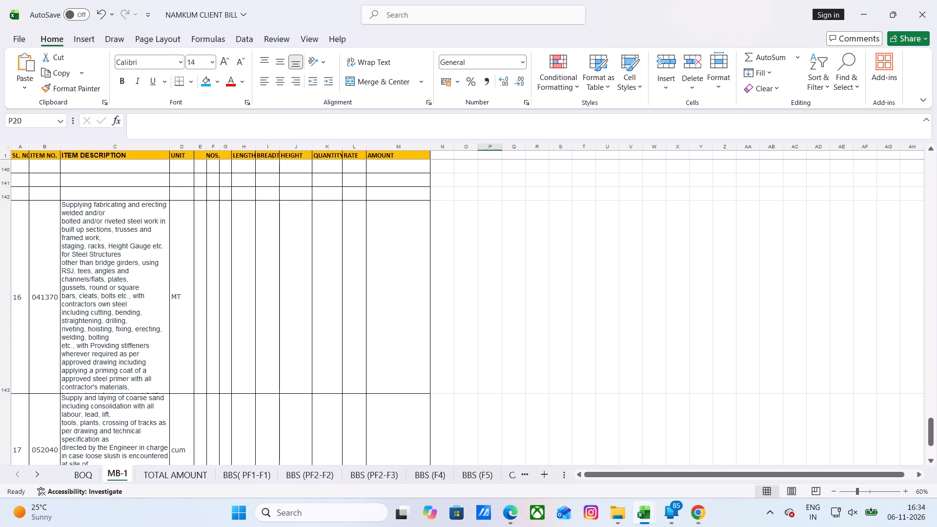
Move the TOTAL AMOUNT sheet ahead of BOQ so it comes first among the bill sheets.
{"action": "left_click", "coordinate": [197, 473]}
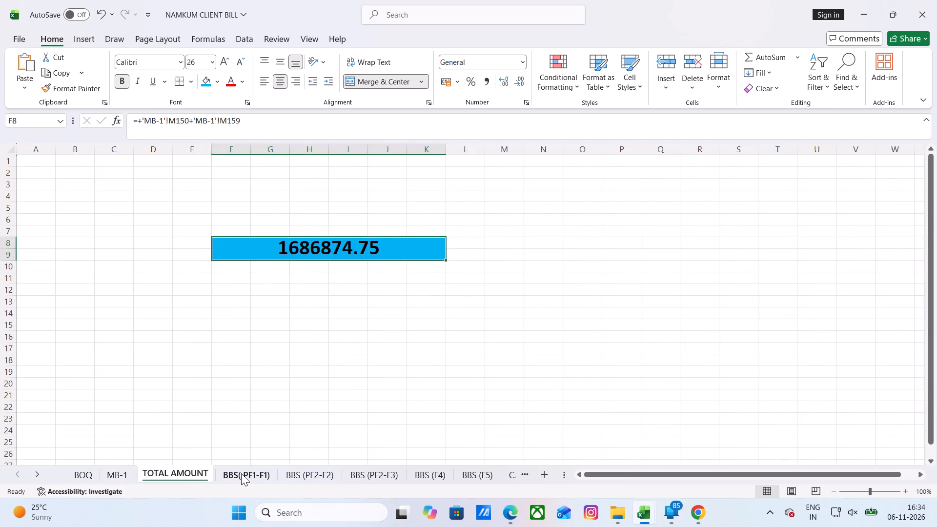
{"action": "left_click", "coordinate": [241, 473]}
{"action": "left_click_drag", "start_coordinate": [182, 475], "coordinate": [182, 475]}
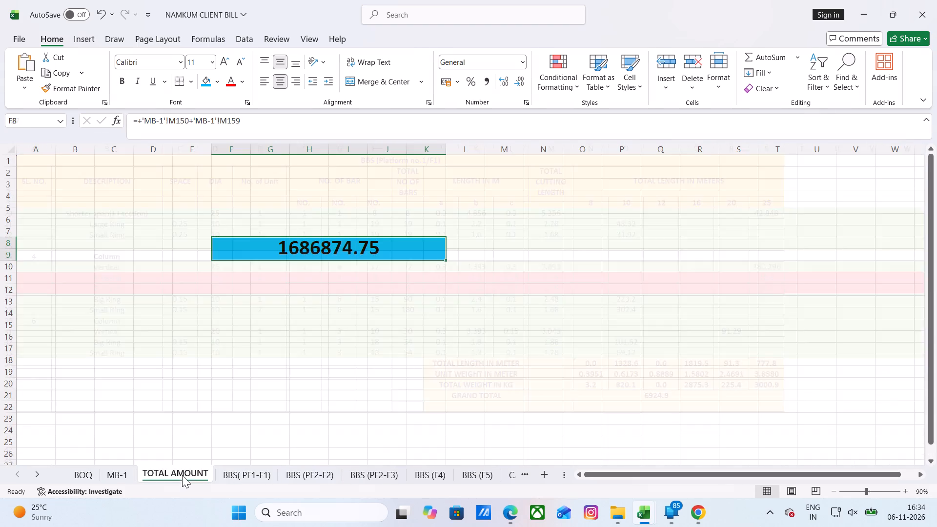
{"action": "left_click_drag", "start_coordinate": [182, 475], "coordinate": [65, 481]}
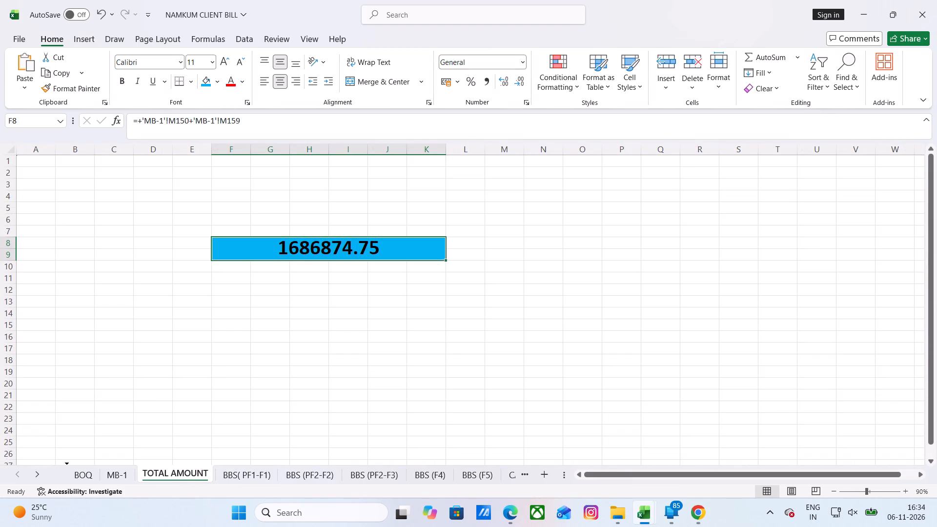
{"action": "left_click_drag", "start_coordinate": [65, 481], "coordinate": [65, 480]}
{"action": "left_click", "coordinate": [200, 406]}
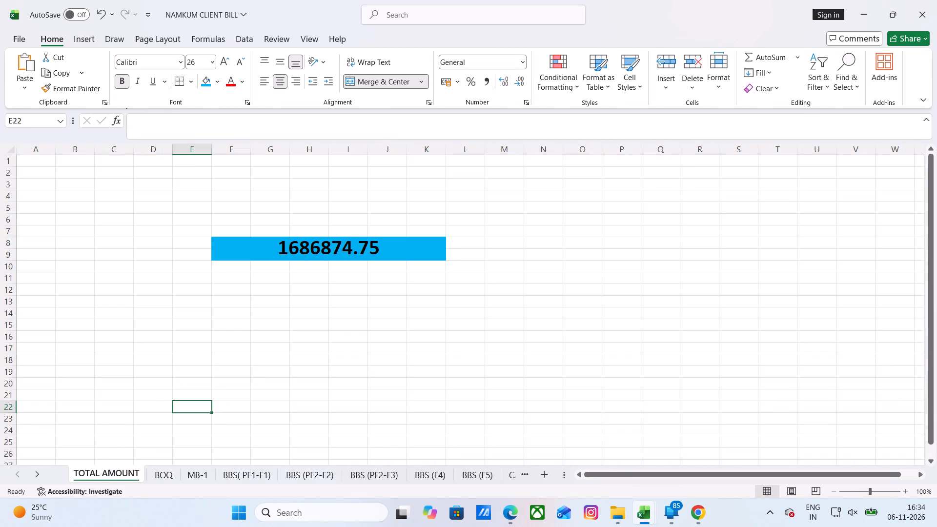
Review the BOQ quantities, rates and amounts from earthwork excavation down to coarse sand item 052040 and the NS items schedule.
{"action": "left_click", "coordinate": [164, 476]}
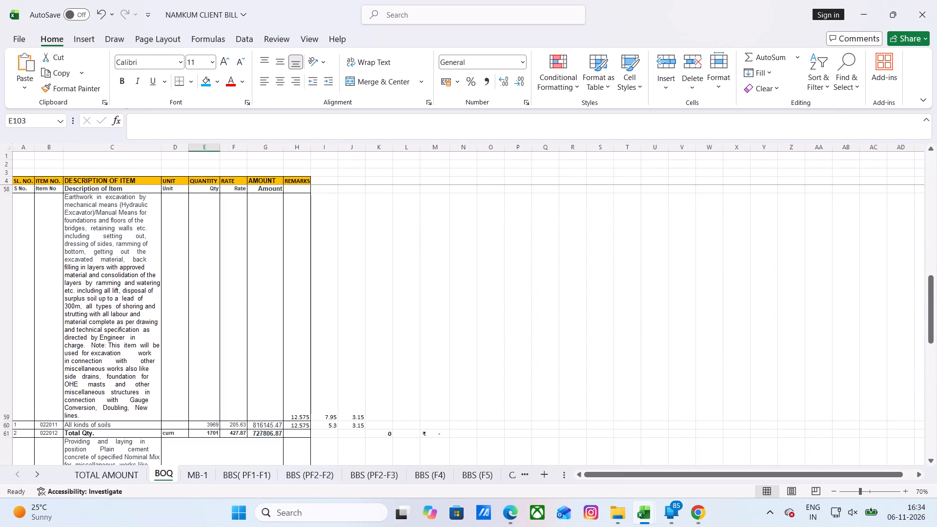
{"action": "scroll", "coordinate": [250, 398], "scroll_direction": "up", "scroll_amount": 6}
{"action": "scroll", "coordinate": [250, 398], "scroll_direction": "down", "scroll_amount": 7}
{"action": "scroll", "coordinate": [250, 398], "scroll_direction": "up", "scroll_amount": 2}
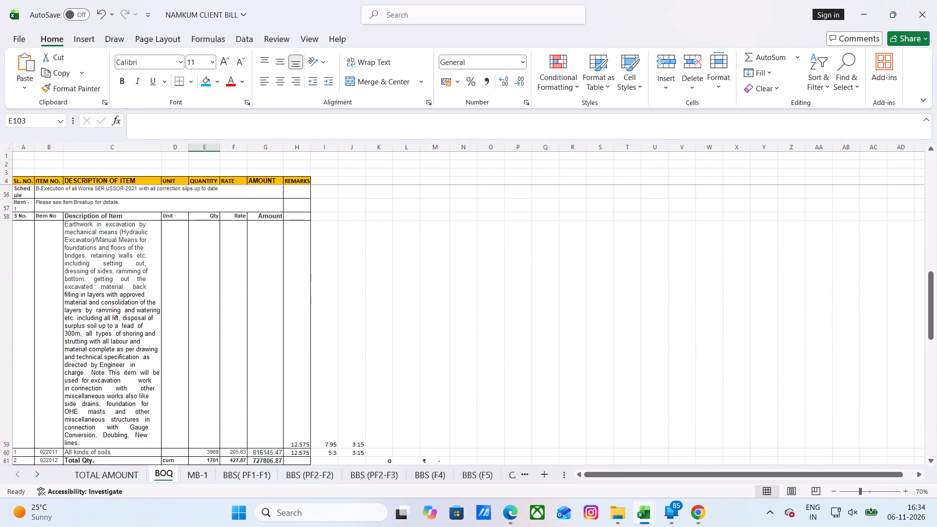
{"action": "scroll", "coordinate": [250, 398], "scroll_direction": "down", "scroll_amount": 2}
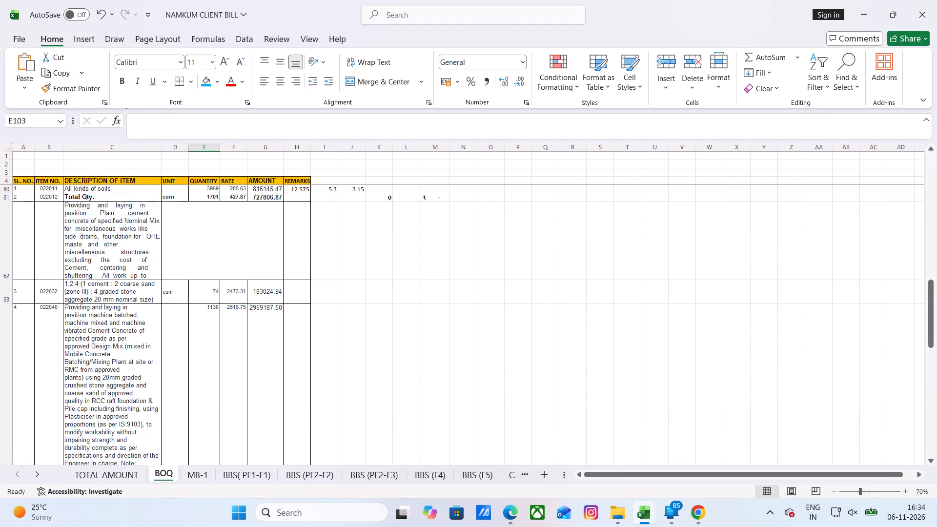
{"action": "scroll", "coordinate": [250, 398], "scroll_direction": "up", "scroll_amount": 2}
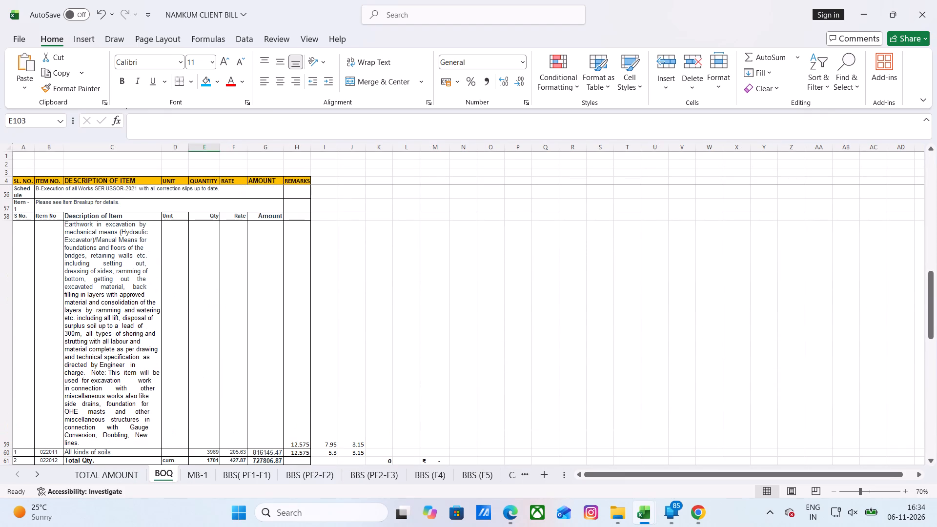
{"action": "scroll", "coordinate": [250, 398], "scroll_direction": "down", "scroll_amount": 1}
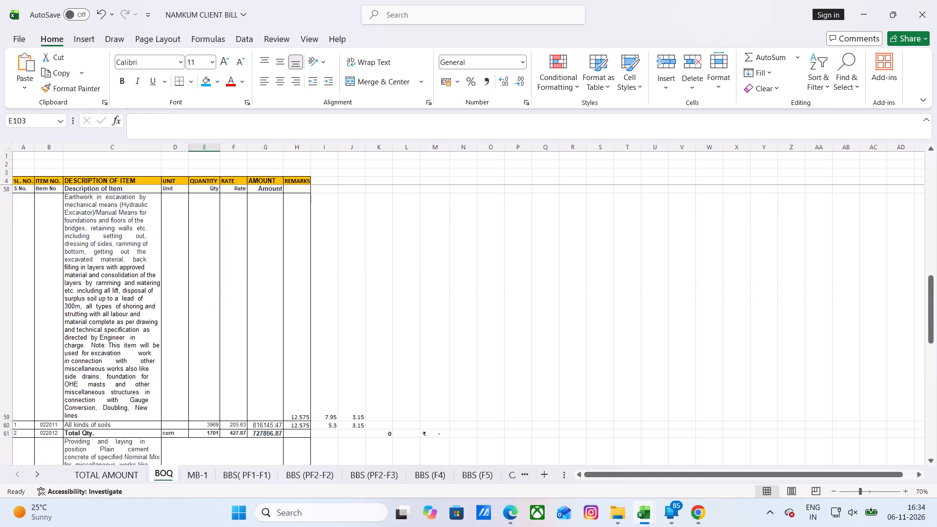
{"action": "scroll", "coordinate": [250, 398], "scroll_direction": "down", "scroll_amount": 3}
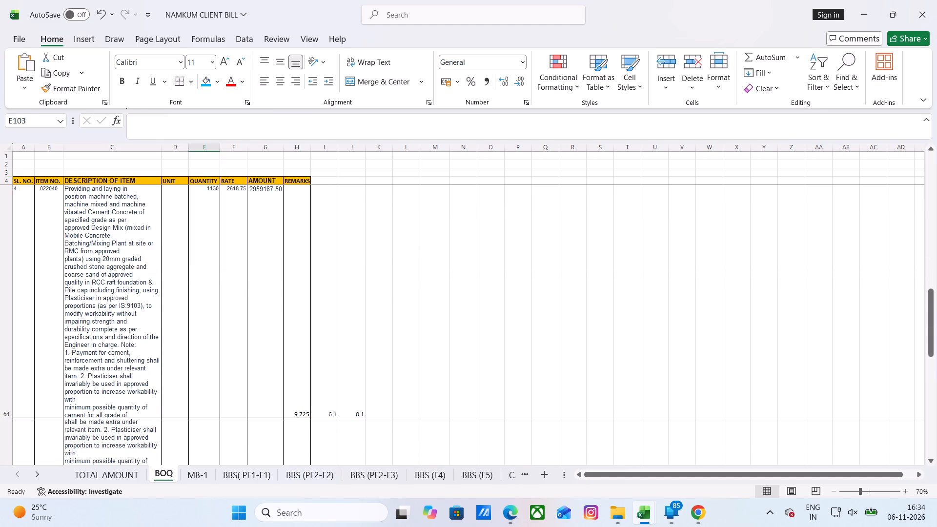
{"action": "scroll", "coordinate": [250, 398], "scroll_direction": "down", "scroll_amount": 3}
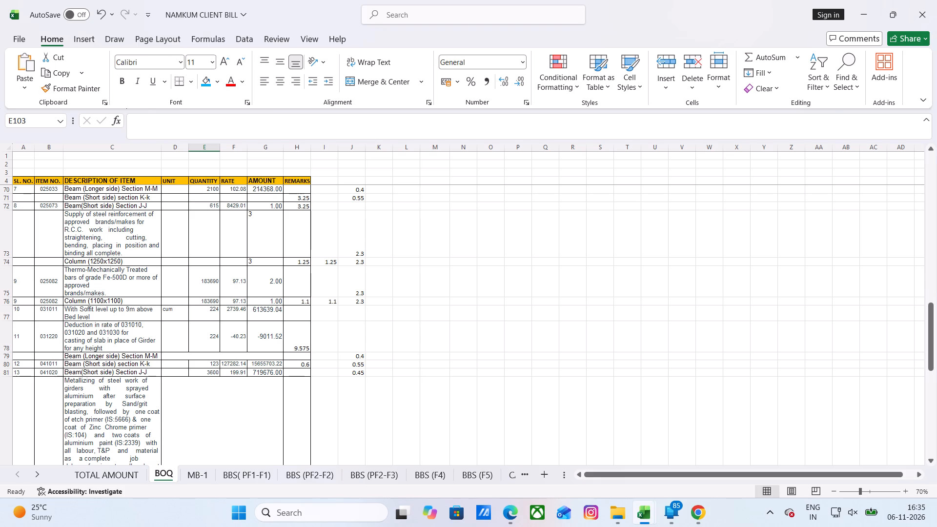
{"action": "scroll", "coordinate": [278, 358], "scroll_direction": "down", "scroll_amount": 5}
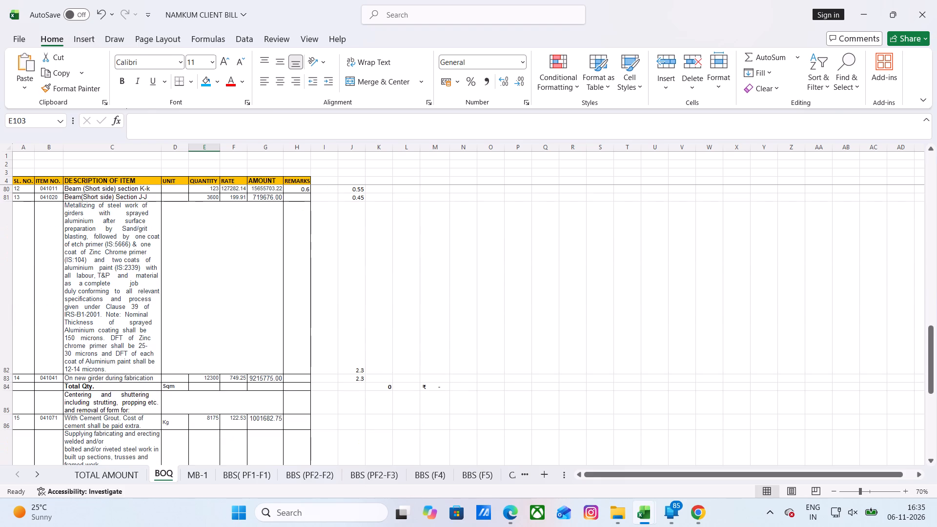
{"action": "left_click", "coordinate": [221, 313]}
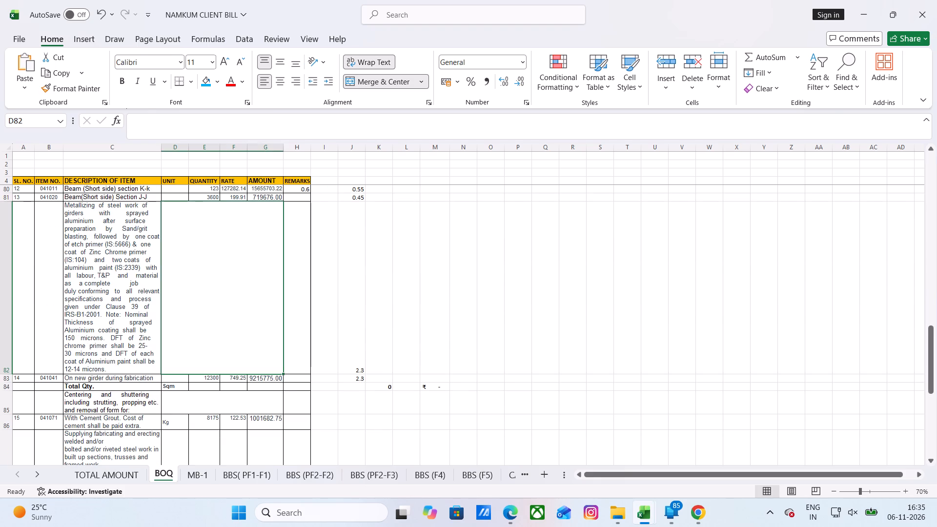
{"action": "scroll", "coordinate": [285, 304], "scroll_direction": "down", "scroll_amount": 2}
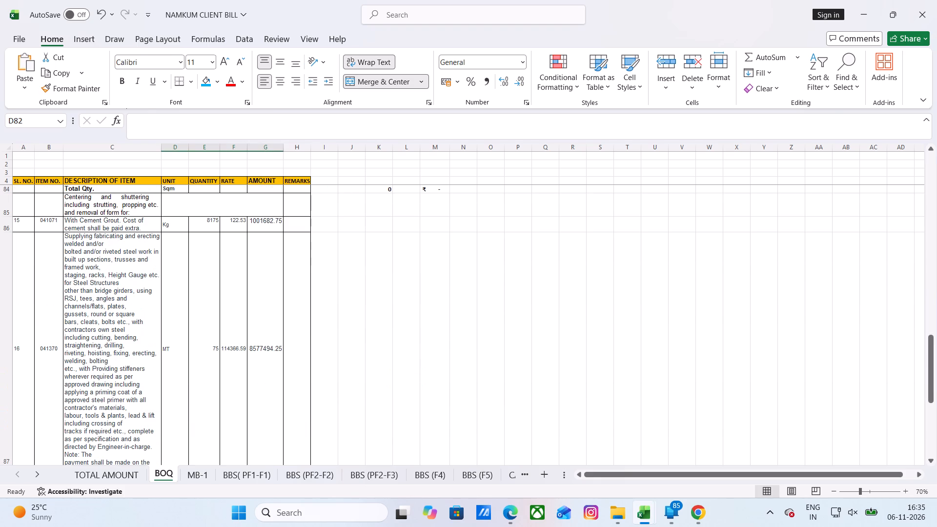
{"action": "left_click", "coordinate": [213, 309]}
{"action": "left_click", "coordinate": [231, 313]}
{"action": "left_click", "coordinate": [257, 320]}
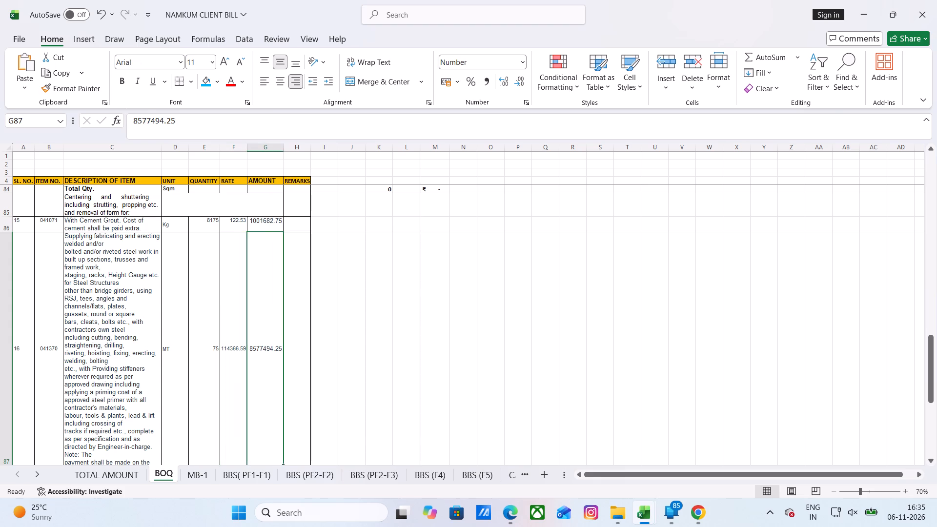
{"action": "scroll", "coordinate": [214, 326], "scroll_direction": "down", "scroll_amount": 2}
{"action": "left_click", "coordinate": [218, 260]}
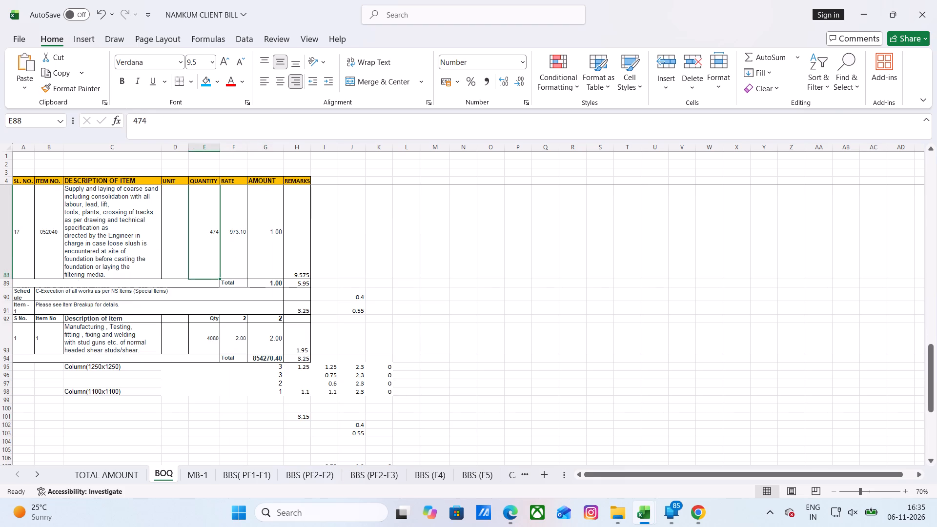
{"action": "left_click", "coordinate": [234, 262]}
{"action": "left_click", "coordinate": [267, 265]}
{"action": "left_click", "coordinate": [343, 265]}
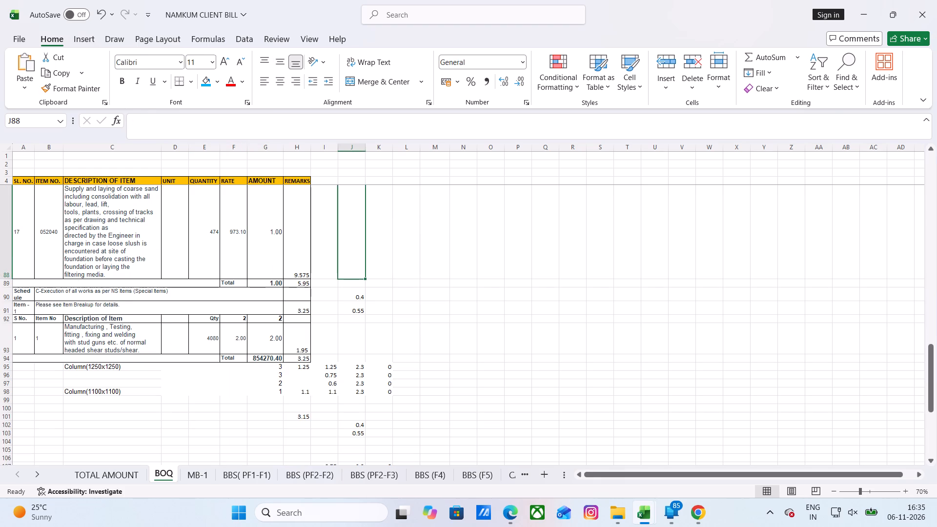
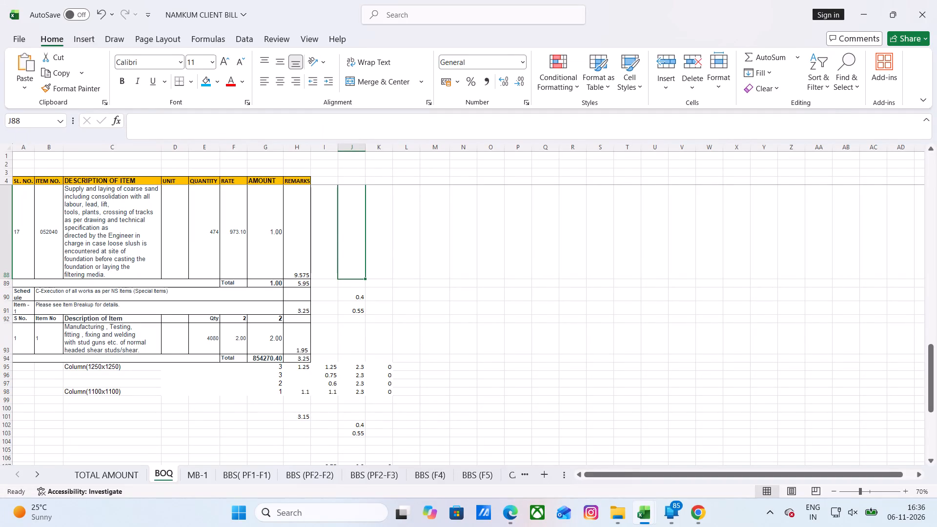
Apply all borders to the BOQ column measurement cells D95:K98, beside the Column(1250x1250) and Column(1100x1100) entries.
{"action": "left_click", "coordinate": [167, 391]}
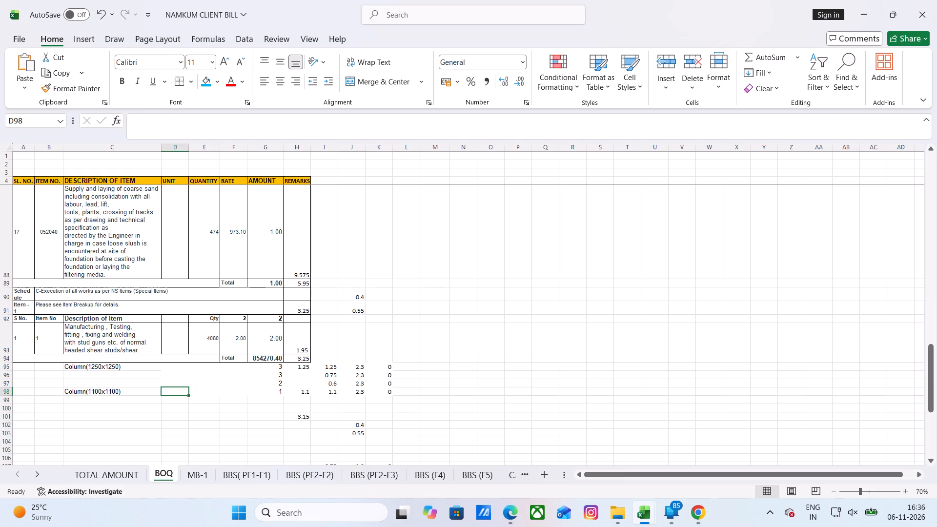
{"action": "left_click_drag", "start_coordinate": [168, 365], "coordinate": [266, 403]}
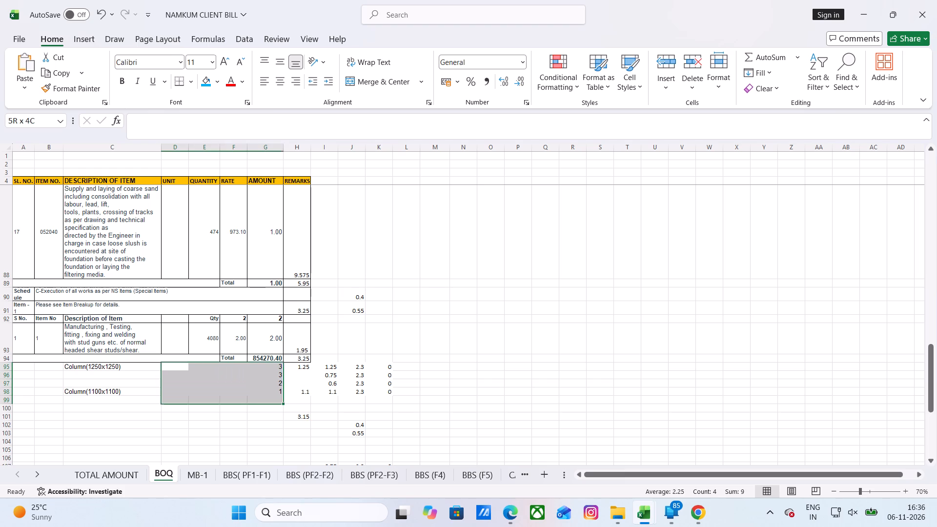
{"action": "left_click_drag", "start_coordinate": [266, 403], "coordinate": [378, 392]}
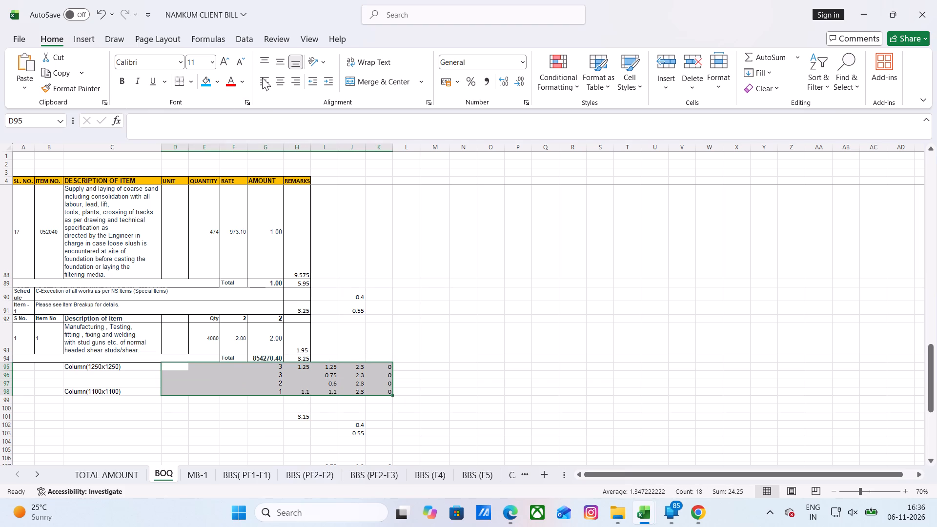
{"action": "left_click", "coordinate": [193, 81]}
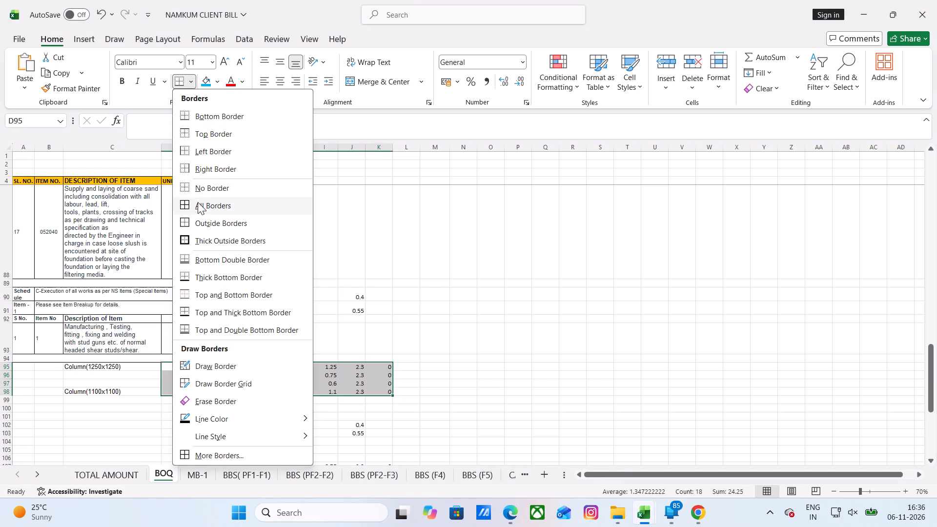
{"action": "left_click", "coordinate": [198, 205]}
{"action": "left_click", "coordinate": [465, 320]}
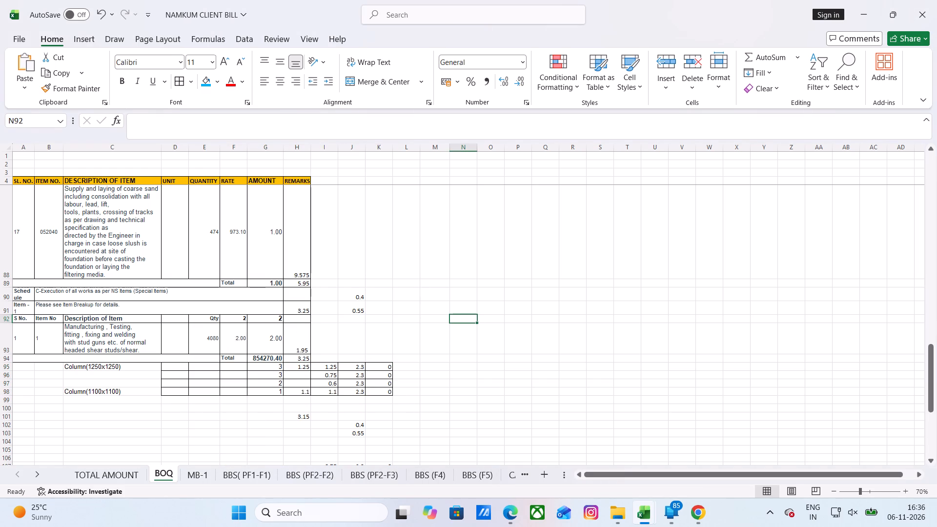
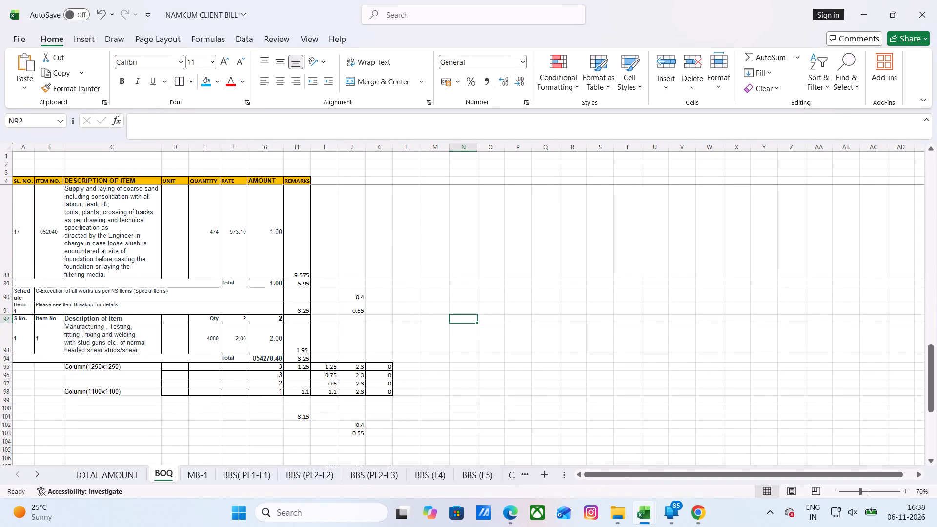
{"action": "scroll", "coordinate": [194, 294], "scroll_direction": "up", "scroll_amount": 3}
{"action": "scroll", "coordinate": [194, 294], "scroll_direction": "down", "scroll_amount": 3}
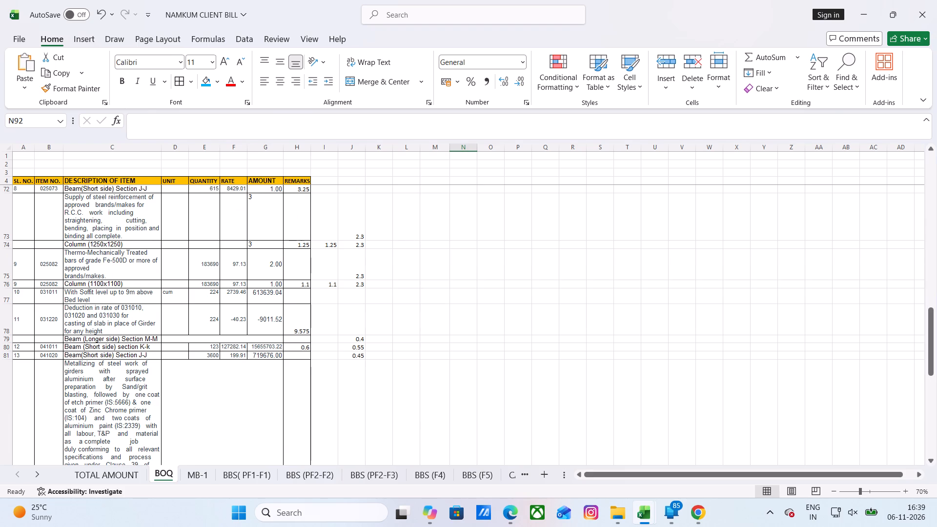
{"action": "scroll", "coordinate": [243, 274], "scroll_direction": "up", "scroll_amount": 3}
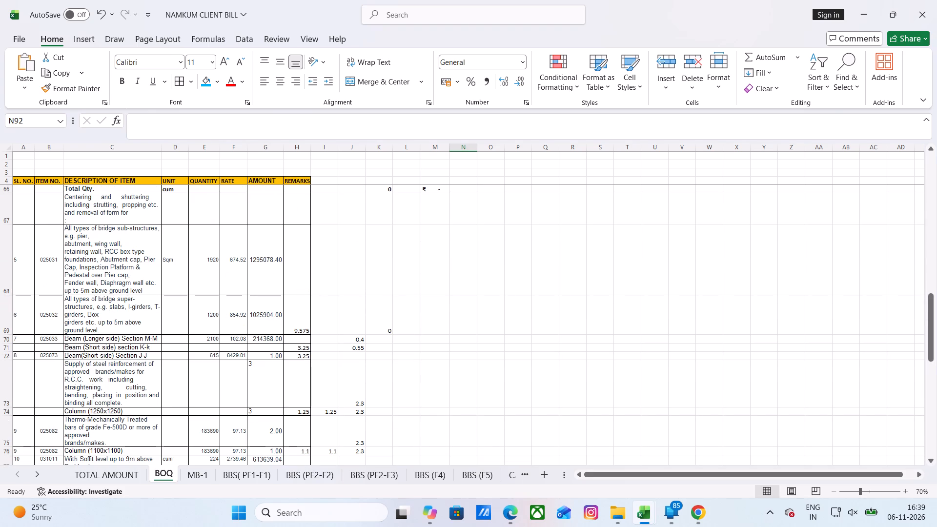
{"action": "scroll", "coordinate": [198, 307], "scroll_direction": "up", "scroll_amount": 1}
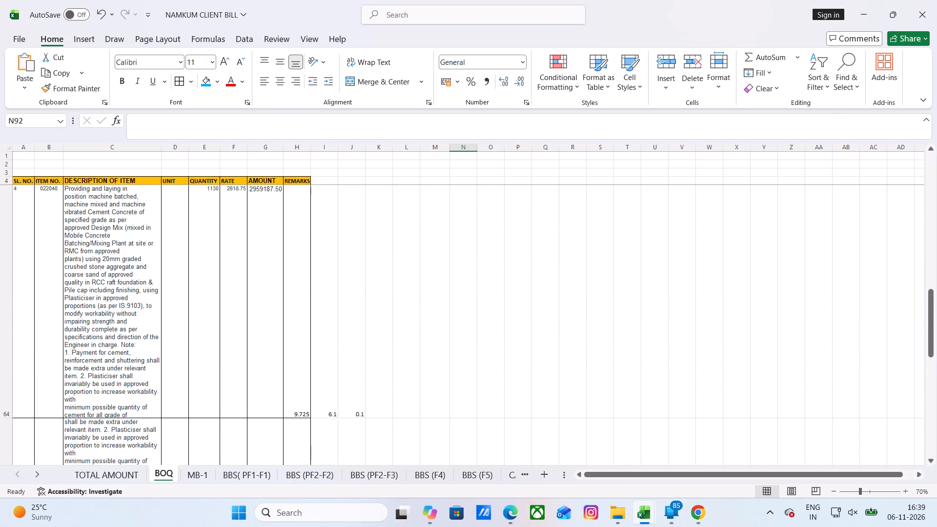
{"action": "scroll", "coordinate": [198, 307], "scroll_direction": "up", "scroll_amount": 11}
{"action": "scroll", "coordinate": [197, 304], "scroll_direction": "down", "scroll_amount": 3}
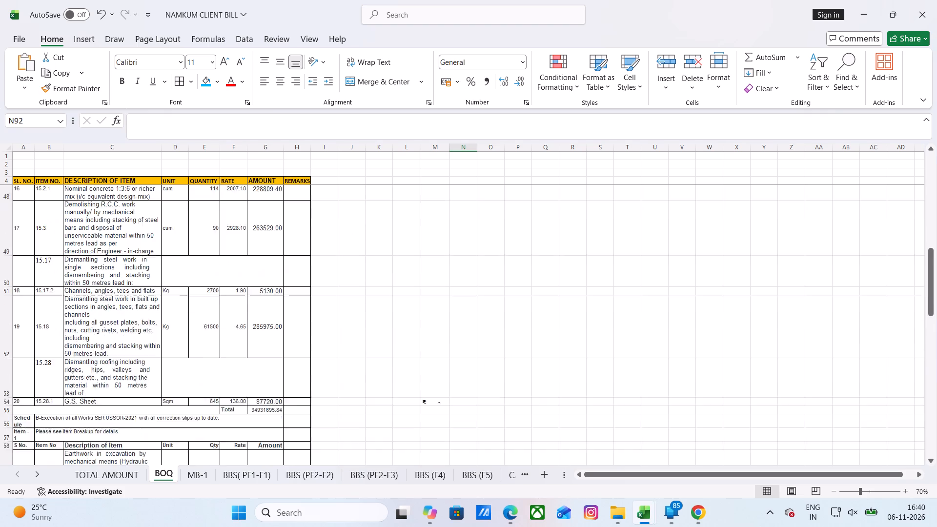
{"action": "scroll", "coordinate": [197, 304], "scroll_direction": "down", "scroll_amount": 1}
{"action": "scroll", "coordinate": [197, 304], "scroll_direction": "up", "scroll_amount": 5}
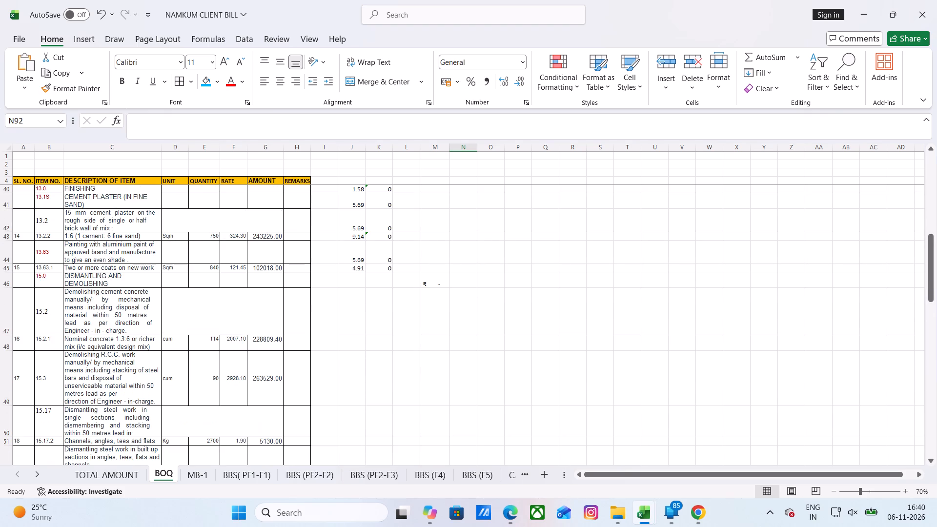
{"action": "scroll", "coordinate": [197, 299], "scroll_direction": "up", "scroll_amount": 9}
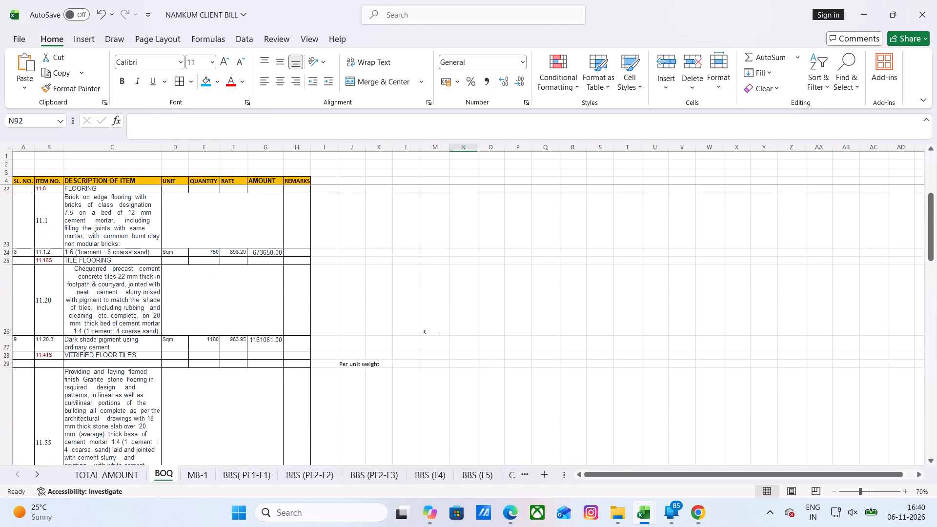
{"action": "scroll", "coordinate": [197, 299], "scroll_direction": "up", "scroll_amount": 10}
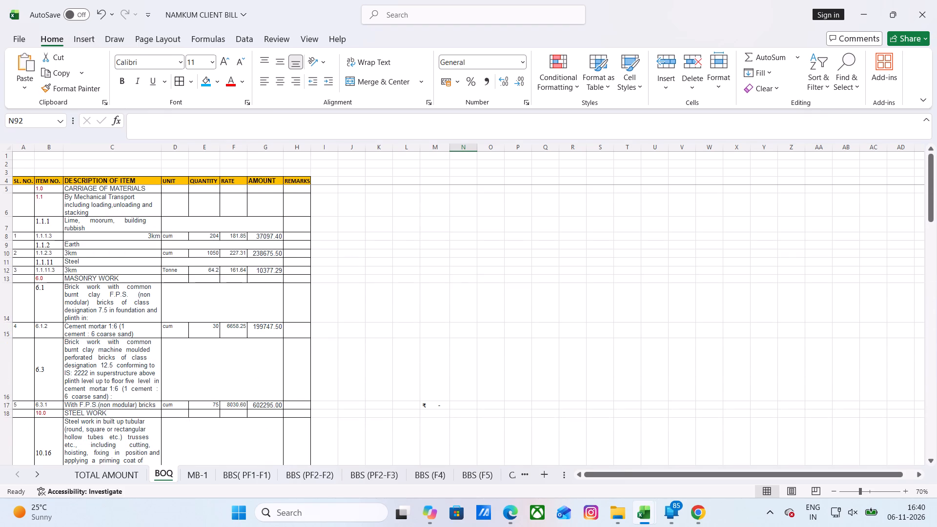
Clear the stray rupee entry in cell M17, outside the BOQ table beside item 6.3.1.
{"action": "scroll", "coordinate": [197, 296], "scroll_direction": "down", "scroll_amount": 2}
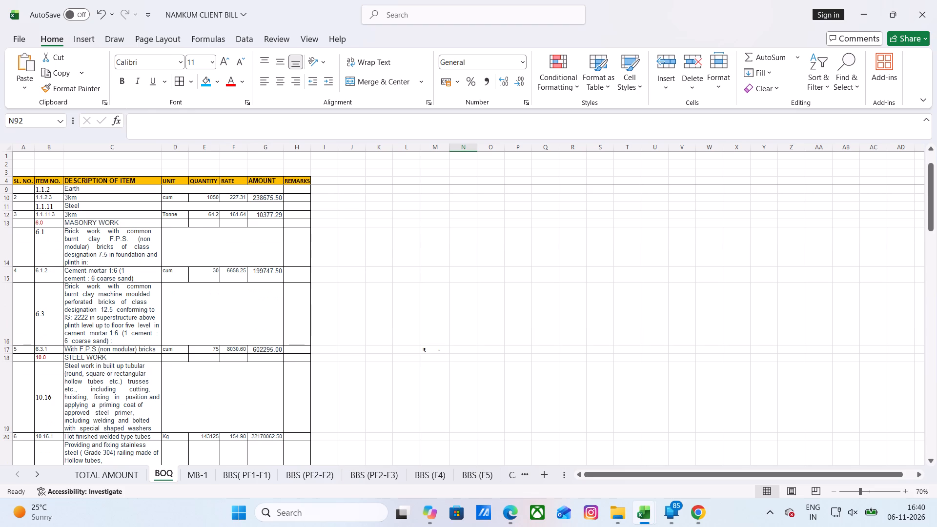
{"action": "left_click_drag", "start_coordinate": [383, 258], "coordinate": [432, 382]}
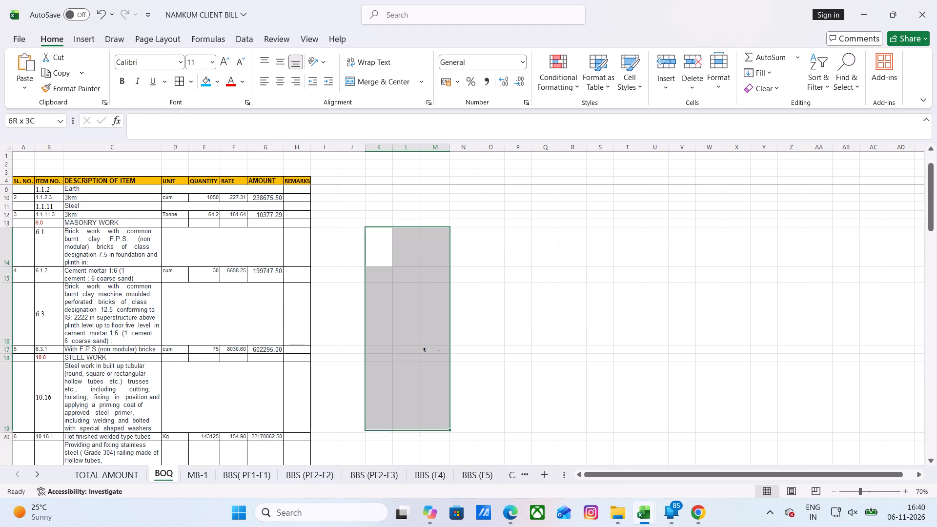
{"action": "left_click_drag", "start_coordinate": [432, 382], "coordinate": [432, 393]}
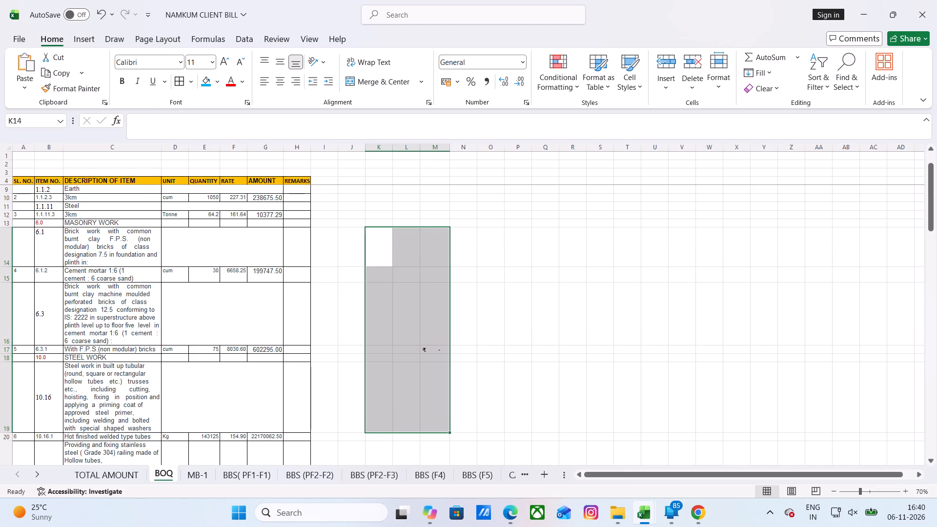
{"action": "key", "text": "BackSpace"}
{"action": "key", "text": "Delete"}
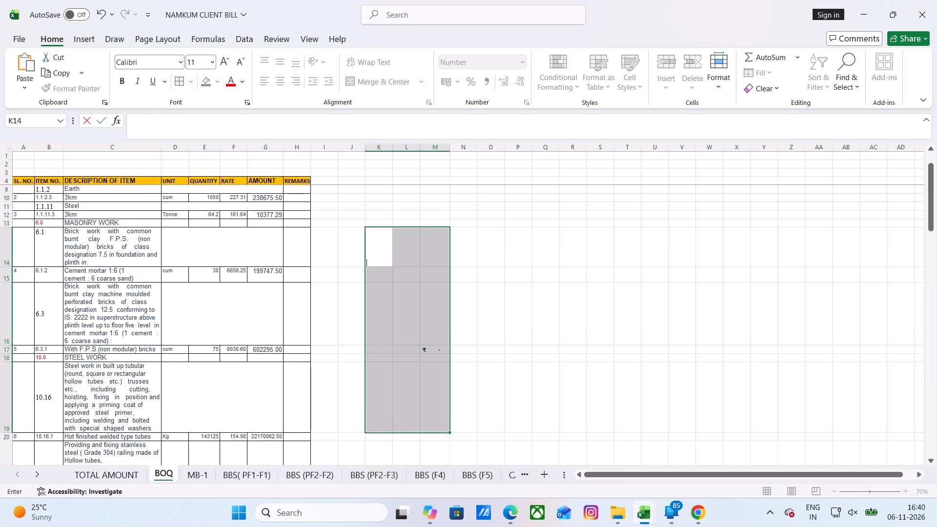
{"action": "key", "text": "Delete"}
{"action": "left_click", "coordinate": [437, 369]}
{"action": "left_click", "coordinate": [428, 357]}
{"action": "triple_click", "coordinate": [428, 354]}
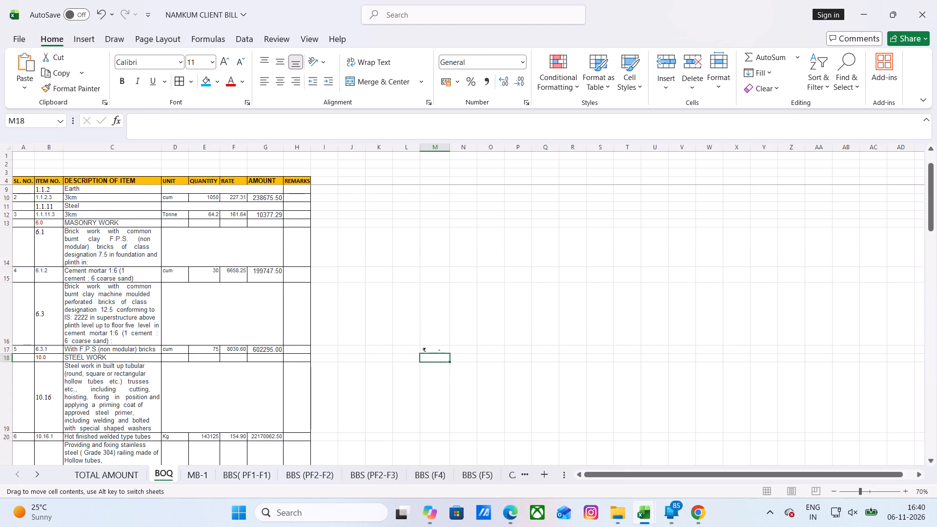
{"action": "key", "text": "Delete"}
Clear the stray cells I26:M29 beside the tile flooring items, including the rupee entry and the "Per unit weight" label.
{"action": "scroll", "coordinate": [417, 364], "scroll_direction": "down", "scroll_amount": 3}
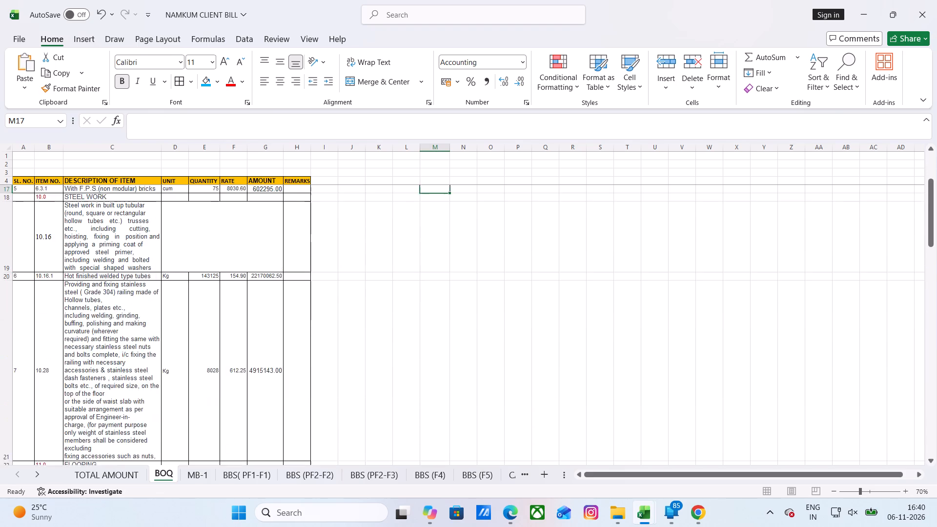
{"action": "scroll", "coordinate": [417, 364], "scroll_direction": "down", "scroll_amount": 5}
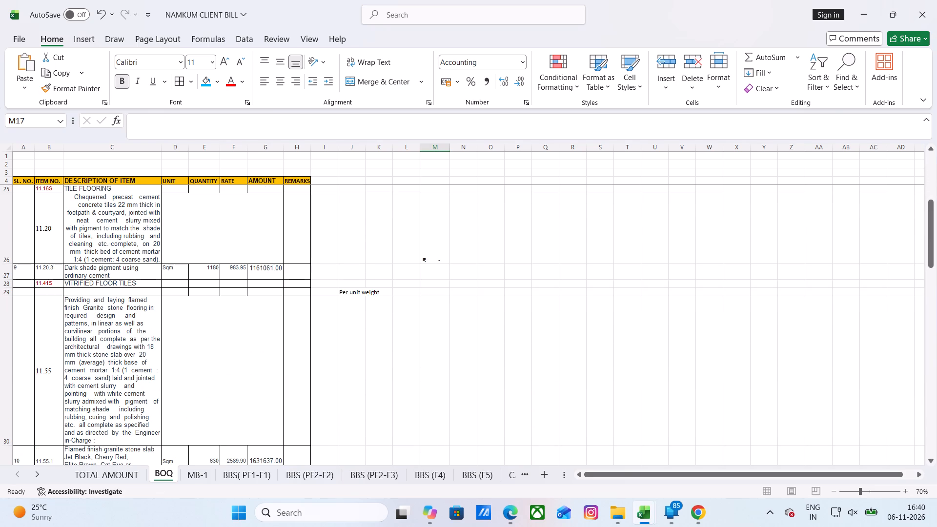
{"action": "left_click_drag", "start_coordinate": [393, 192], "coordinate": [345, 305]}
{"action": "left_click", "coordinate": [337, 265]}
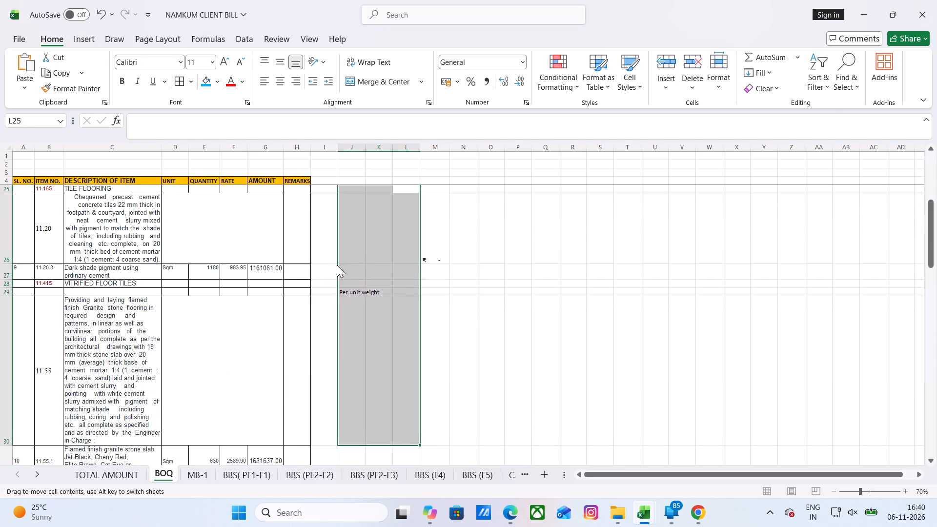
{"action": "left_click_drag", "start_coordinate": [327, 218], "coordinate": [425, 288]}
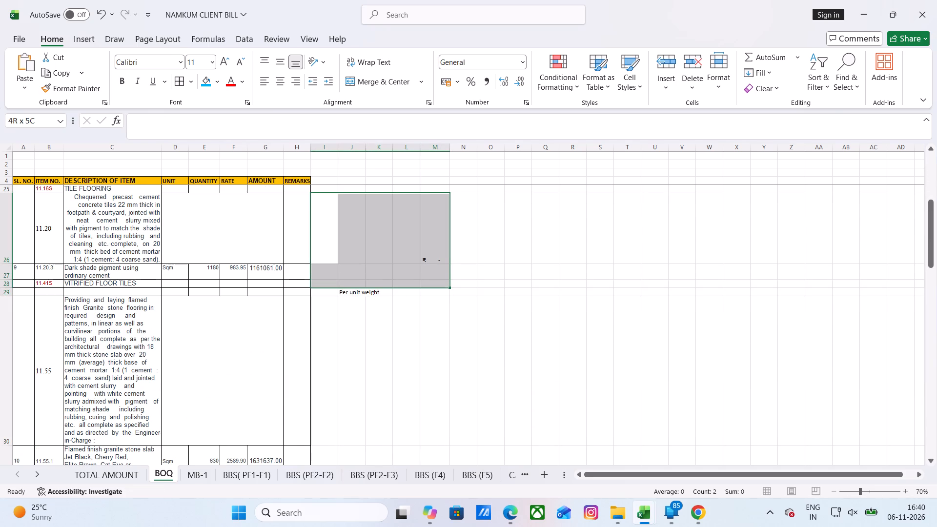
{"action": "left_click_drag", "start_coordinate": [425, 288], "coordinate": [426, 289]}
{"action": "key", "text": "Delete"}
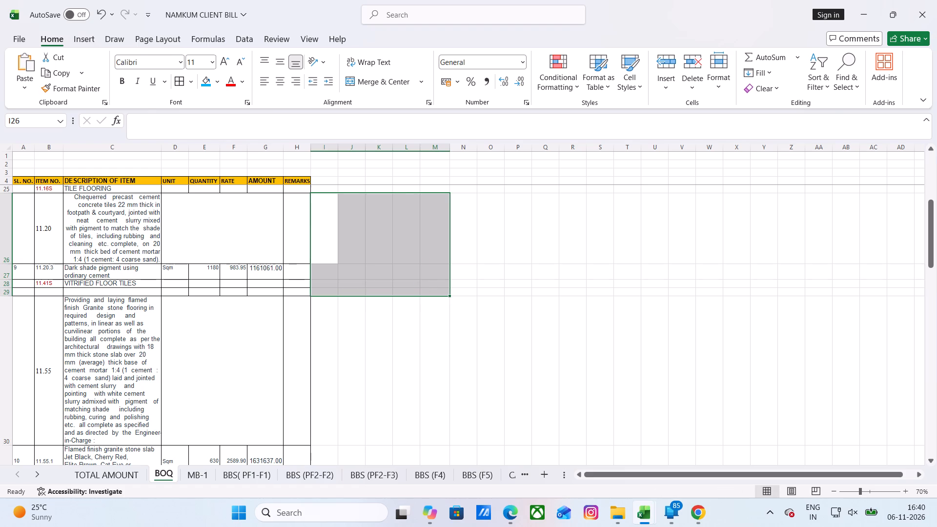
Clear the stray cells I30:K32 beside the granite stone flooring items, including the 30.6 entry.
{"action": "left_click", "coordinate": [399, 324]}
{"action": "scroll", "coordinate": [399, 316], "scroll_direction": "down", "scroll_amount": 2}
{"action": "left_click_drag", "start_coordinate": [333, 326], "coordinate": [373, 367]}
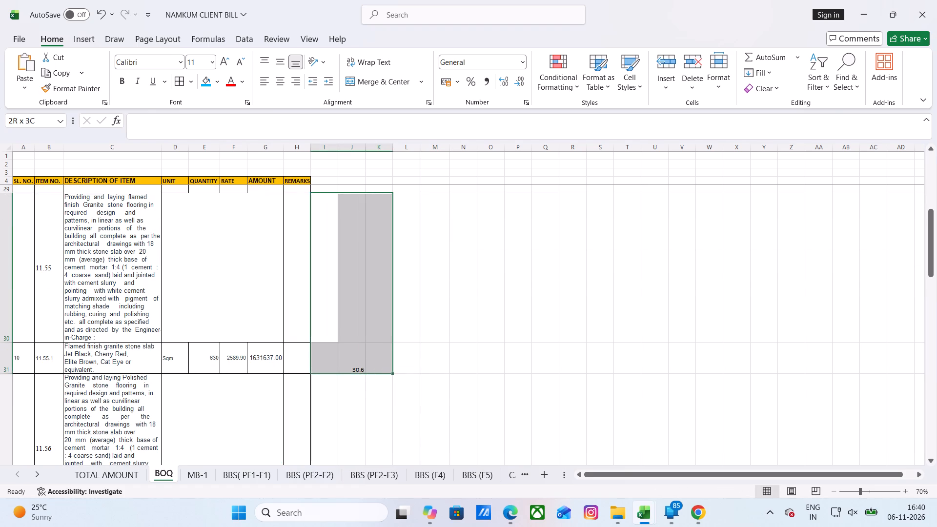
{"action": "left_click_drag", "start_coordinate": [373, 367], "coordinate": [380, 395]}
{"action": "key", "text": "Delete"}
Clear the leftover measurement values in I33:L46, from item 11.56.1 down to the DISMANTLING AND DEMOLISHING heading.
{"action": "scroll", "coordinate": [416, 326], "scroll_direction": "down", "scroll_amount": 2}
{"action": "scroll", "coordinate": [416, 328], "scroll_direction": "up", "scroll_amount": 2}
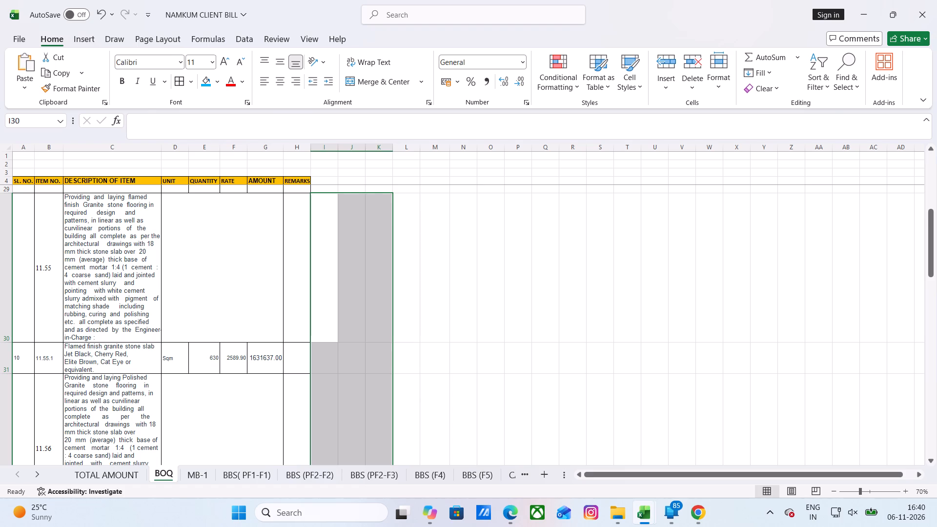
{"action": "scroll", "coordinate": [309, 326], "scroll_direction": "up", "scroll_amount": 2}
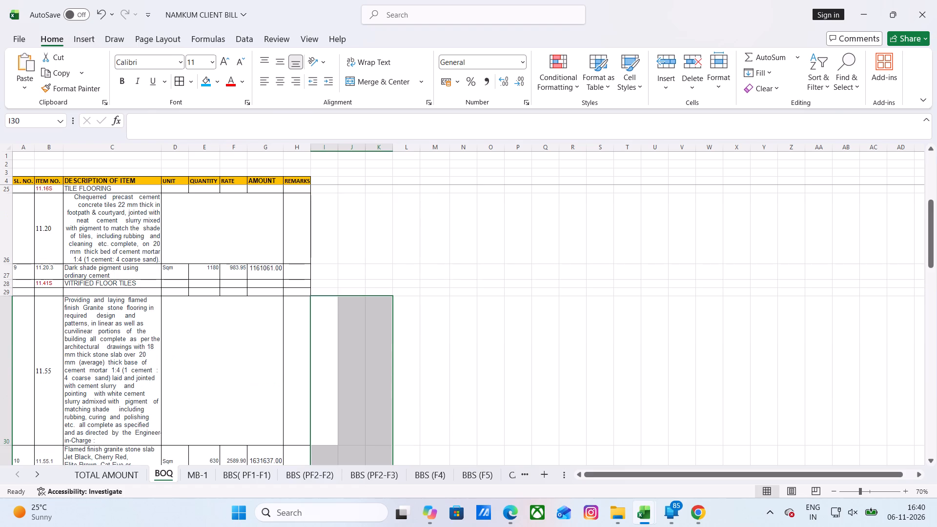
{"action": "scroll", "coordinate": [309, 326], "scroll_direction": "down", "scroll_amount": 4}
{"action": "scroll", "coordinate": [310, 326], "scroll_direction": "up", "scroll_amount": 1}
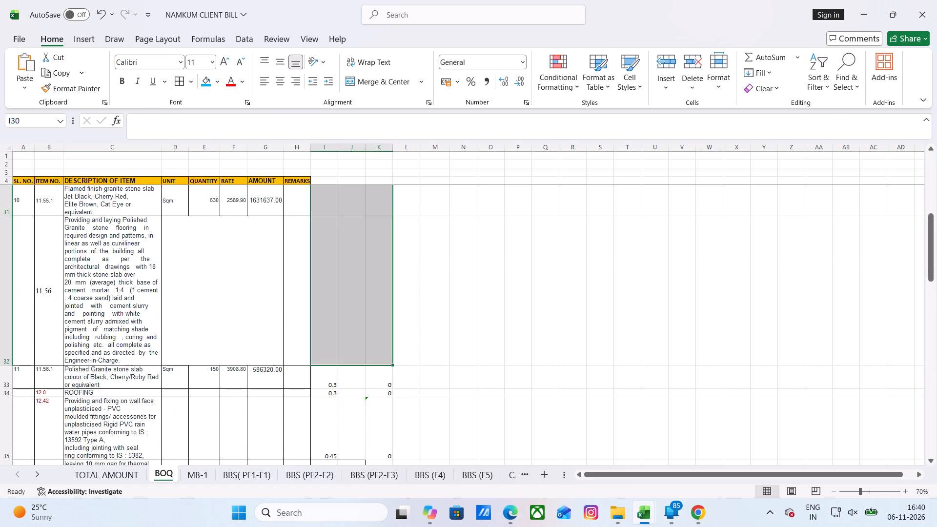
{"action": "left_click_drag", "start_coordinate": [311, 366], "coordinate": [379, 414]}
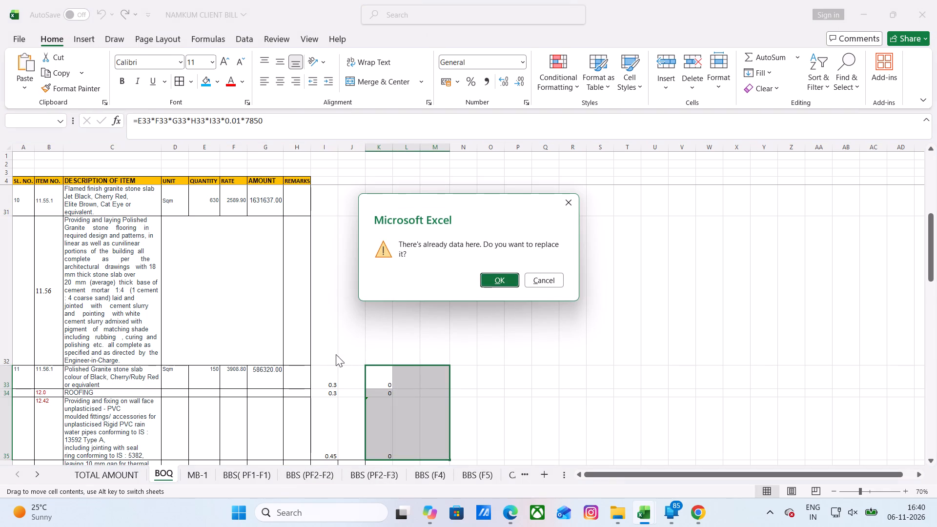
{"action": "left_click", "coordinate": [564, 206]}
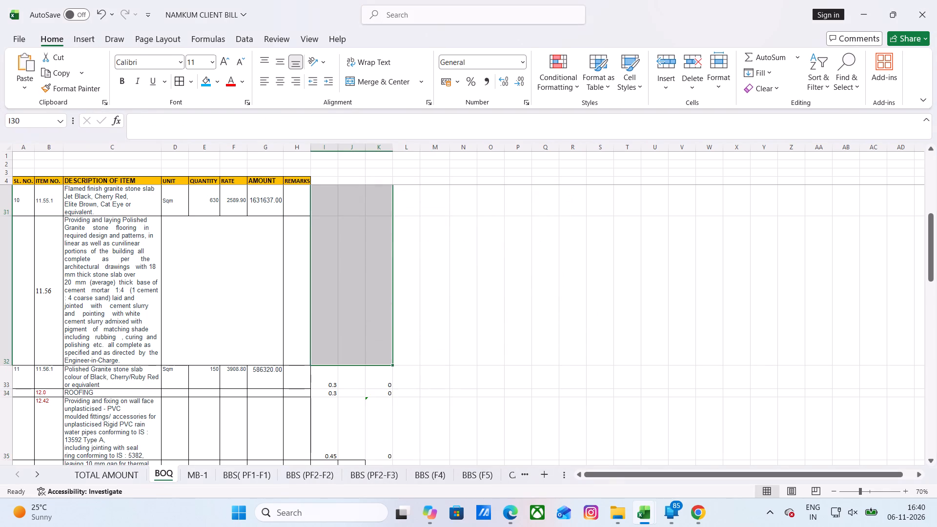
{"action": "left_click", "coordinate": [328, 382]}
{"action": "left_click_drag", "start_coordinate": [326, 376], "coordinate": [416, 352]}
{"action": "left_click", "coordinate": [417, 297]}
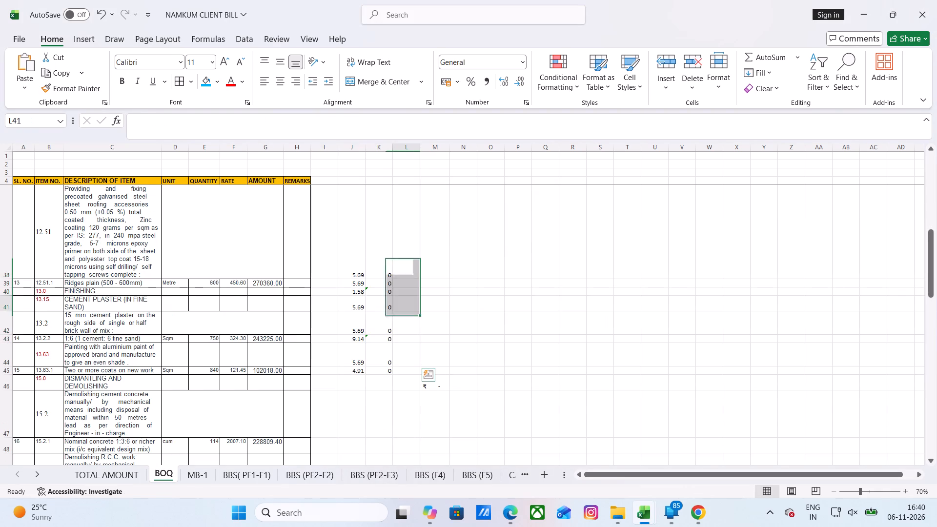
{"action": "scroll", "coordinate": [428, 282], "scroll_direction": "up", "scroll_amount": 3}
{"action": "left_click_drag", "start_coordinate": [323, 339], "coordinate": [342, 343]}
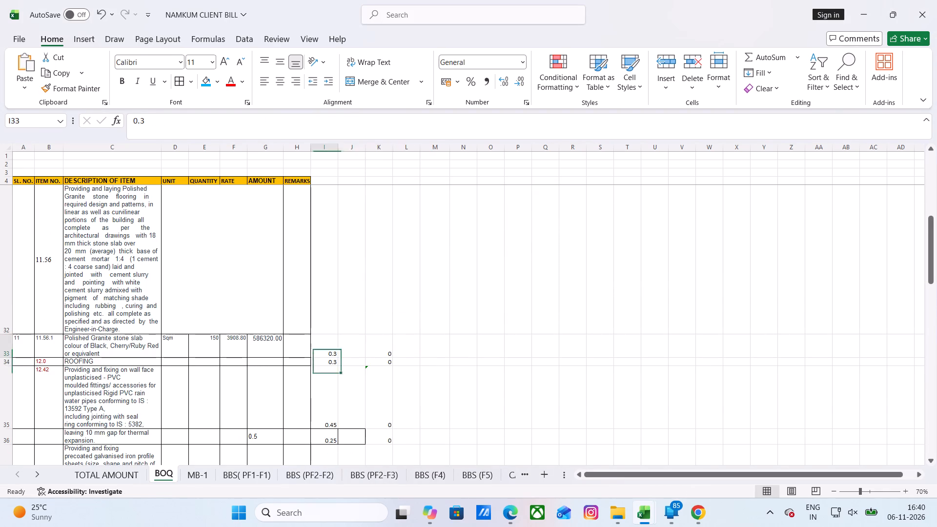
{"action": "left_click_drag", "start_coordinate": [342, 343], "coordinate": [407, 324]}
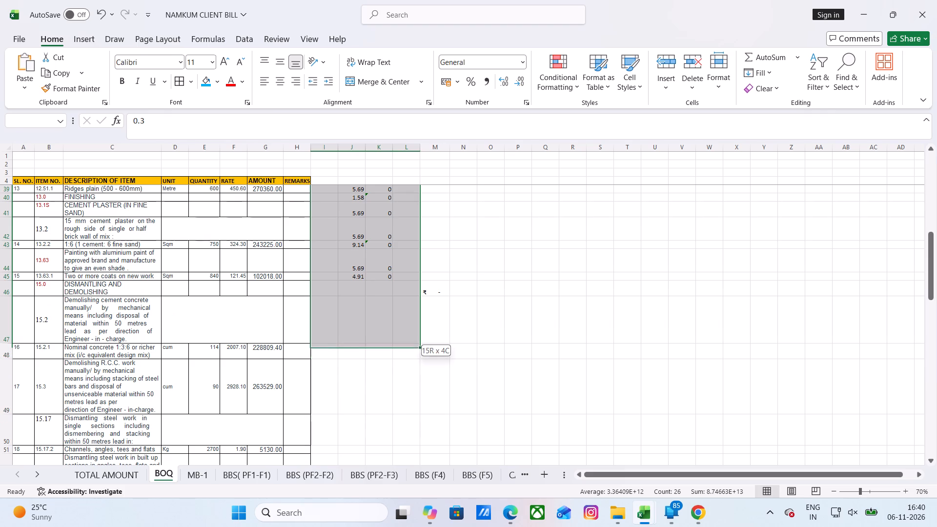
{"action": "left_click_drag", "start_coordinate": [407, 324], "coordinate": [413, 284]}
{"action": "key", "text": "Delete"}
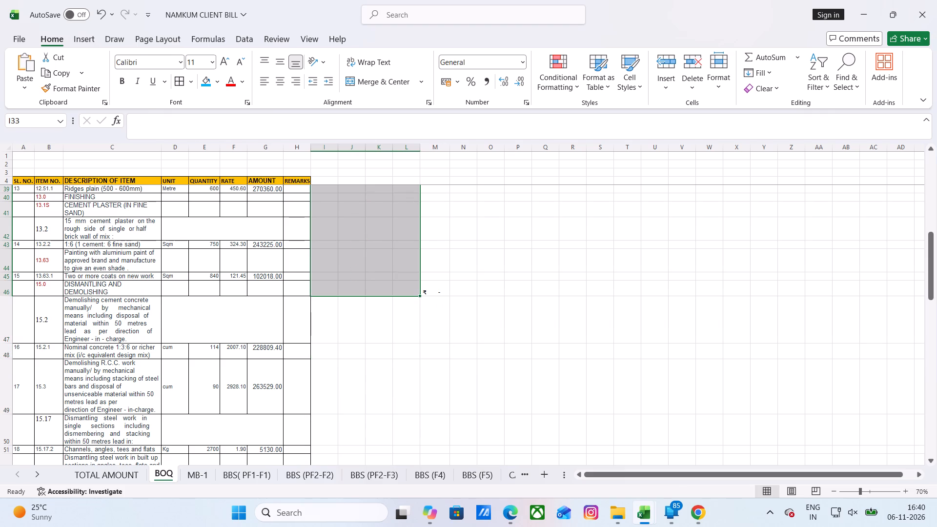
Review the BOQ from the PVC fittings item 12.42 down to concrete item 022040, checking for stray entries outside the table.
{"action": "scroll", "coordinate": [334, 294], "scroll_direction": "up", "scroll_amount": 2}
{"action": "left_click", "coordinate": [366, 301]}
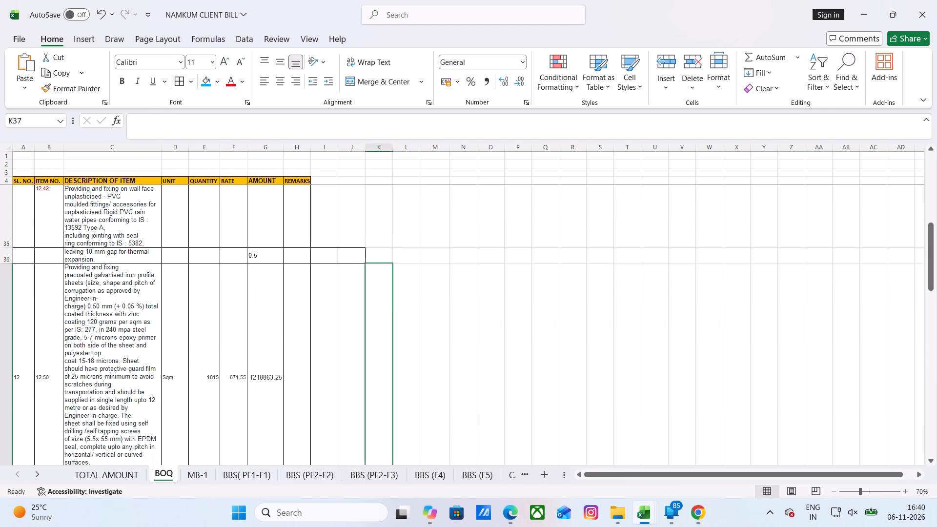
{"action": "scroll", "coordinate": [353, 312], "scroll_direction": "down", "scroll_amount": 2}
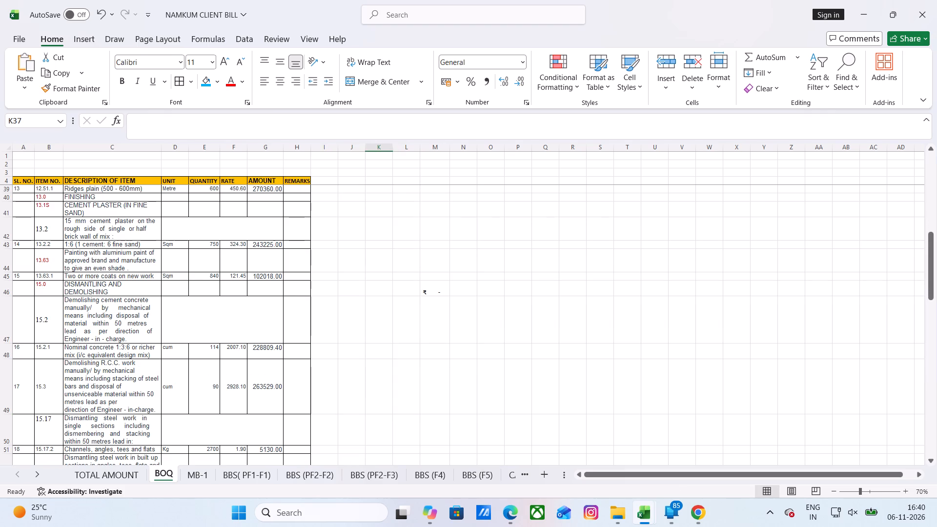
{"action": "scroll", "coordinate": [222, 280], "scroll_direction": "down", "scroll_amount": 4}
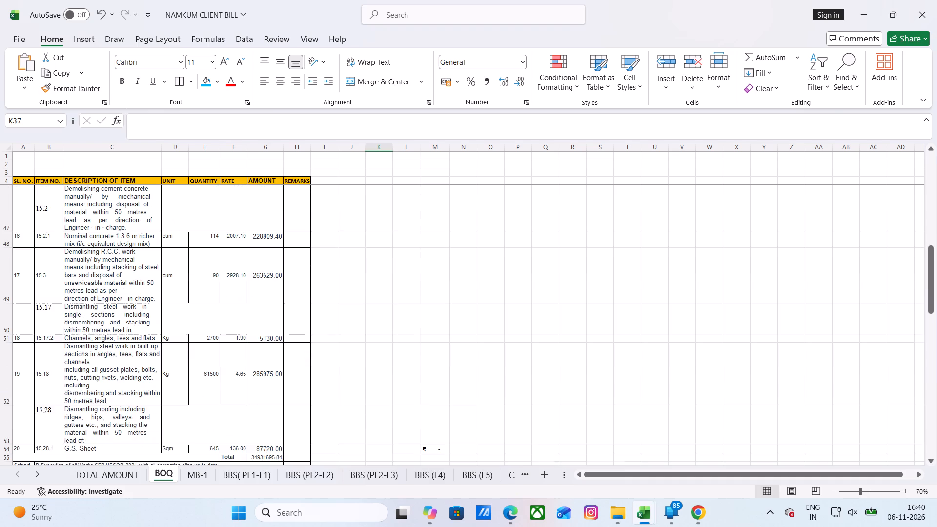
{"action": "scroll", "coordinate": [222, 282], "scroll_direction": "down", "scroll_amount": 7}
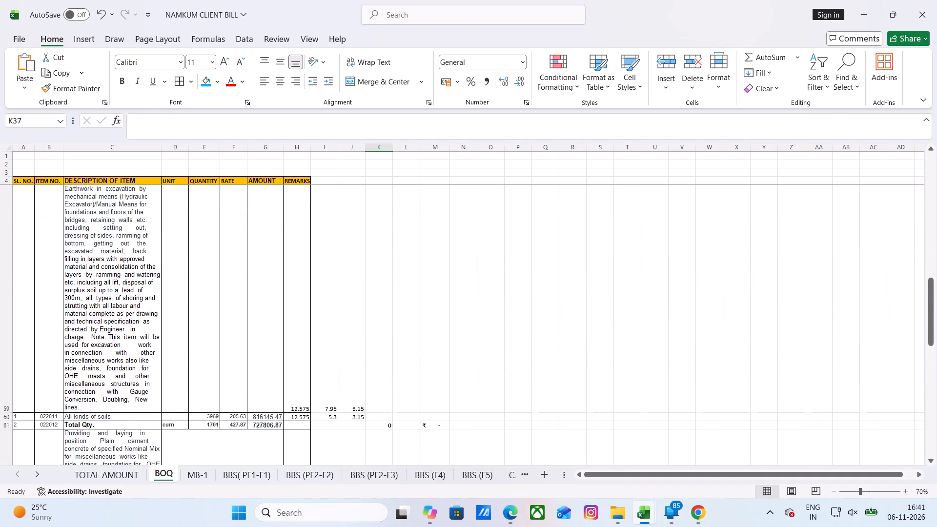
{"action": "scroll", "coordinate": [222, 279], "scroll_direction": "down", "scroll_amount": 1}
{"action": "scroll", "coordinate": [222, 279], "scroll_direction": "up", "scroll_amount": 1}
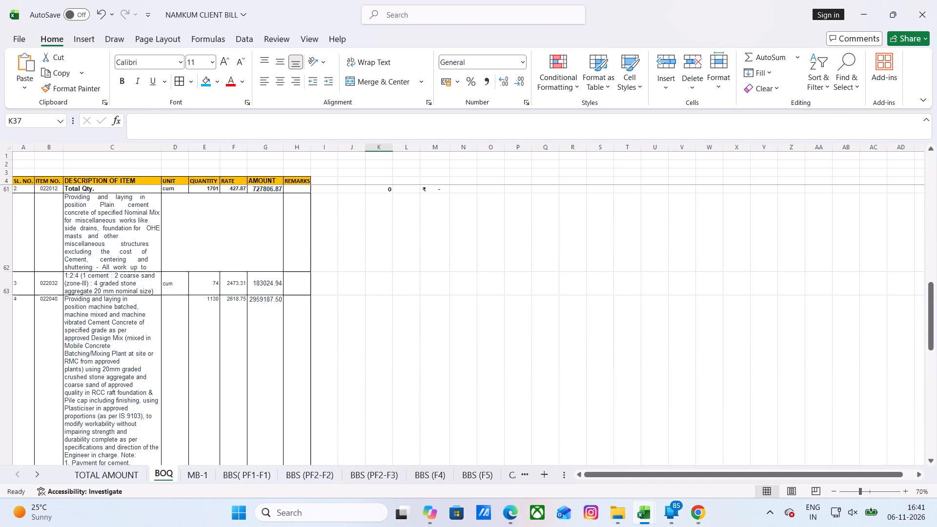
{"action": "scroll", "coordinate": [222, 278], "scroll_direction": "up", "scroll_amount": 1}
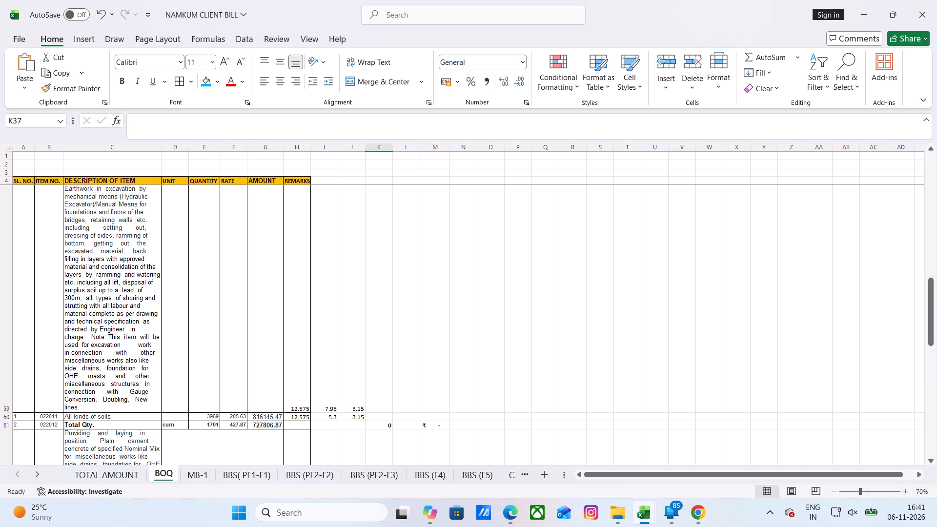
{"action": "scroll", "coordinate": [285, 377], "scroll_direction": "down", "scroll_amount": 1}
{"action": "scroll", "coordinate": [218, 334], "scroll_direction": "up", "scroll_amount": 1}
Inspect the quantity and rate of item 022012 and the loose entries beside the earthwork excavation and concrete items.
{"action": "left_click", "coordinate": [211, 426]}
{"action": "double_click", "coordinate": [211, 426]}
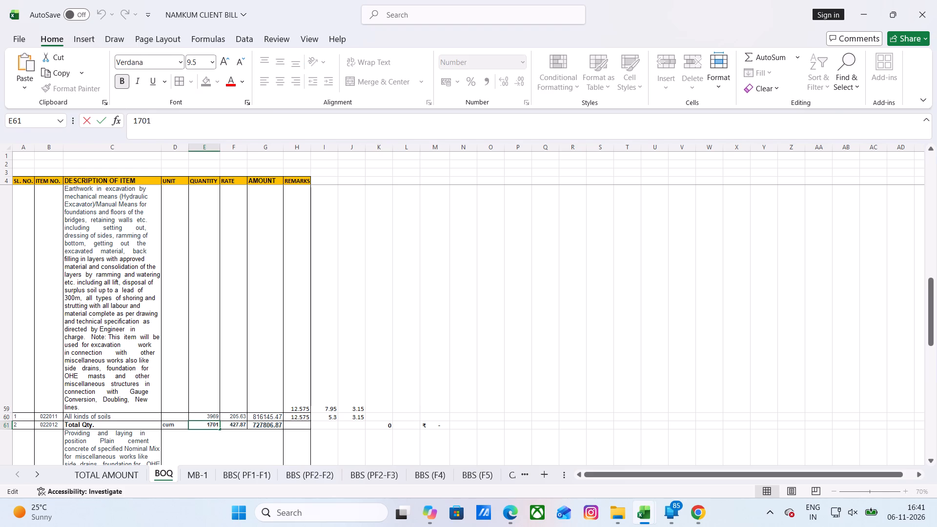
{"action": "double_click", "coordinate": [241, 425]}
{"action": "left_click", "coordinate": [413, 386]}
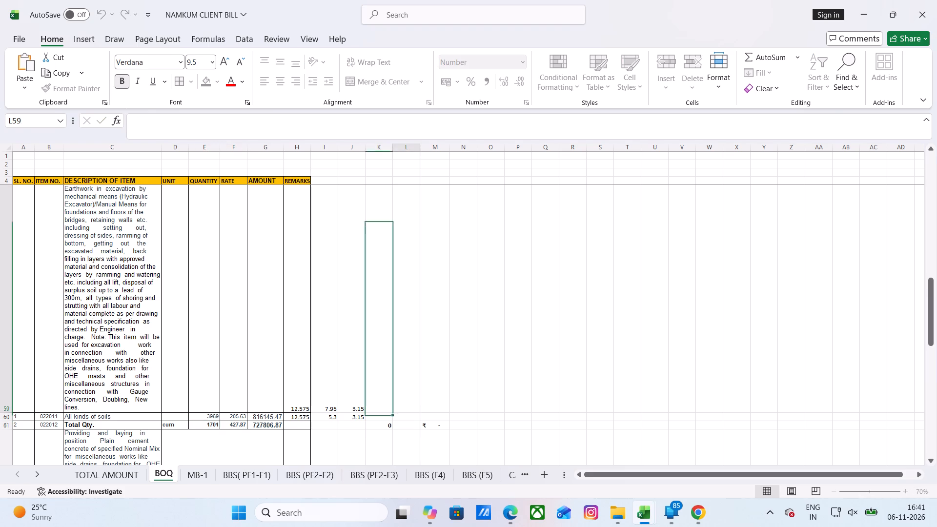
{"action": "left_click", "coordinate": [348, 334]}
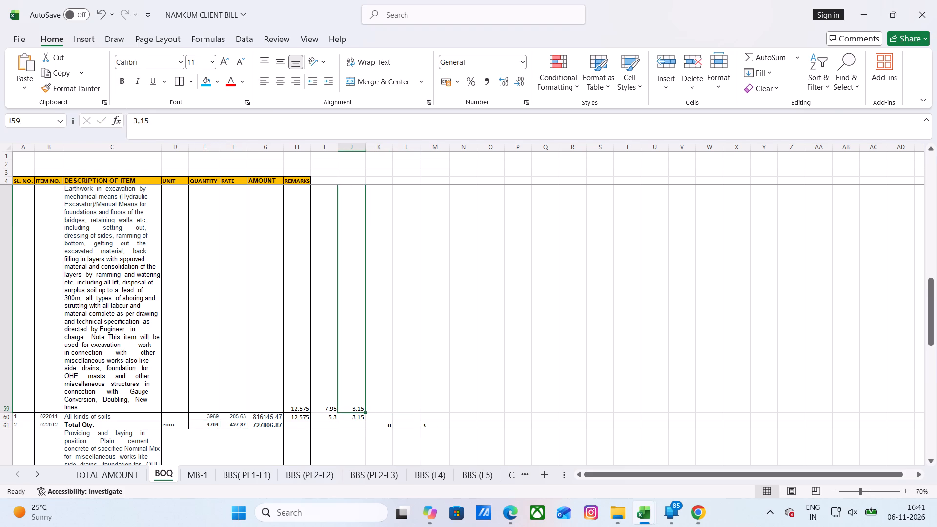
{"action": "key", "text": "Escape"}
{"action": "scroll", "coordinate": [348, 334], "scroll_direction": "down", "scroll_amount": 2}
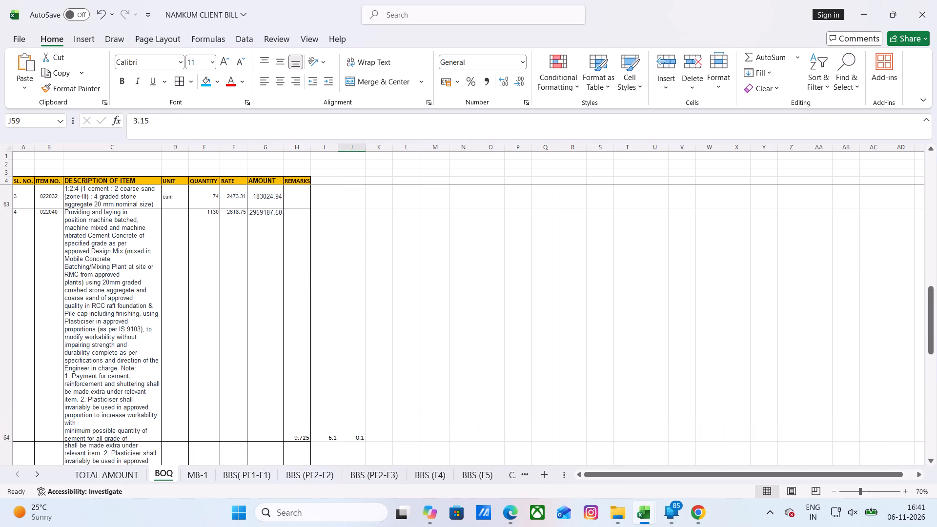
{"action": "scroll", "coordinate": [348, 334], "scroll_direction": "up", "scroll_amount": 1}
{"action": "scroll", "coordinate": [238, 344], "scroll_direction": "up", "scroll_amount": 1}
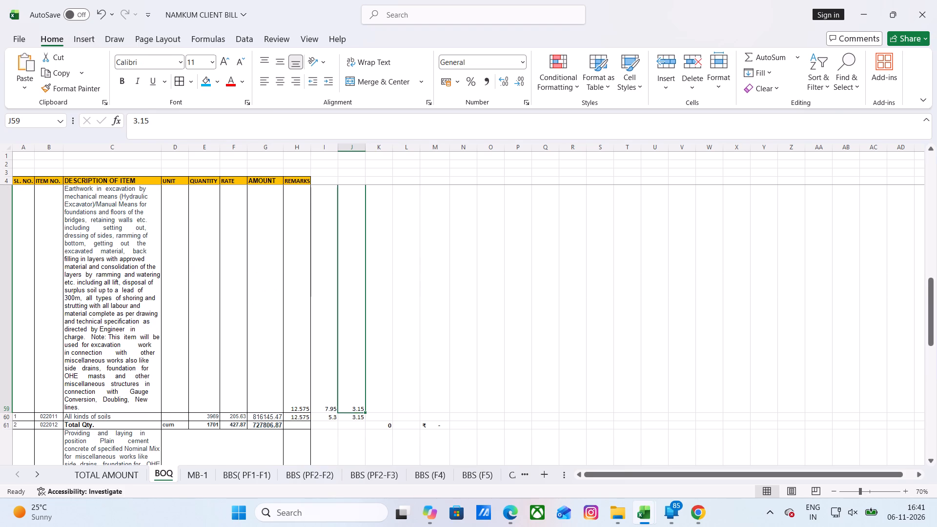
{"action": "left_click", "coordinate": [419, 323]}
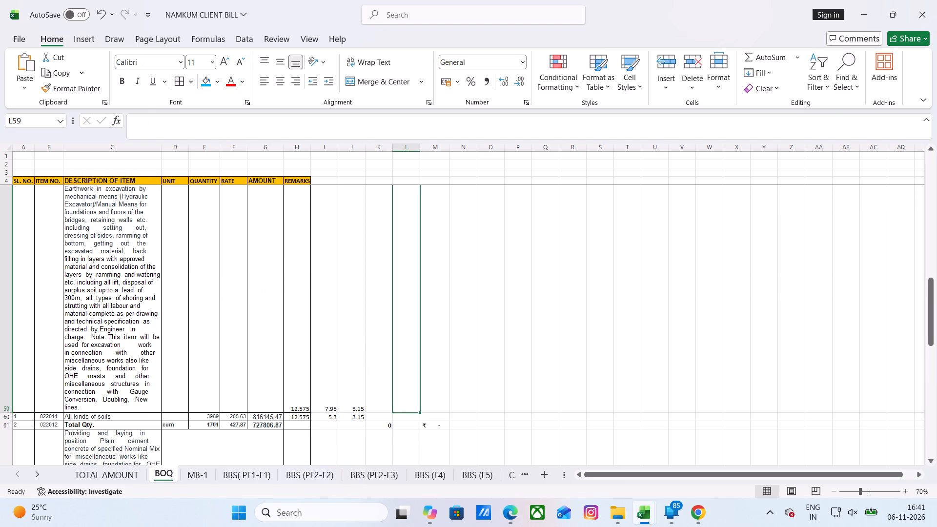
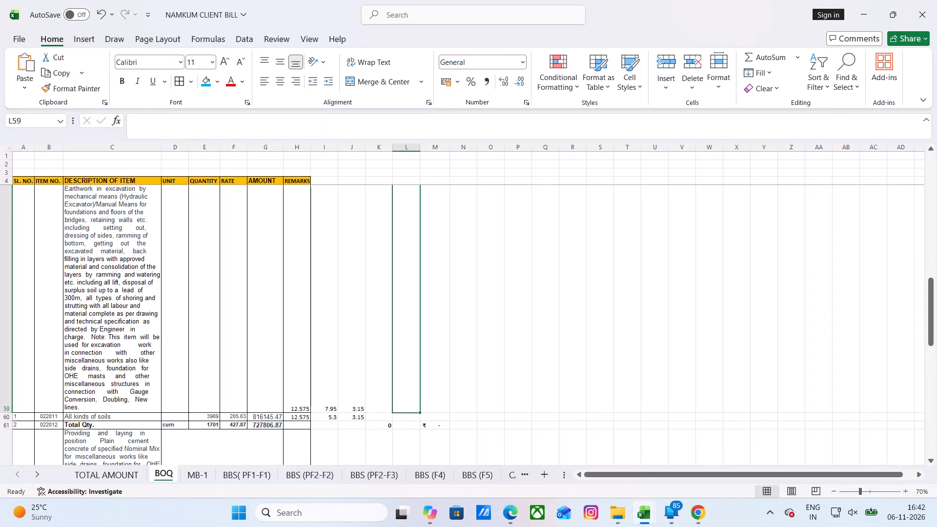
Clear the stray values beside the earthwork excavation item in cells I59:L61 and M61 of the BOQ sheet.
{"action": "scroll", "coordinate": [268, 348], "scroll_direction": "down", "scroll_amount": 1}
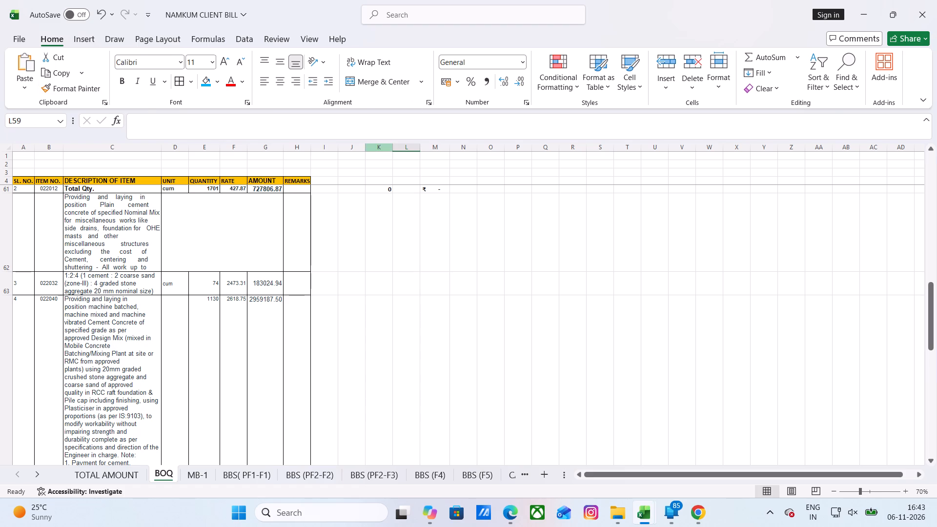
{"action": "scroll", "coordinate": [345, 312], "scroll_direction": "up", "scroll_amount": 2}
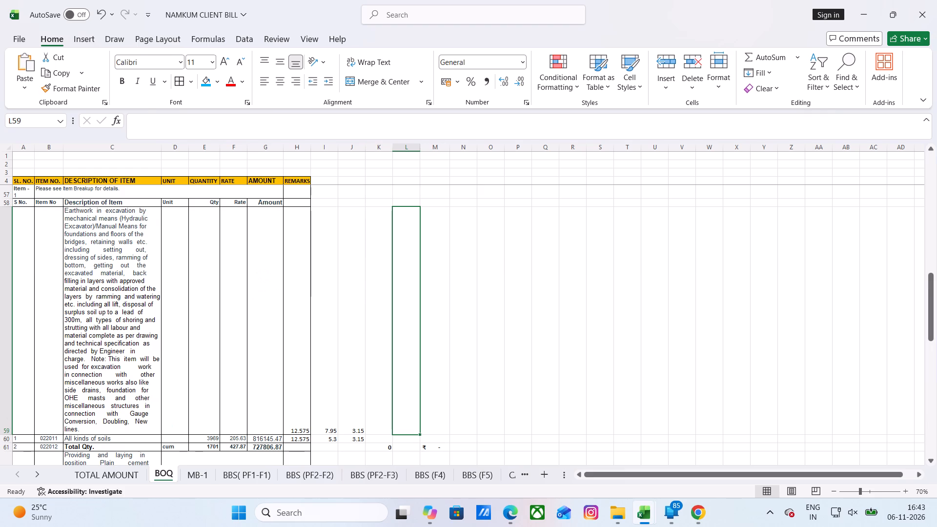
{"action": "left_click_drag", "start_coordinate": [327, 426], "coordinate": [370, 450]}
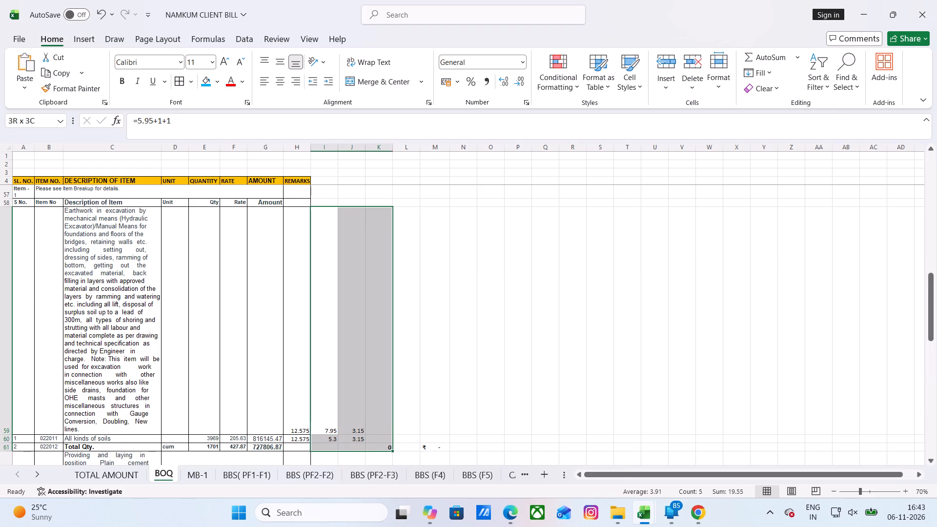
{"action": "left_click_drag", "start_coordinate": [370, 450], "coordinate": [409, 450]}
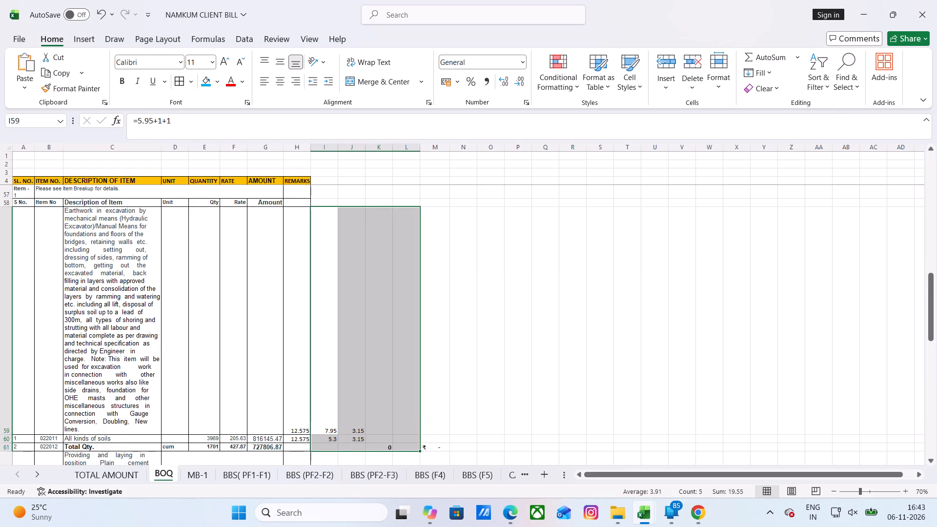
{"action": "key", "text": "Delete"}
{"action": "left_click", "coordinate": [463, 443]}
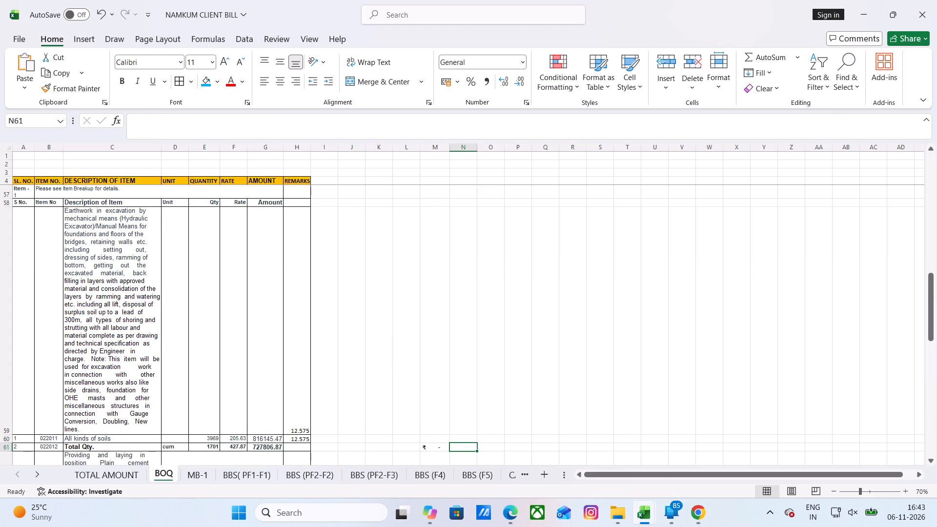
{"action": "left_click", "coordinate": [434, 444]}
{"action": "key", "text": "Delete"}
Clear the stray calculation values in cells H65:M67, beside the concrete Total Qty. row.
{"action": "scroll", "coordinate": [384, 410], "scroll_direction": "down", "scroll_amount": 3}
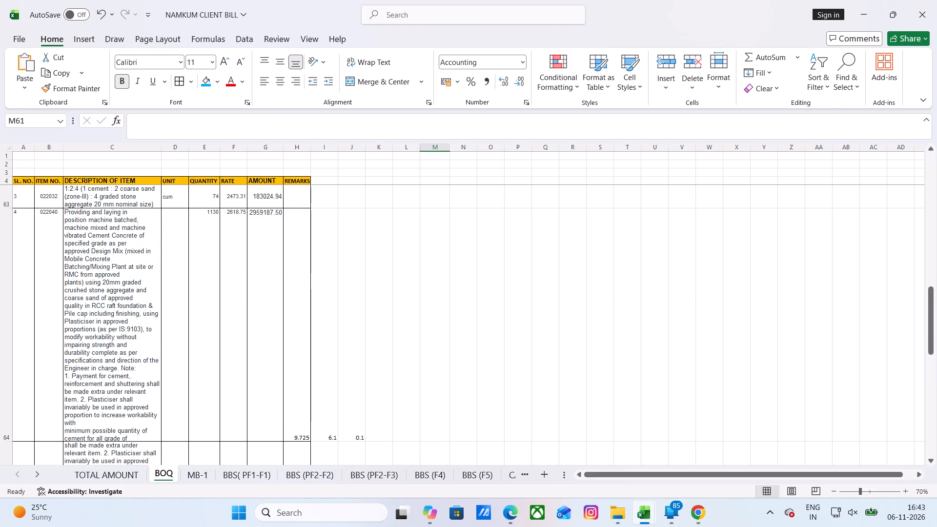
{"action": "scroll", "coordinate": [381, 406], "scroll_direction": "down", "scroll_amount": 1}
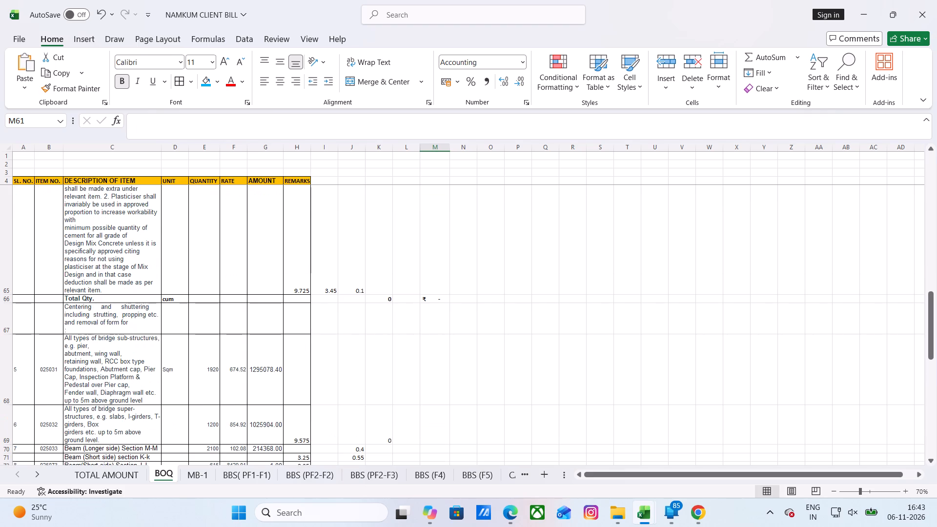
{"action": "left_click_drag", "start_coordinate": [292, 283], "coordinate": [444, 312]}
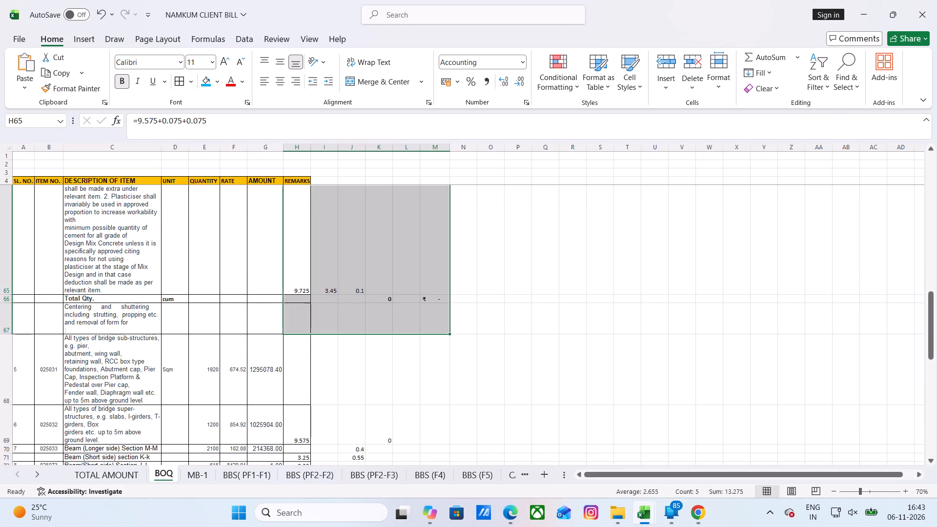
{"action": "key", "text": "Delete"}
Delete the quantity in E70 for the Beam (Longer side) Section M-M row, item 025033.
{"action": "scroll", "coordinate": [368, 353], "scroll_direction": "down", "scroll_amount": 1}
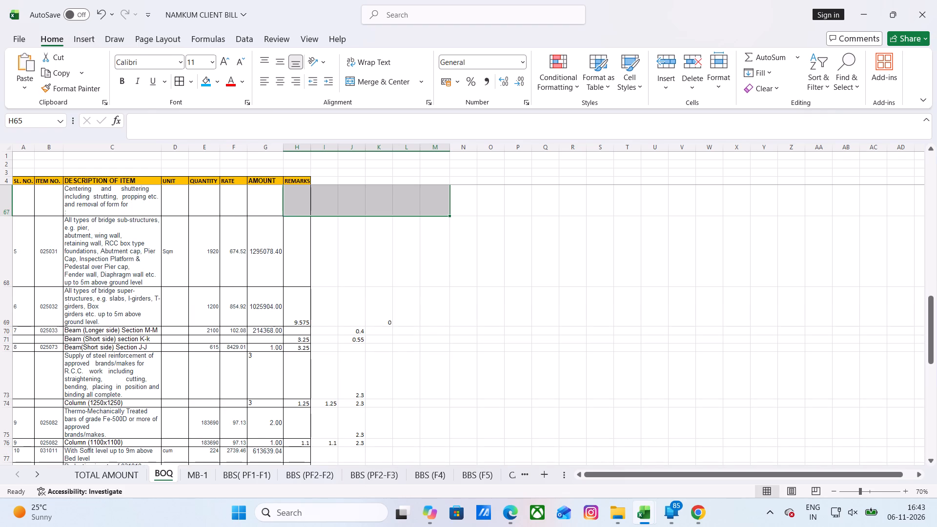
{"action": "left_click", "coordinate": [144, 332]}
{"action": "left_click", "coordinate": [204, 331]}
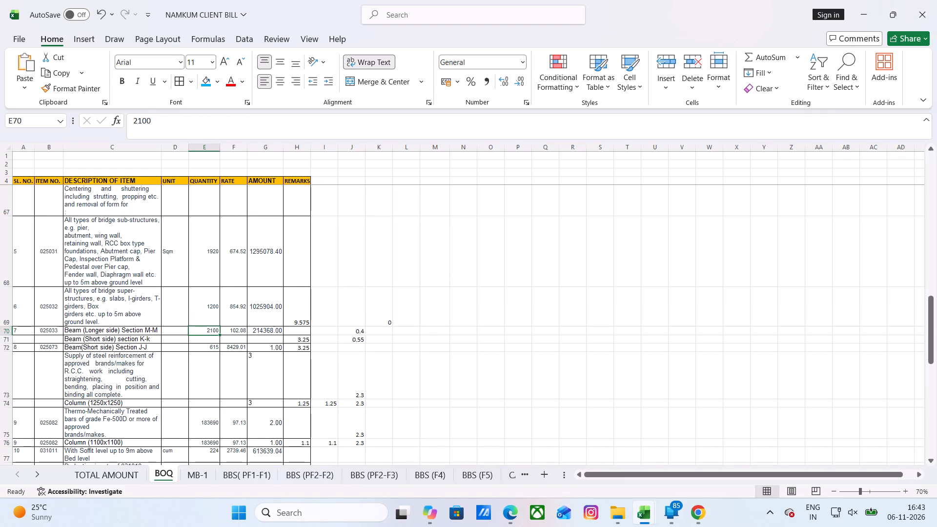
{"action": "key", "text": "Delete"}
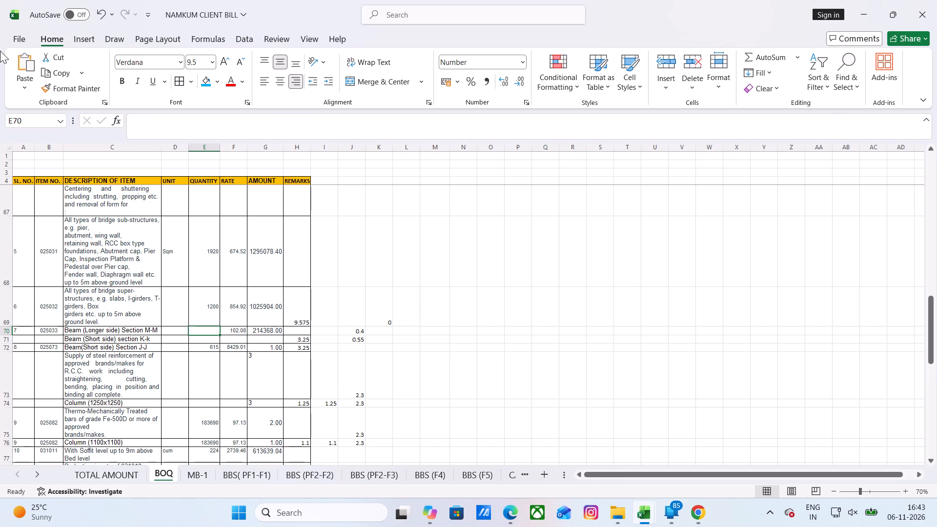
Switch to Edge and examine the item descriptions, units, quantities and rates in the LOA - FOB (03 Nos) PDF, pages 16 to 19.
{"action": "left_click", "coordinate": [510, 512]}
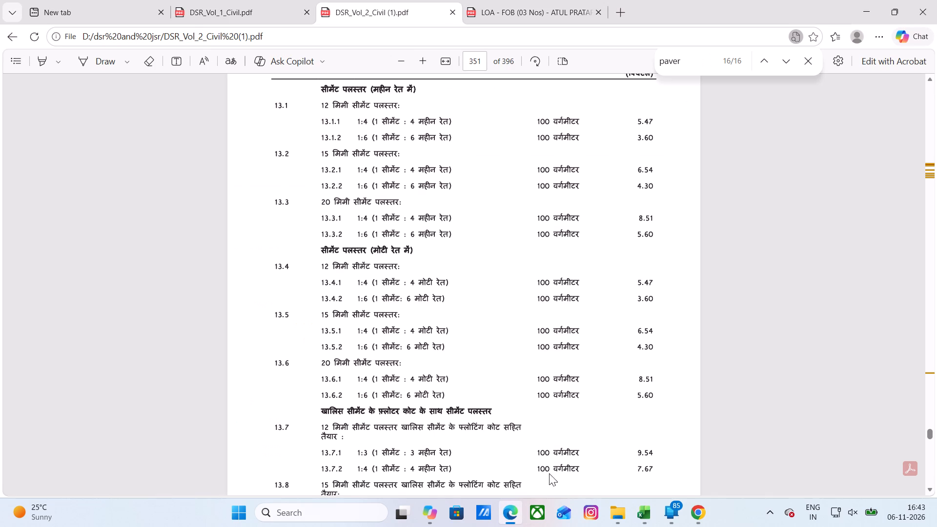
{"action": "left_click", "coordinate": [530, 11]}
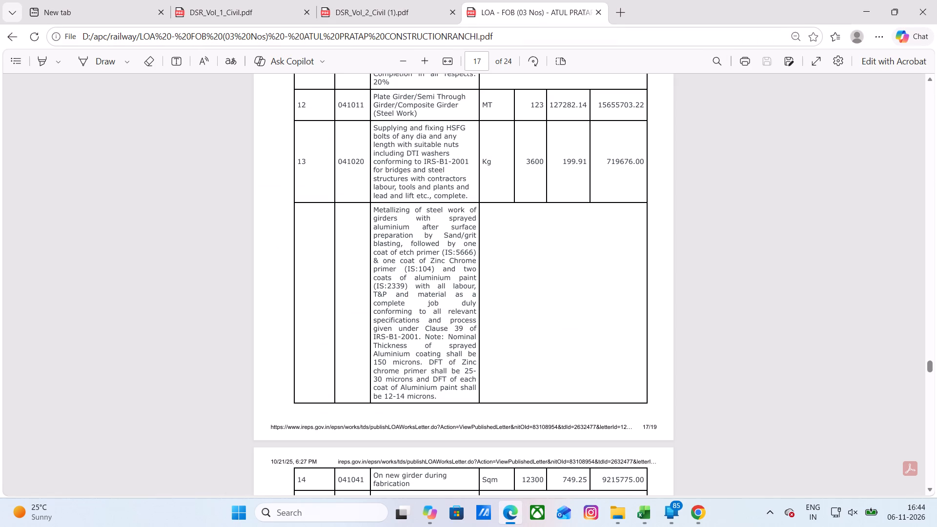
{"action": "scroll", "coordinate": [418, 281], "scroll_direction": "down", "scroll_amount": 7}
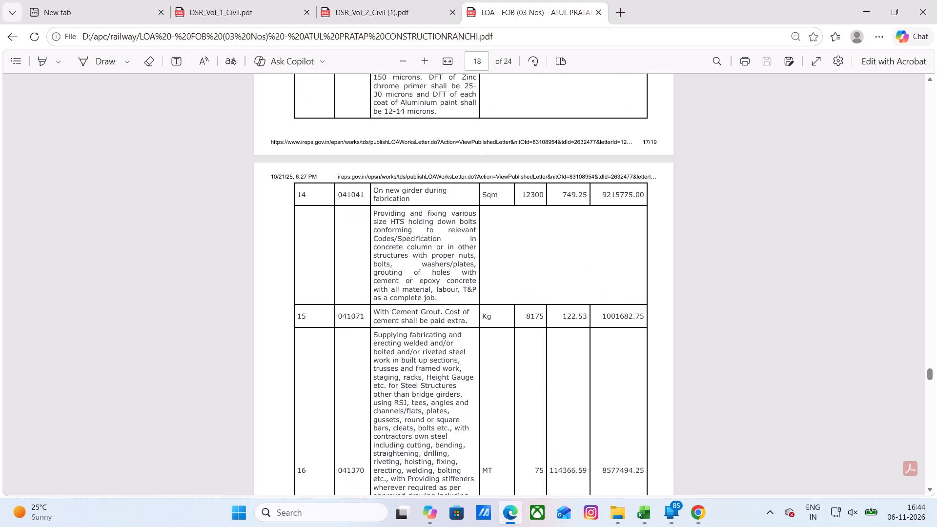
{"action": "scroll", "coordinate": [410, 279], "scroll_direction": "down", "scroll_amount": 1}
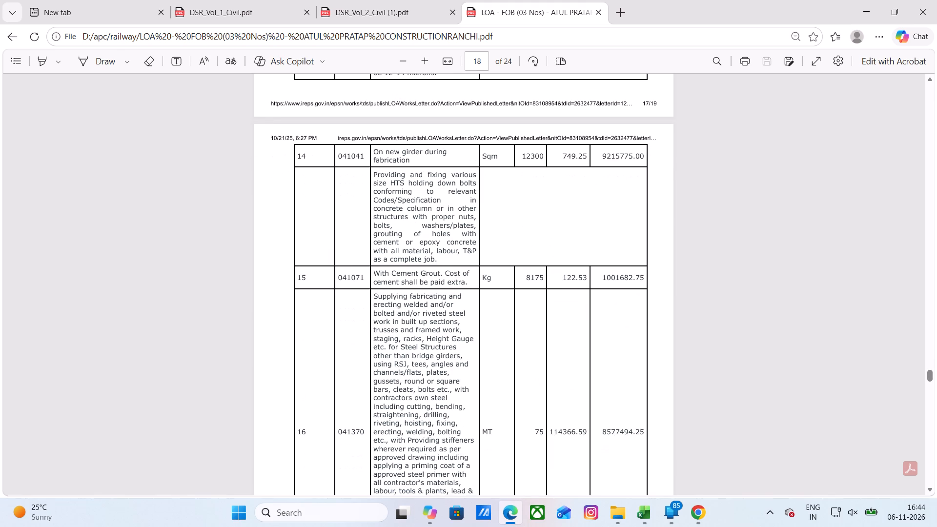
{"action": "scroll", "coordinate": [418, 281], "scroll_direction": "down", "scroll_amount": 3}
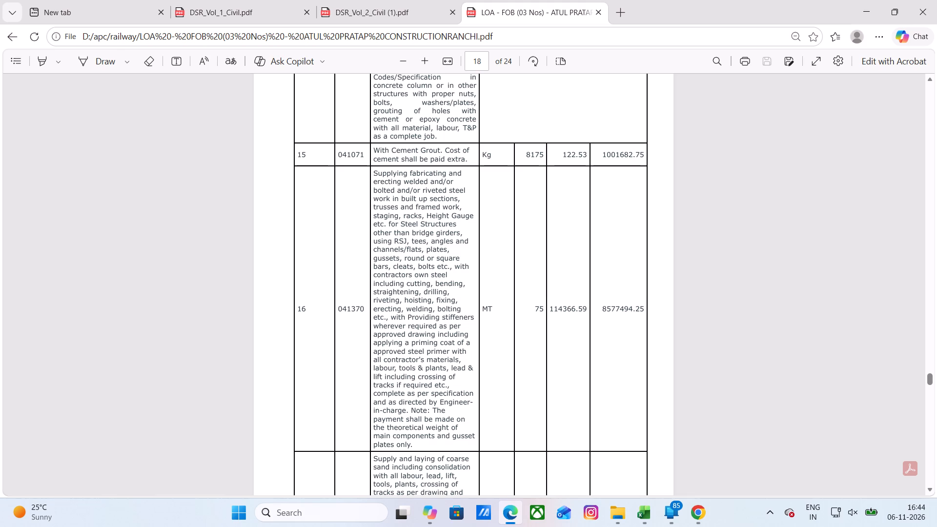
{"action": "scroll", "coordinate": [419, 279], "scroll_direction": "down", "scroll_amount": 9}
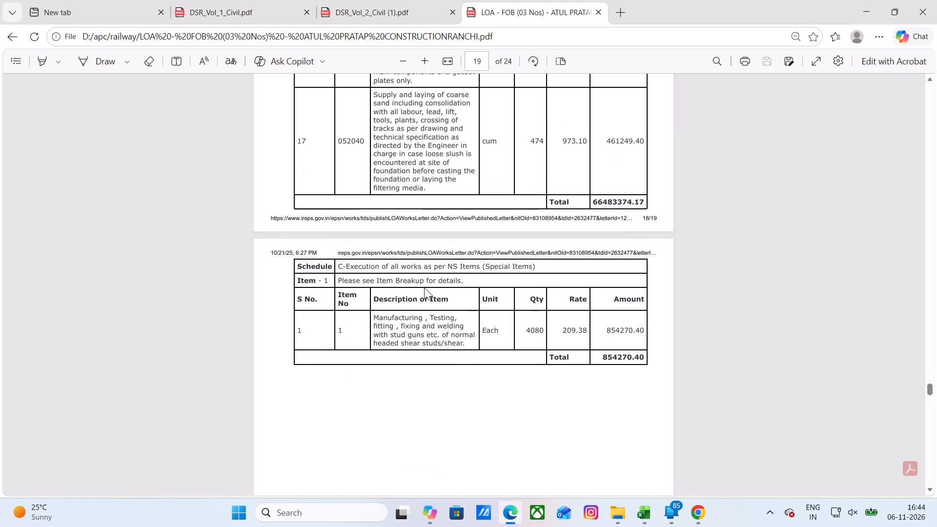
{"action": "scroll", "coordinate": [427, 281], "scroll_direction": "up", "scroll_amount": 16}
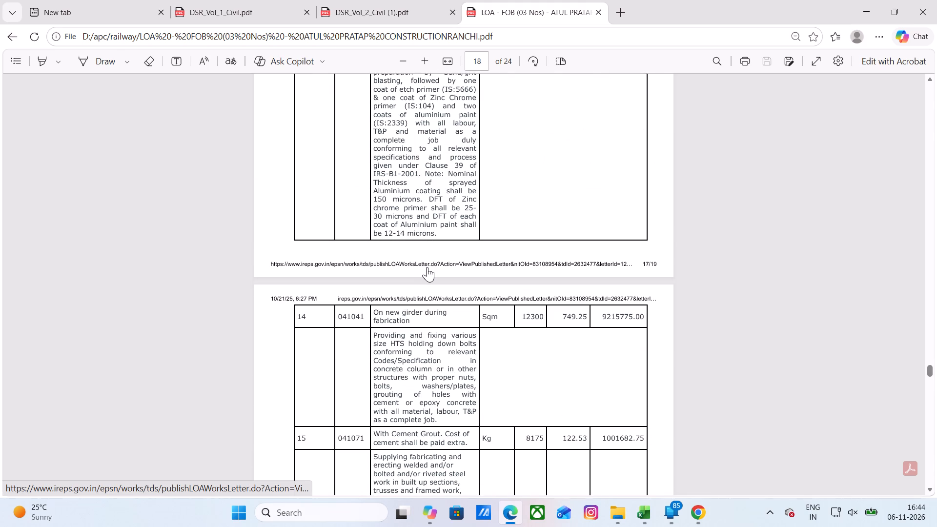
{"action": "scroll", "coordinate": [427, 267], "scroll_direction": "up", "scroll_amount": 10}
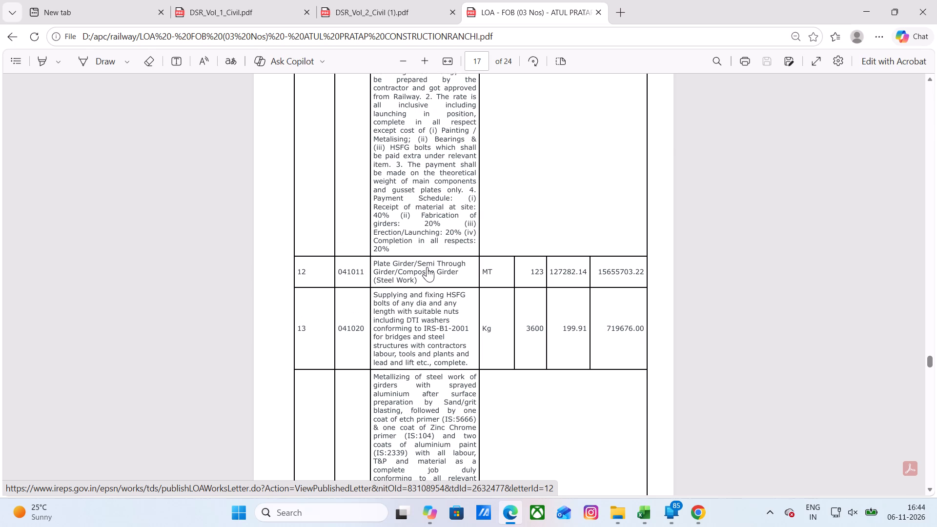
{"action": "scroll", "coordinate": [427, 267], "scroll_direction": "up", "scroll_amount": 5}
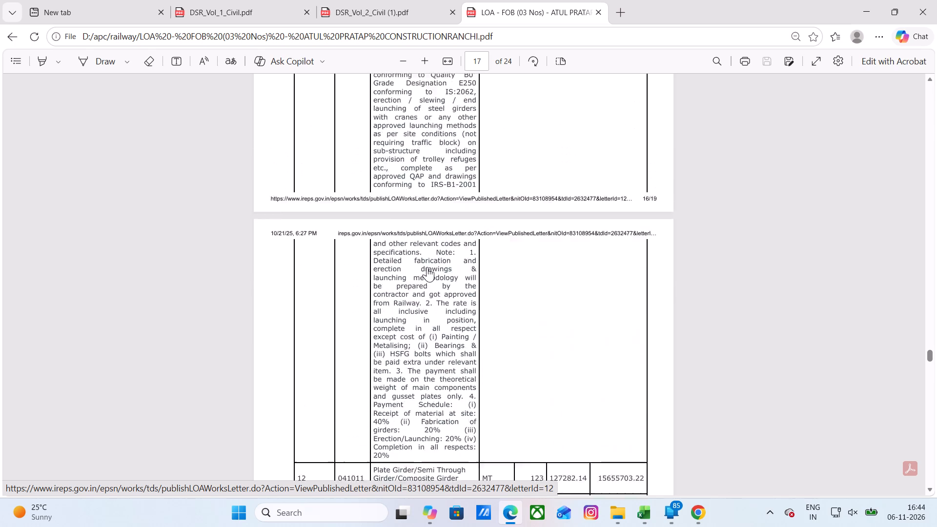
{"action": "scroll", "coordinate": [427, 267], "scroll_direction": "up", "scroll_amount": 7}
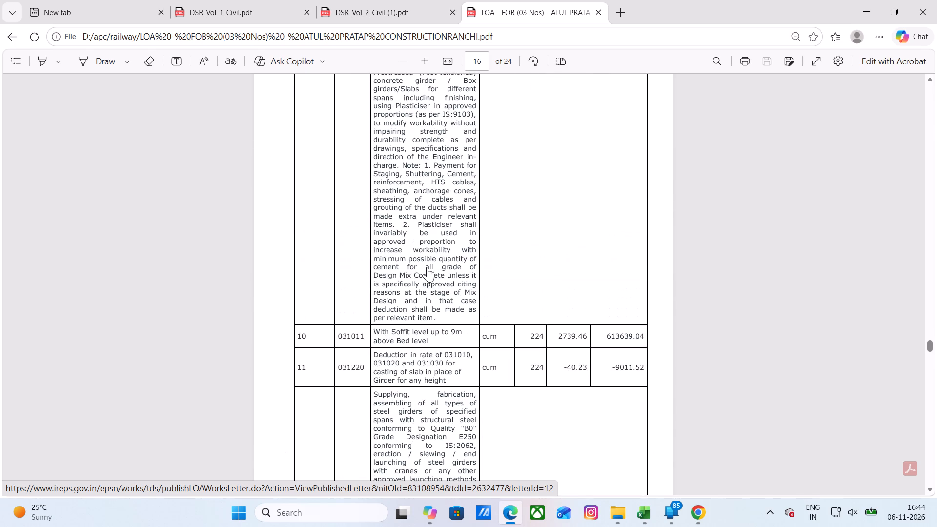
{"action": "scroll", "coordinate": [427, 267], "scroll_direction": "up", "scroll_amount": 6}
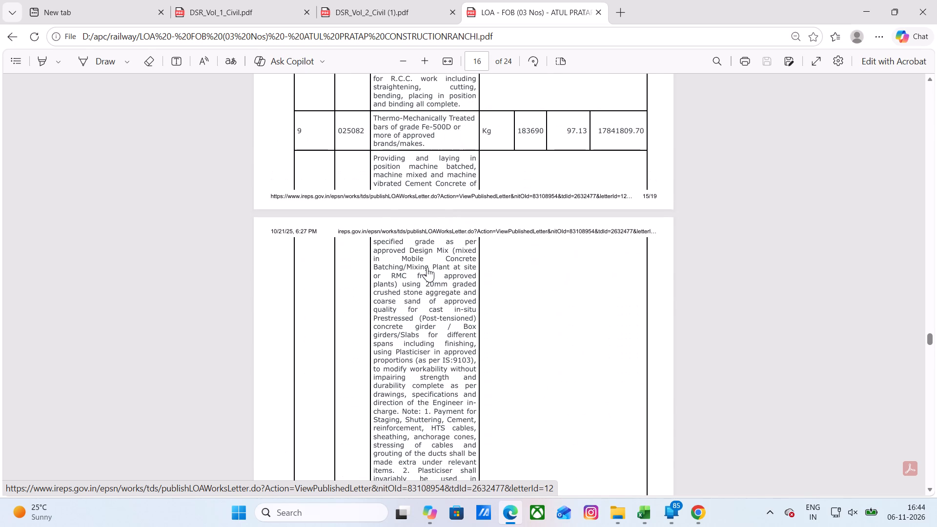